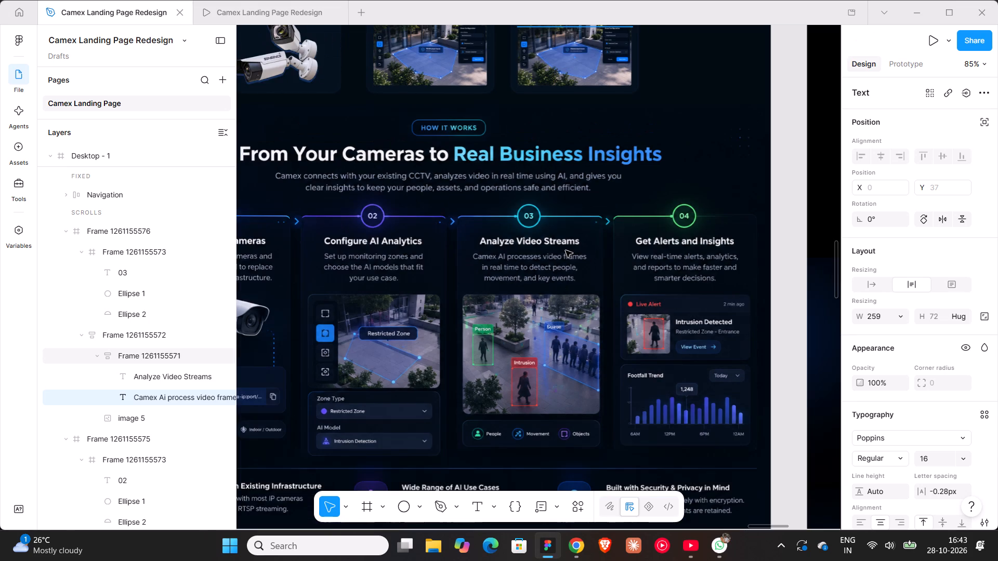
pyautogui.keyDown('ctrl'); pyautogui.scroll(-12, 566, 250); pyautogui.keyUp('ctrl')
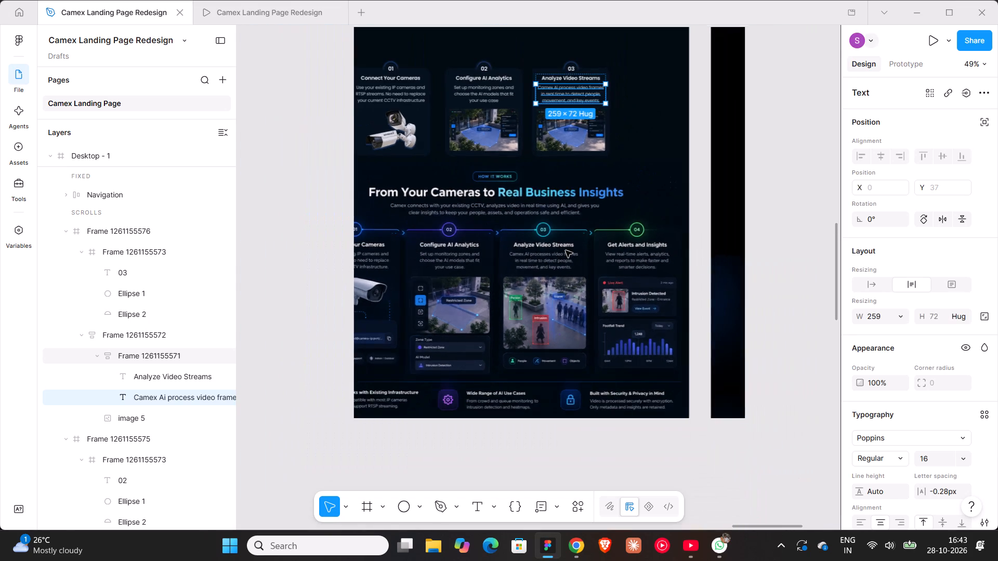
pyautogui.keyDown('ctrl'); pyautogui.scroll(-5, 566, 250); pyautogui.keyUp('ctrl')
pyautogui.scroll(3, 566, 250)
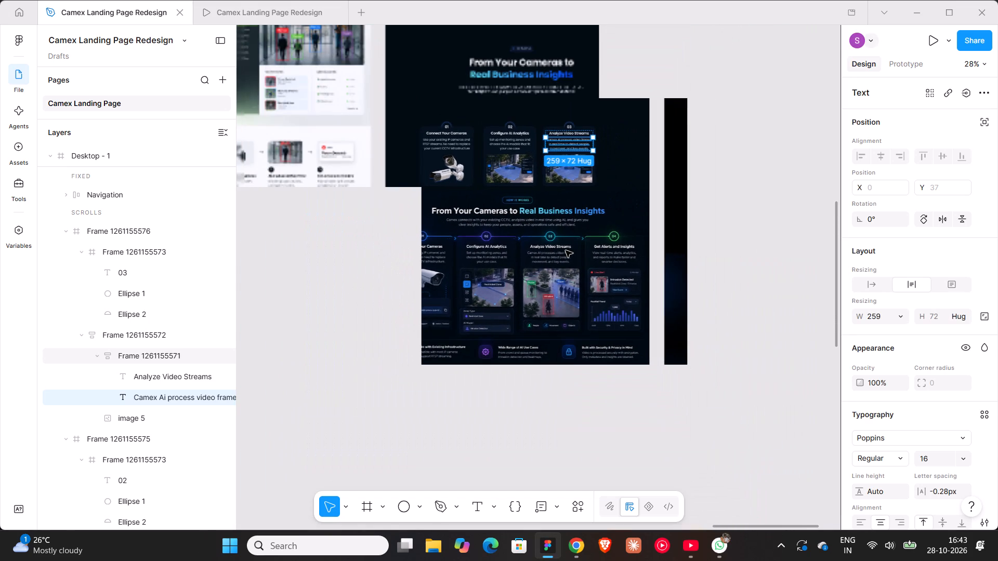
pyautogui.scroll(3, 566, 250)
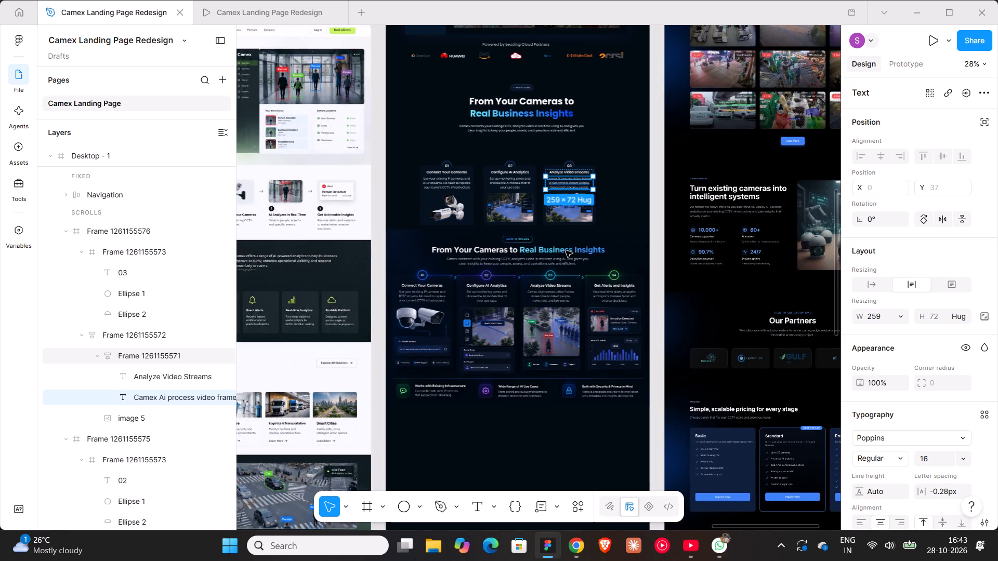
pyautogui.click(505, 275)
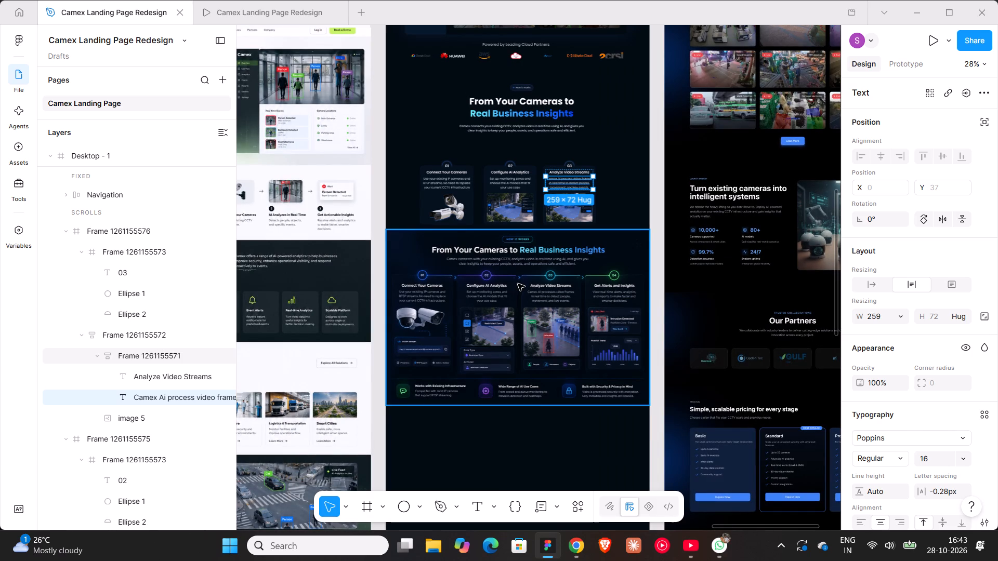
pyautogui.moveTo(518, 284); pyautogui.dragTo(520, 398)
# Paste the lobby camera image into the empty area below the step cards and set its width to 200.
pyautogui.scroll(-5, 513, 295)
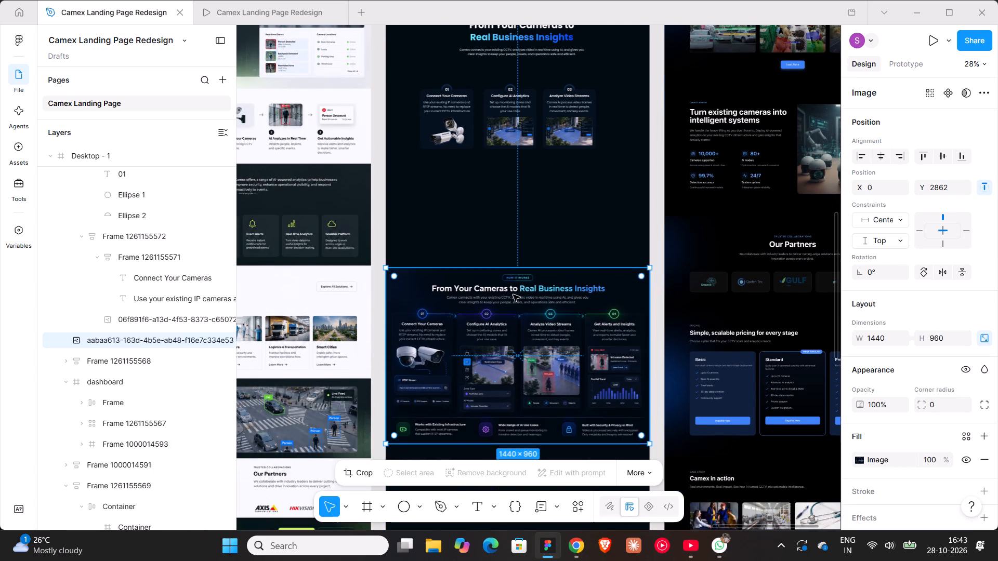
pyautogui.keyDown('ctrl'); pyautogui.scroll(13, 507, 229); pyautogui.keyUp('ctrl')
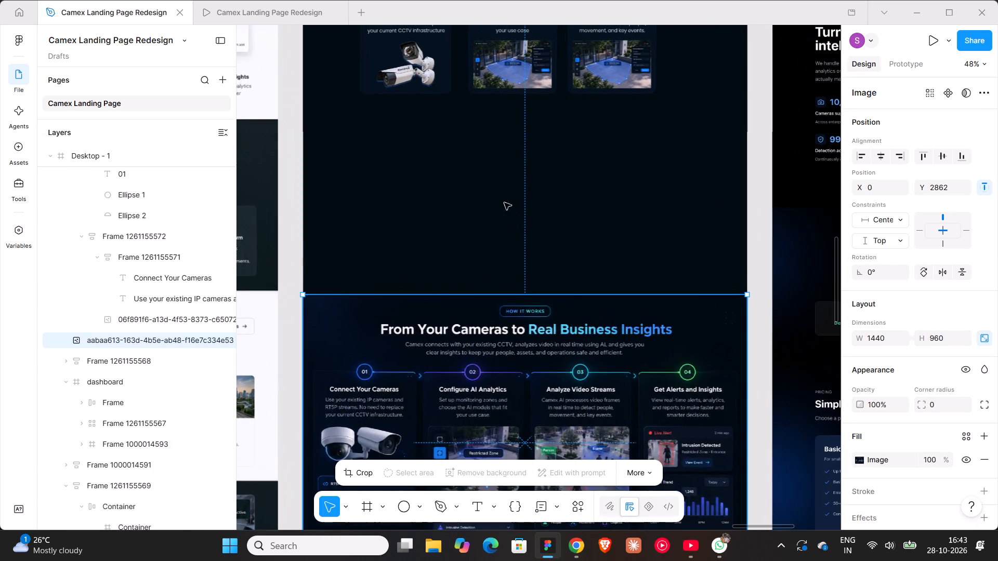
pyautogui.rightClick(498, 148)
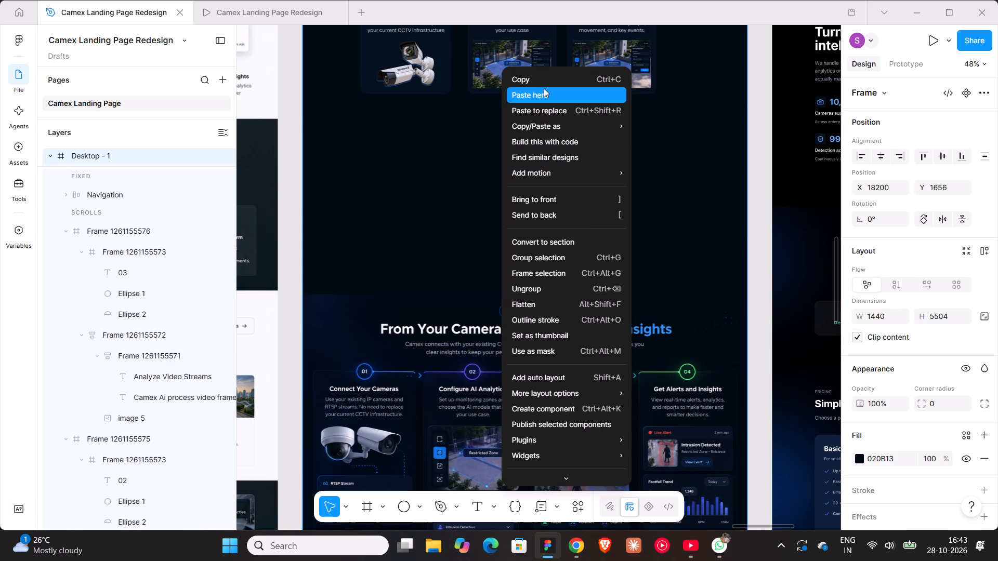
pyautogui.click(541, 96)
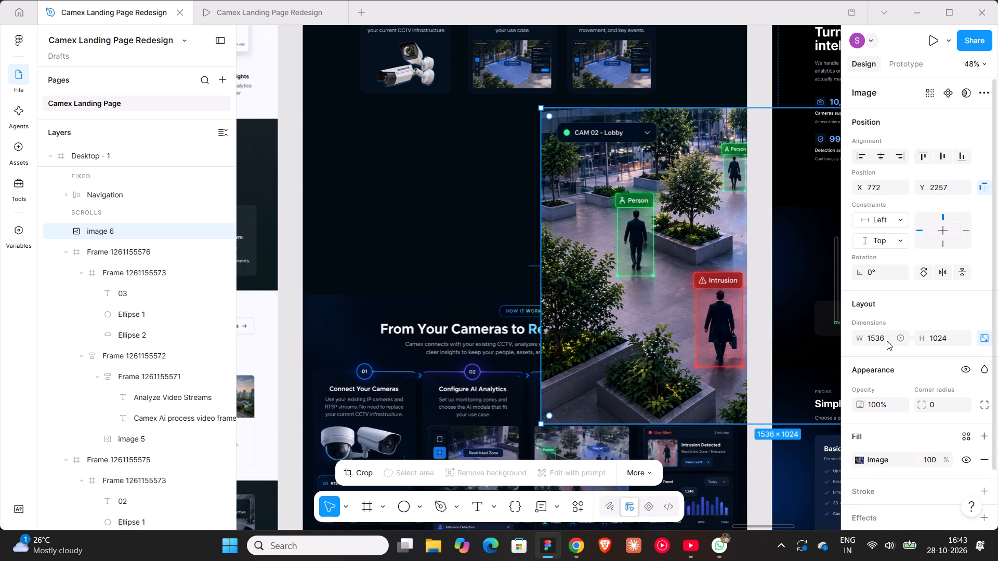
pyautogui.click(887, 341)
pyautogui.write('200')
pyautogui.press('Return')
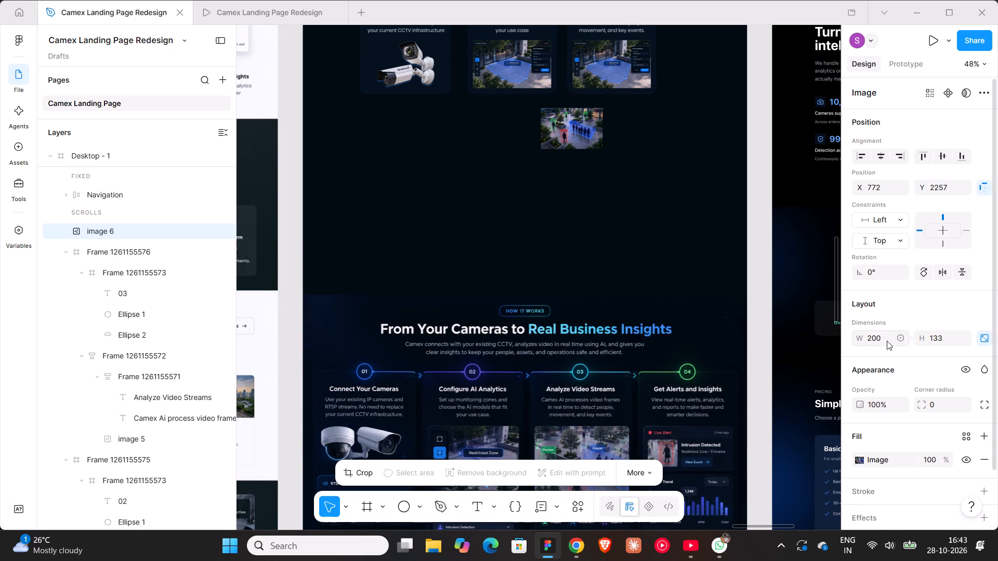
# Check the dimensions of the existing image in the Analyze Video Streams card.
pyautogui.scroll(4, 589, 97)
pyautogui.keyDown('ctrl'); pyautogui.scroll(11, 595, 220); pyautogui.keyUp('ctrl')
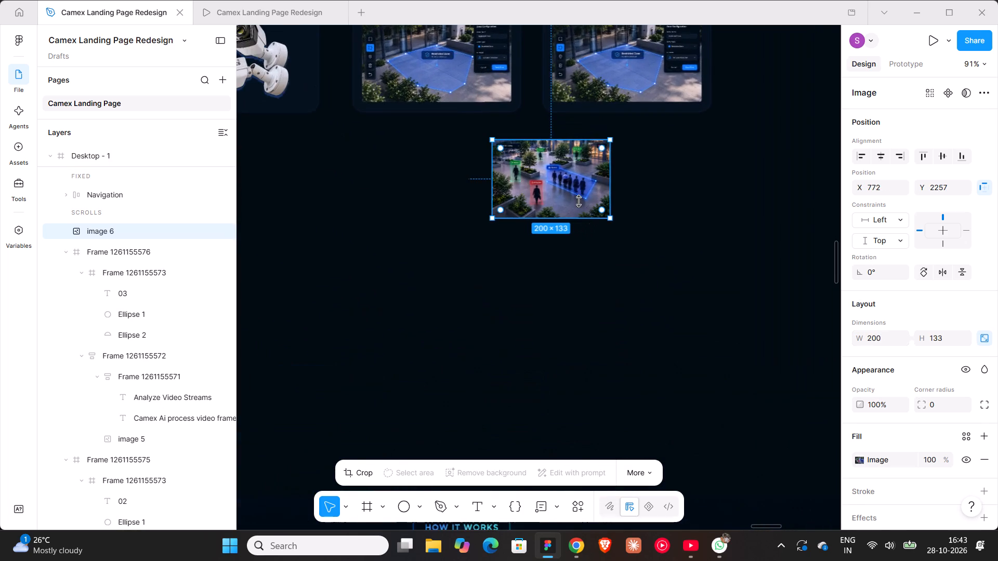
pyautogui.keyDown('ctrl'); pyautogui.scroll(19, 589, 213); pyautogui.keyUp('ctrl')
pyautogui.click(567, 324)
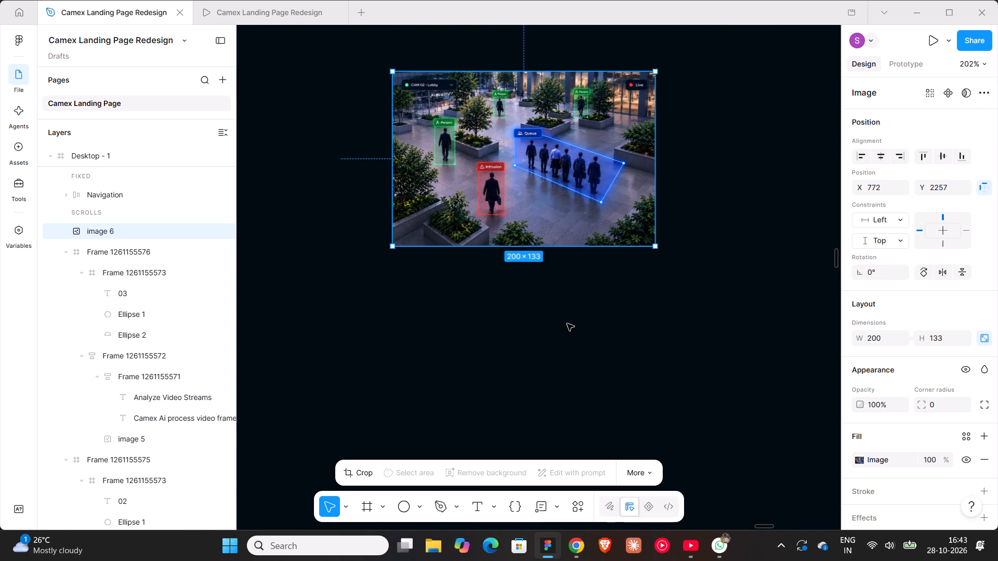
pyautogui.keyDown('ctrl'); pyautogui.scroll(-7, 569, 293); pyautogui.keyUp('ctrl')
pyautogui.scroll(5, 580, 312)
pyautogui.doubleClick(599, 202)
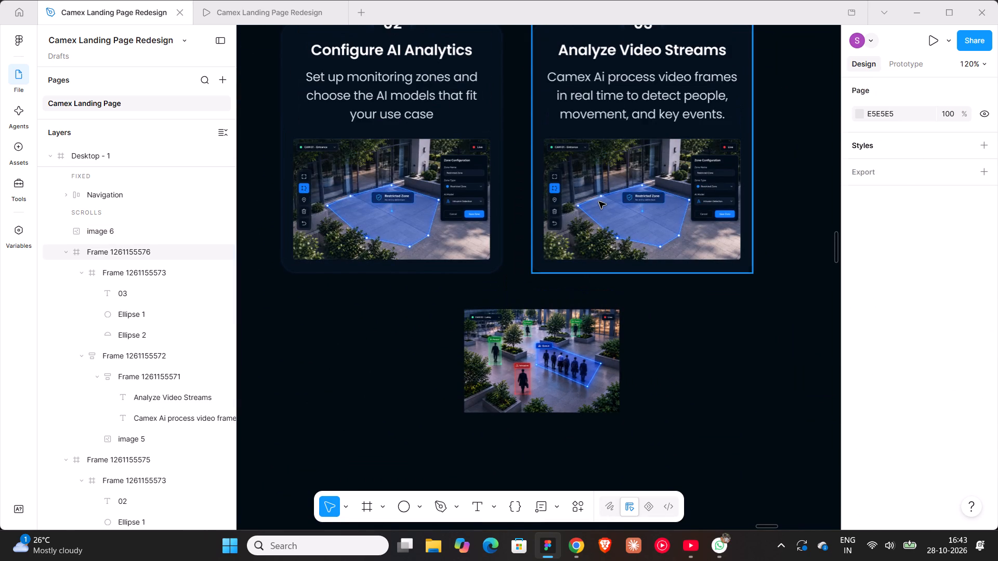
pyautogui.doubleClick(599, 202)
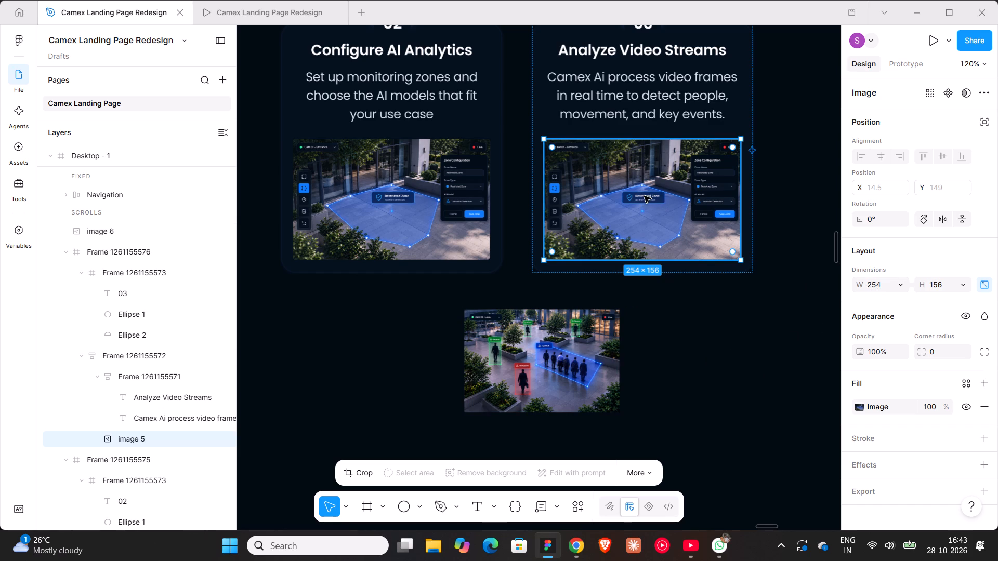
# Resize the pasted lobby image to 254 wide and, with its aspect ratio unlocked, 156 high.
pyautogui.click(564, 355)
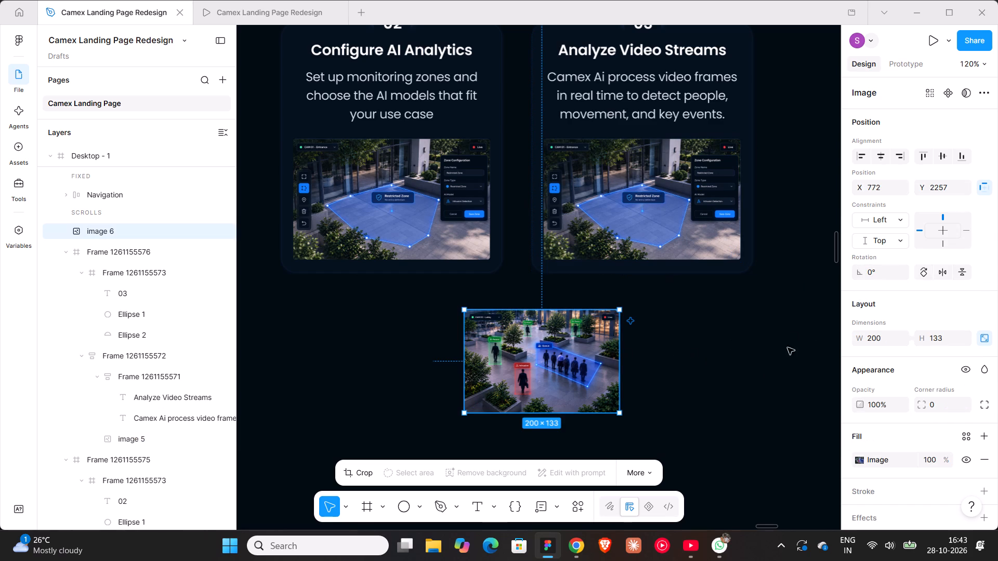
pyautogui.click(871, 337)
pyautogui.write('254')
pyautogui.press('Return')
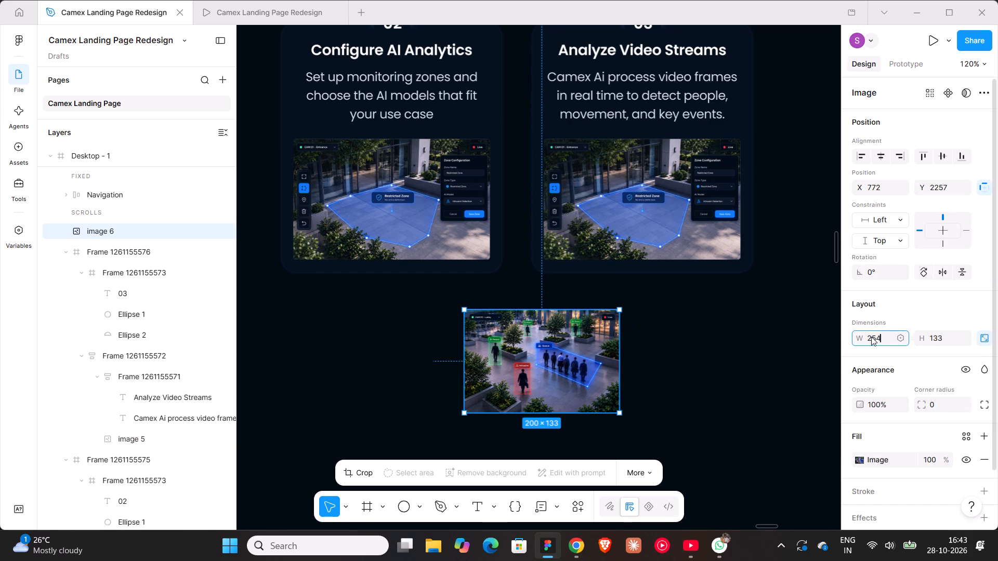
pyautogui.click(982, 337)
pyautogui.click(944, 338)
pyautogui.write('156')
pyautogui.press('Return')
# Cut the lobby image and paste it to replace the existing image in the Analyze Video Streams card.
pyautogui.click(602, 360)
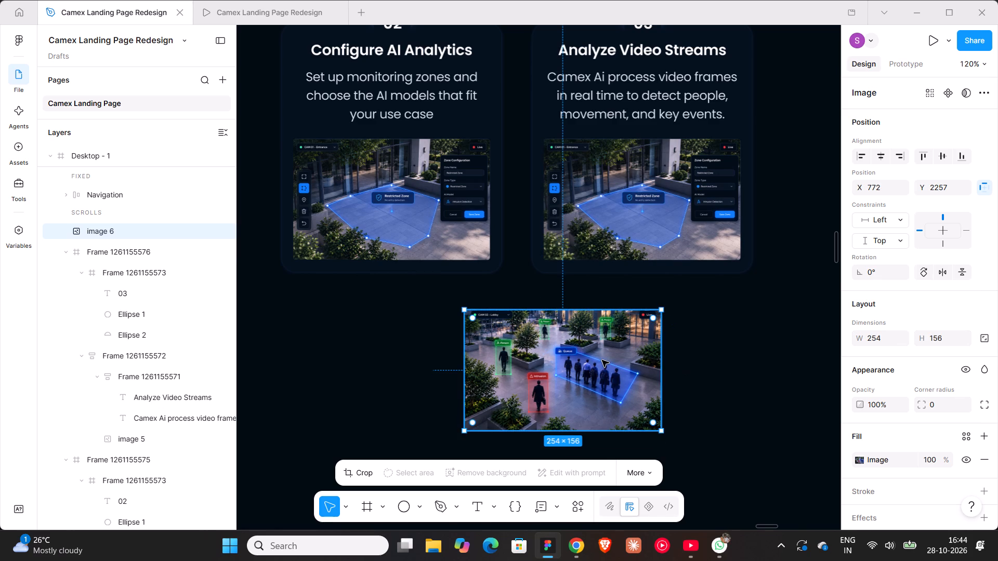
pyautogui.hotkey('ctrl', 'x')
pyautogui.doubleClick(660, 203)
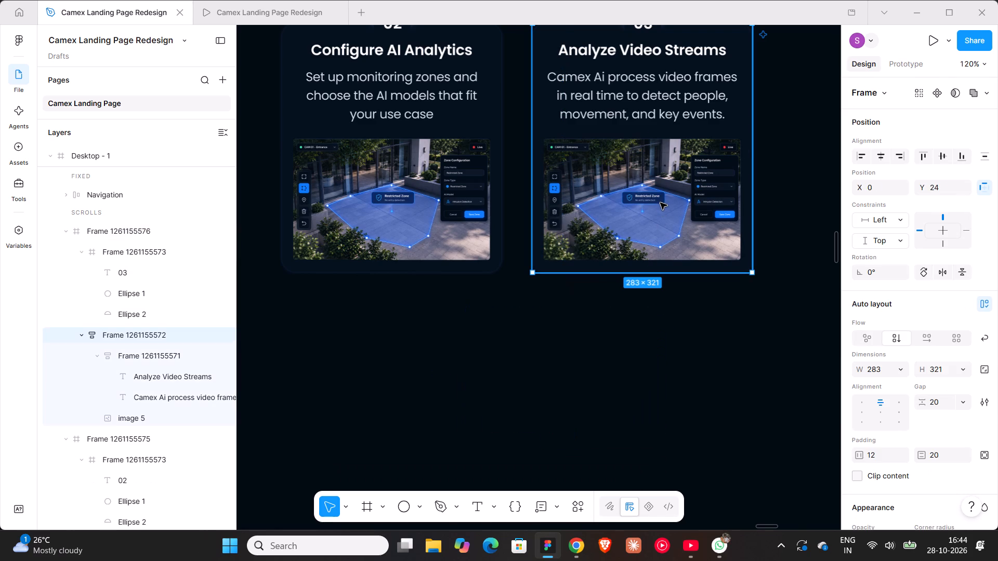
pyautogui.doubleClick(660, 203)
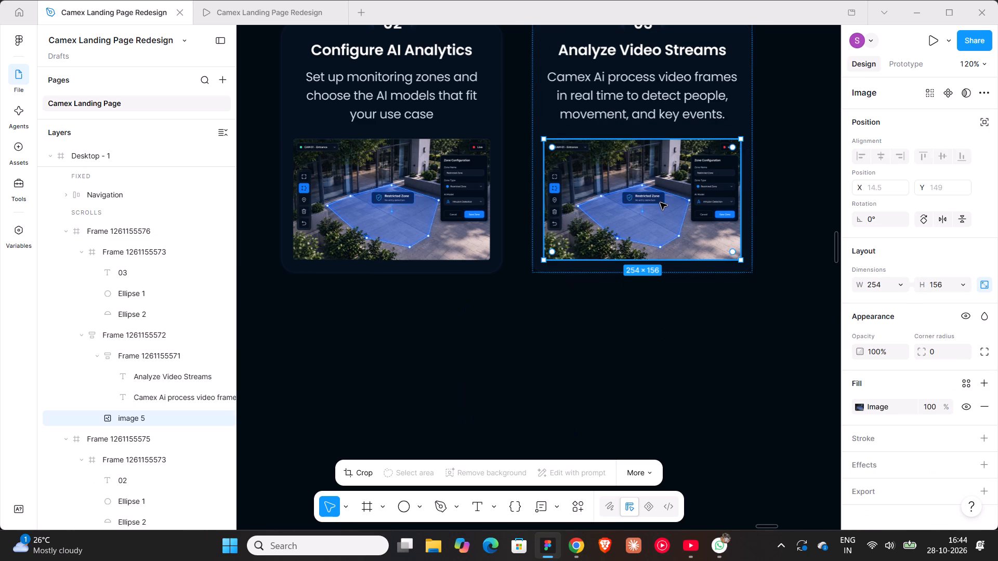
pyautogui.hotkey('ctrl', 'shift', 'r')
pyautogui.click(620, 375)
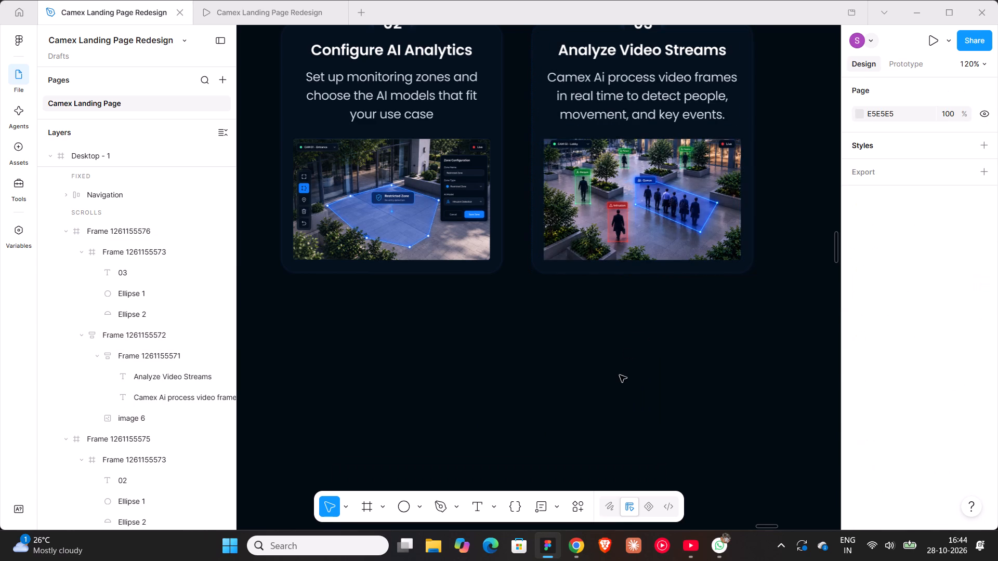
# Select the three step cards together and set the horizontal spacing between them to 36.
pyautogui.keyDown('ctrl'); pyautogui.scroll(-7, 620, 375); pyautogui.keyUp('ctrl')
pyautogui.scroll(-3, 620, 375)
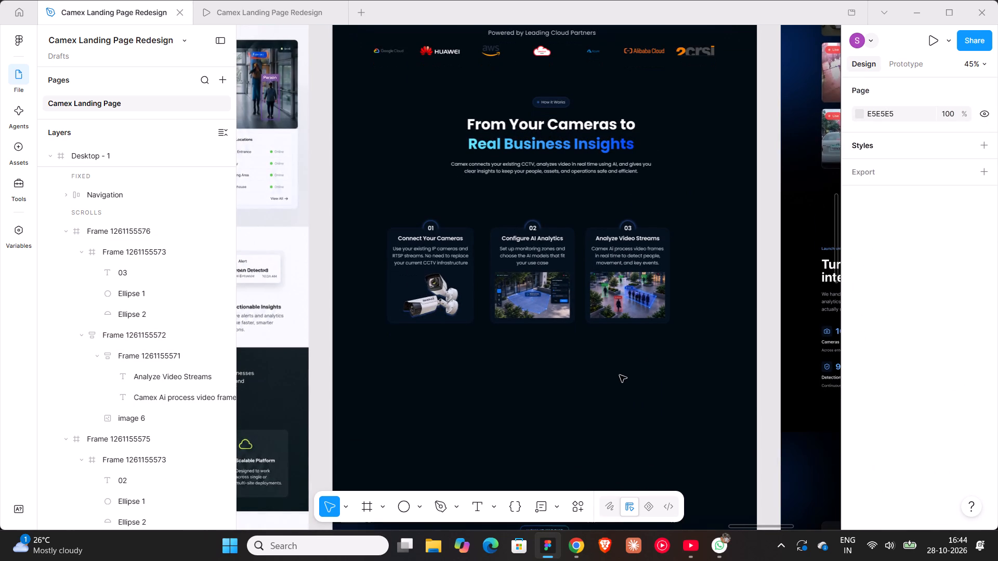
pyautogui.scroll(-4, 620, 375)
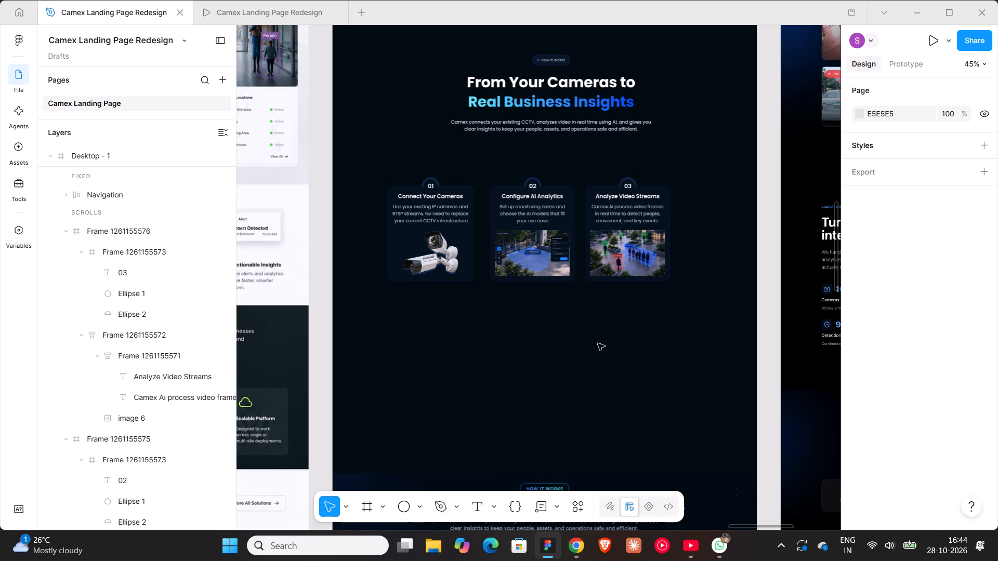
pyautogui.click(551, 238)
pyautogui.click(631, 234)
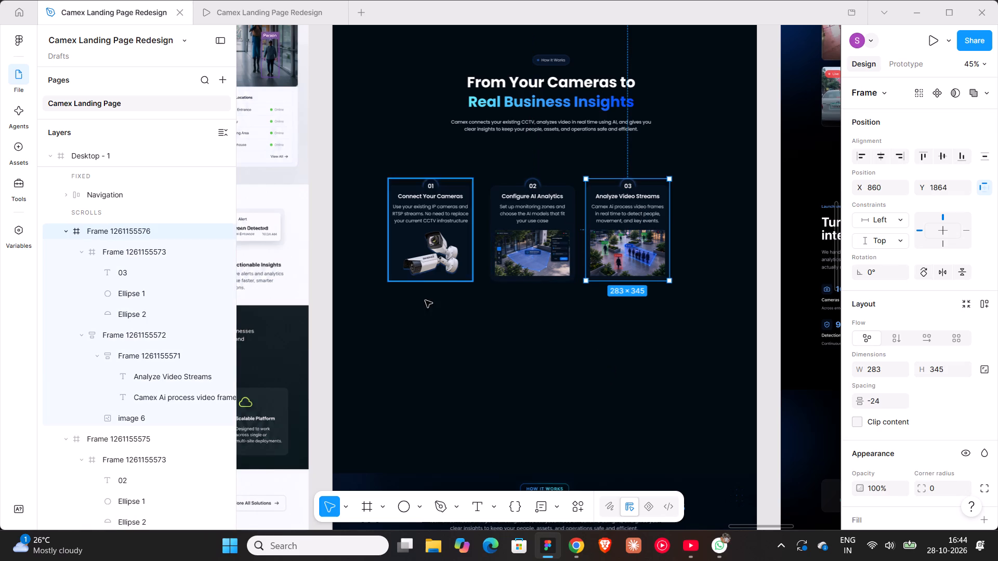
pyautogui.moveTo(426, 308); pyautogui.dragTo(665, 237)
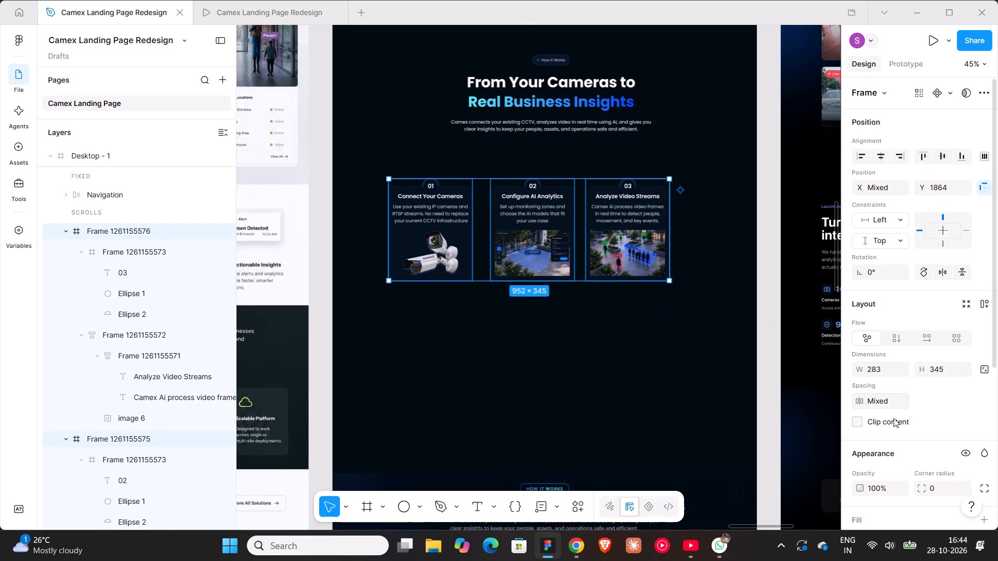
pyautogui.click(886, 408)
pyautogui.write('36')
pyautogui.press('Return')
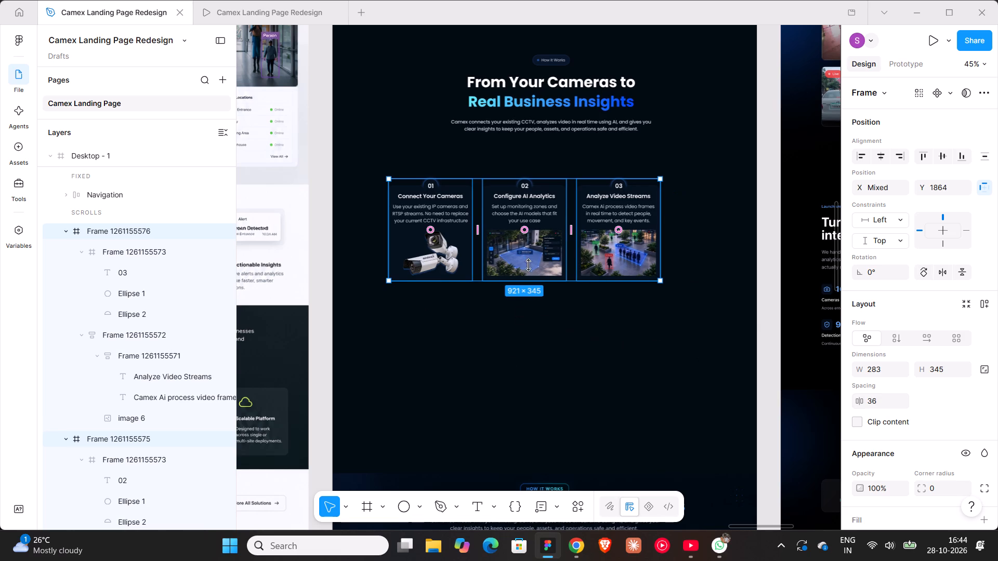
# Move the row of three step cards left within the Desktop - 1 frame and deselect it.
pyautogui.moveTo(531, 202); pyautogui.dragTo(505, 202)
pyautogui.click(612, 356)
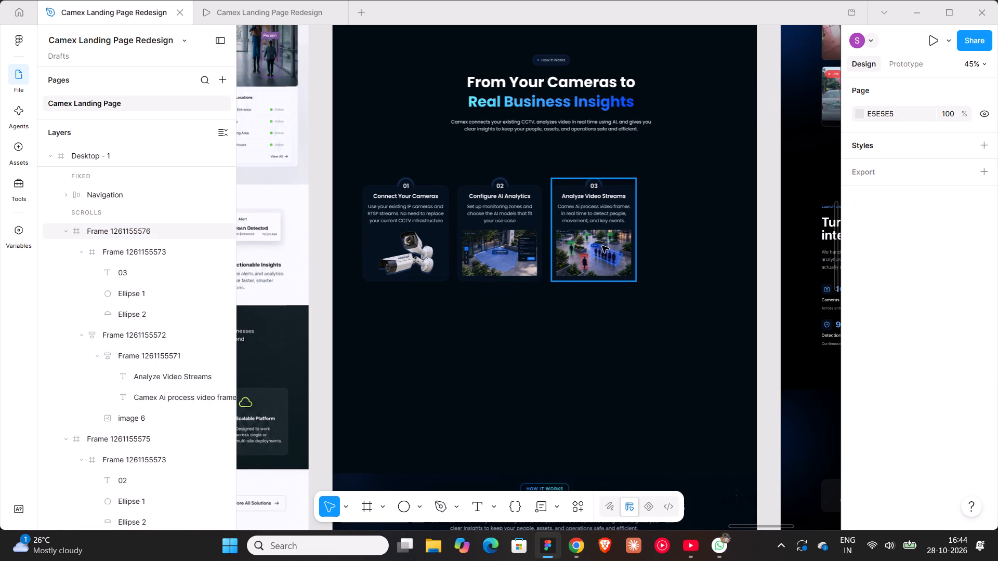
# Duplicate the Analyze Video Streams card and place the copy as a fourth card, aligned with the row and spaced 36 from the third.
pyautogui.click(600, 236)
pyautogui.keyDown('alt'); pyautogui.moveTo(596, 229); pyautogui.dragTo(686, 220); pyautogui.keyUp('alt')
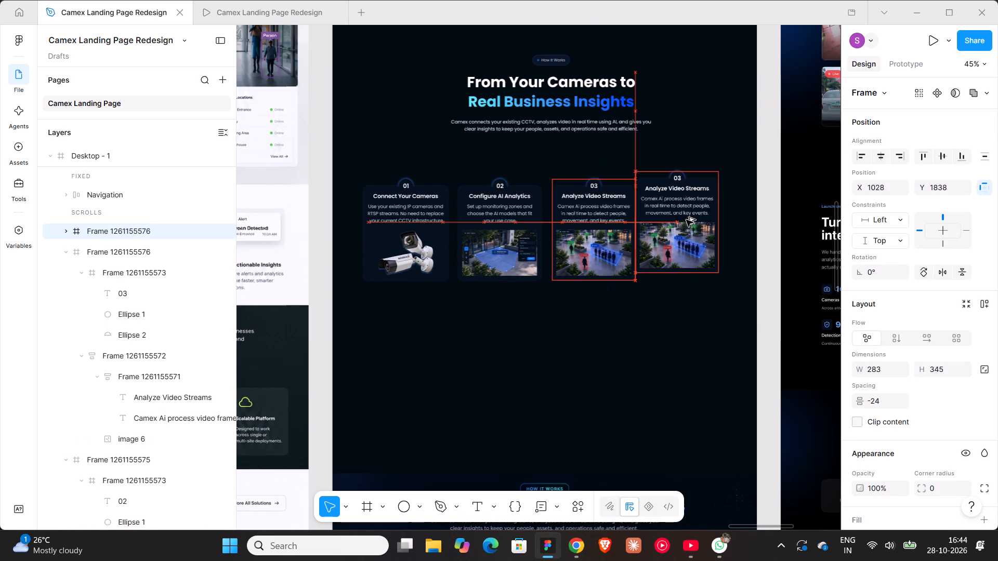
pyautogui.keyDown('alt'); pyautogui.moveTo(686, 220); pyautogui.dragTo(691, 230); pyautogui.keyUp('alt')
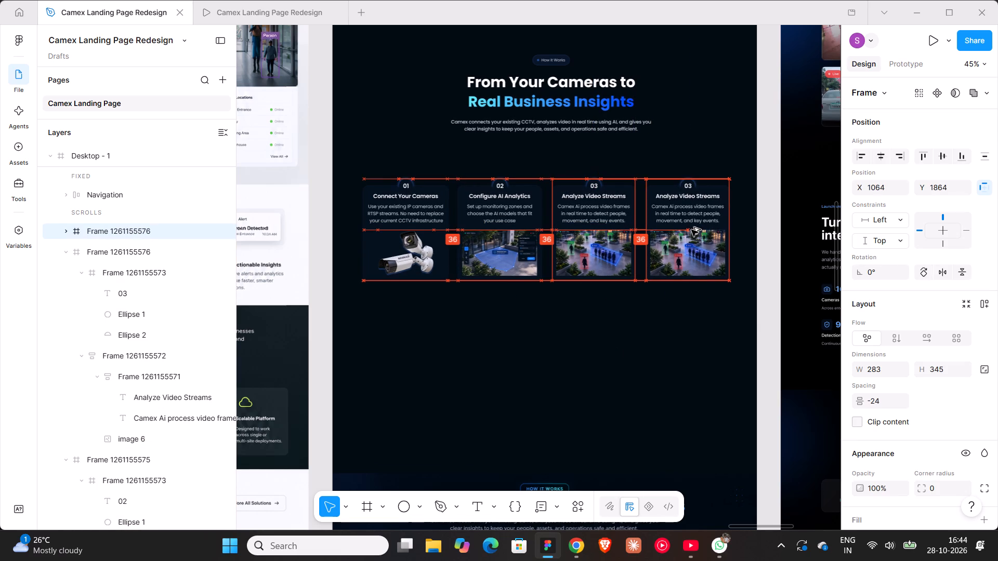
# Change the step number on the duplicated fourth card to 04.
pyautogui.keyDown('shift'); pyautogui.scroll(-5, 692, 215); pyautogui.keyUp('shift')
pyautogui.keyDown('ctrl'); pyautogui.scroll(9, 620, 187); pyautogui.keyUp('ctrl')
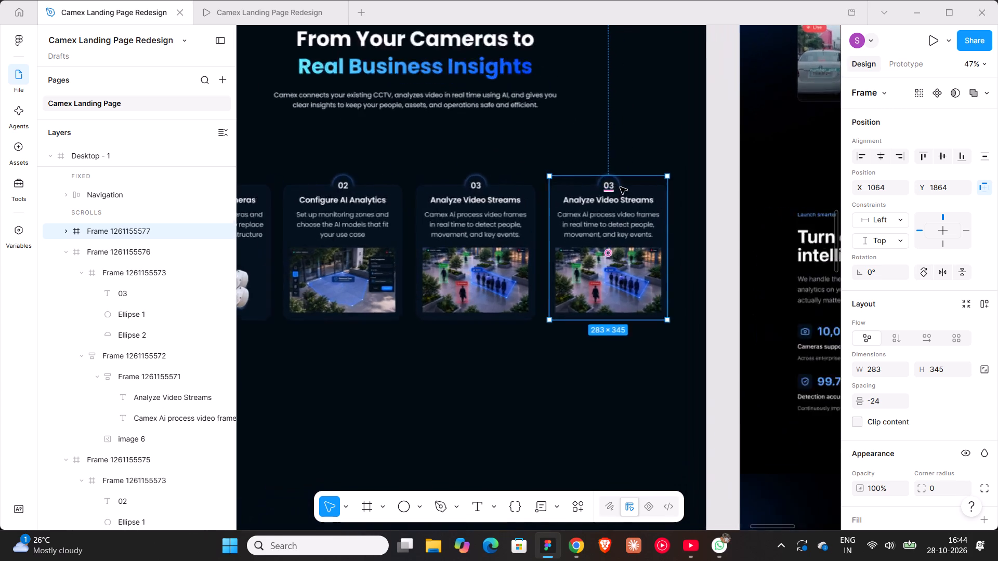
pyautogui.keyDown('ctrl'); pyautogui.scroll(10, 620, 187); pyautogui.keyUp('ctrl')
pyautogui.tripleClick(608, 181)
pyautogui.tripleClick(608, 181)
pyautogui.doubleClick(608, 181)
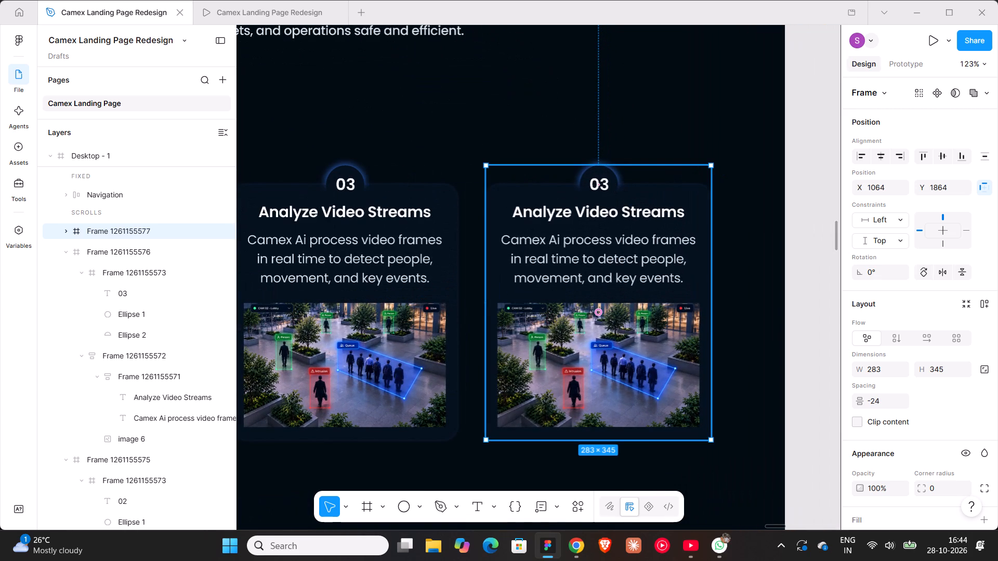
pyautogui.click(608, 181)
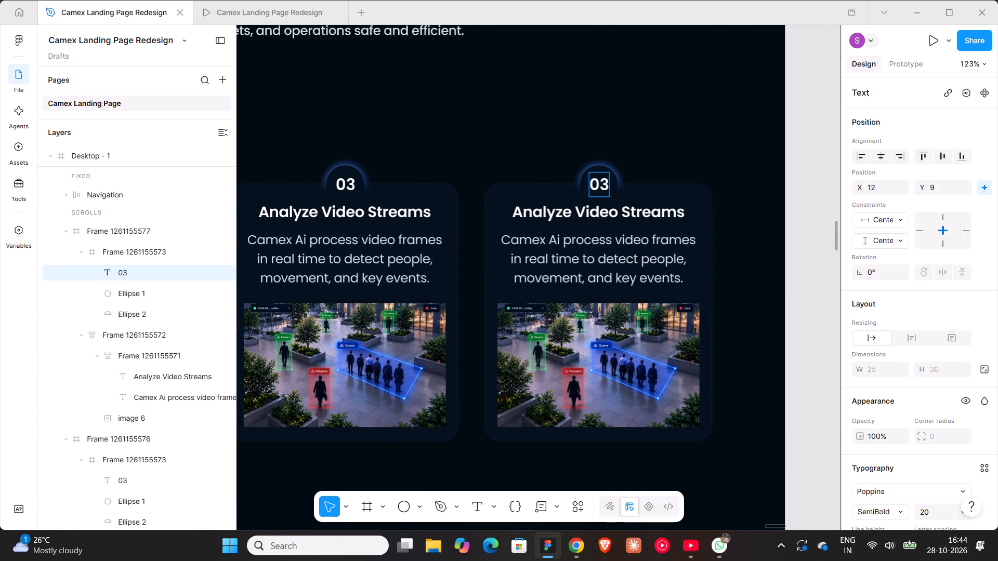
pyautogui.press('BackSpace')
pyautogui.press('4')
pyautogui.click(667, 154)
# Replace the fourth card's title with "Get Alerts and Insights", following the reference design below.
pyautogui.keyDown('ctrl'); pyautogui.scroll(-4, 667, 168); pyautogui.keyUp('ctrl')
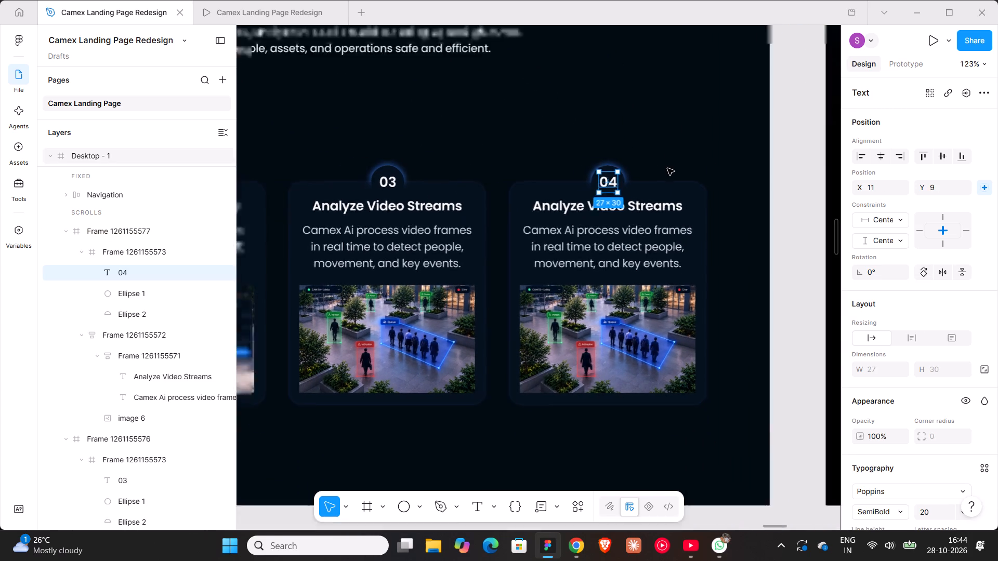
pyautogui.keyDown('ctrl'); pyautogui.scroll(-12, 667, 168); pyautogui.keyUp('ctrl')
pyautogui.scroll(-3, 667, 168)
pyautogui.scroll(-5, 637, 216)
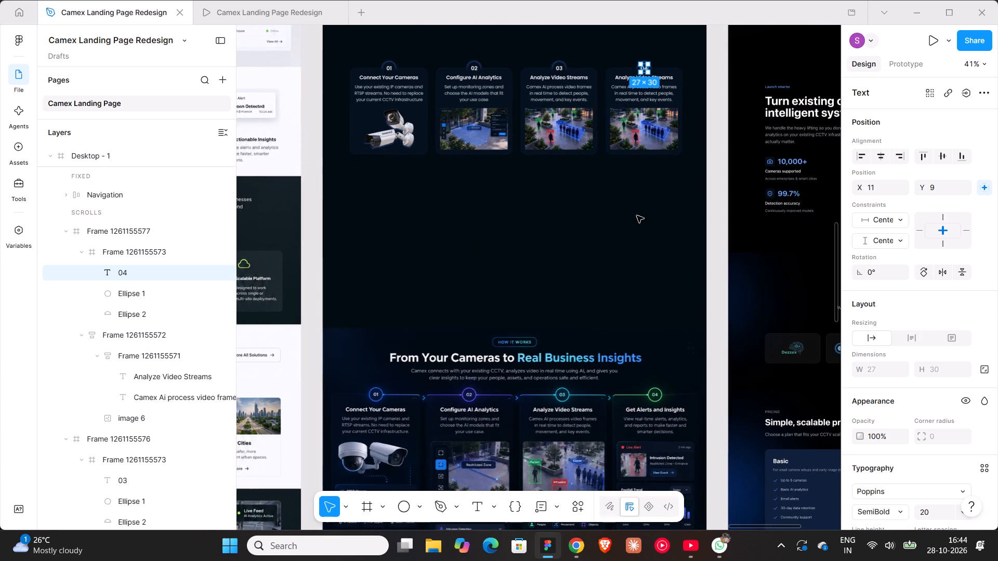
pyautogui.scroll(4, 637, 216)
pyautogui.keyDown('ctrl'); pyautogui.scroll(11, 638, 219); pyautogui.keyUp('ctrl')
pyautogui.tripleClick(612, 224)
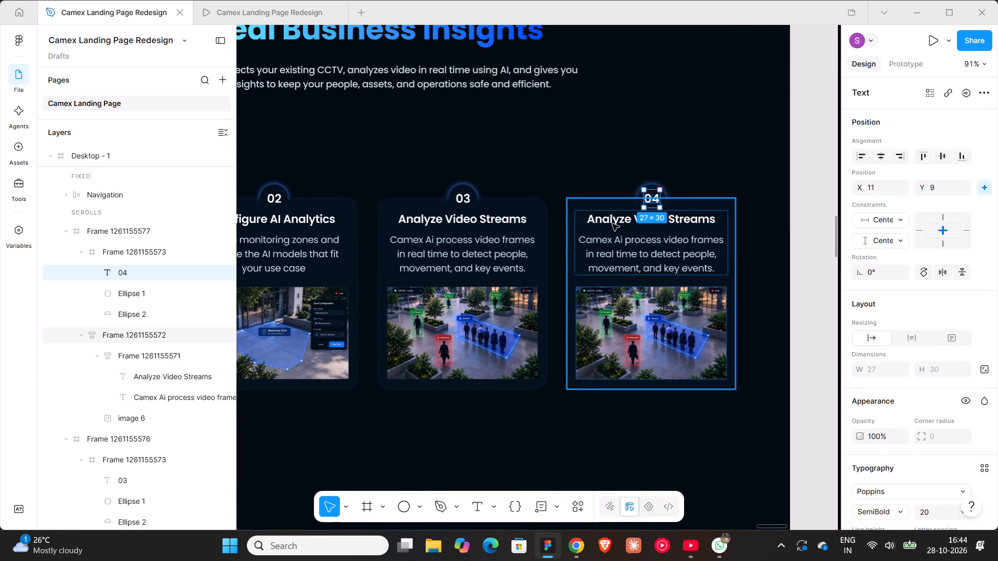
pyautogui.doubleClick(612, 224)
pyautogui.doubleClick(612, 219)
pyautogui.click(612, 219)
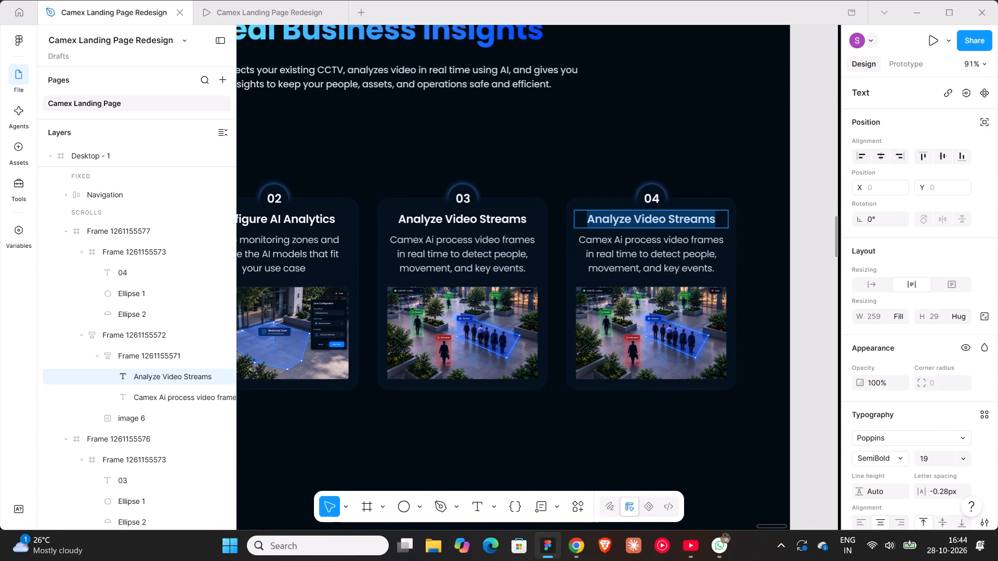
pyautogui.write('Get Alerts an')
pyautogui.press('space')
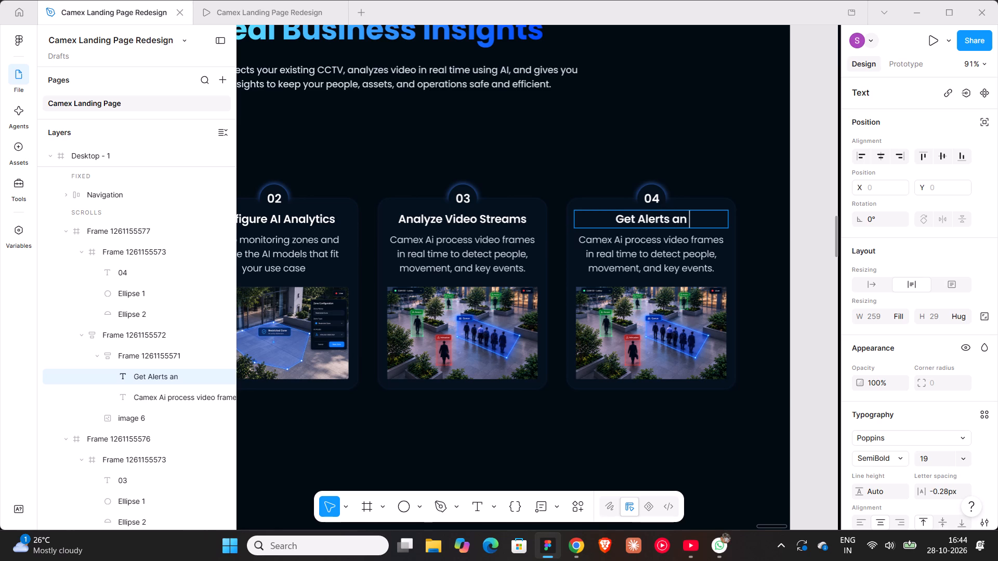
pyautogui.press('BackSpace')
pyautogui.press('d')
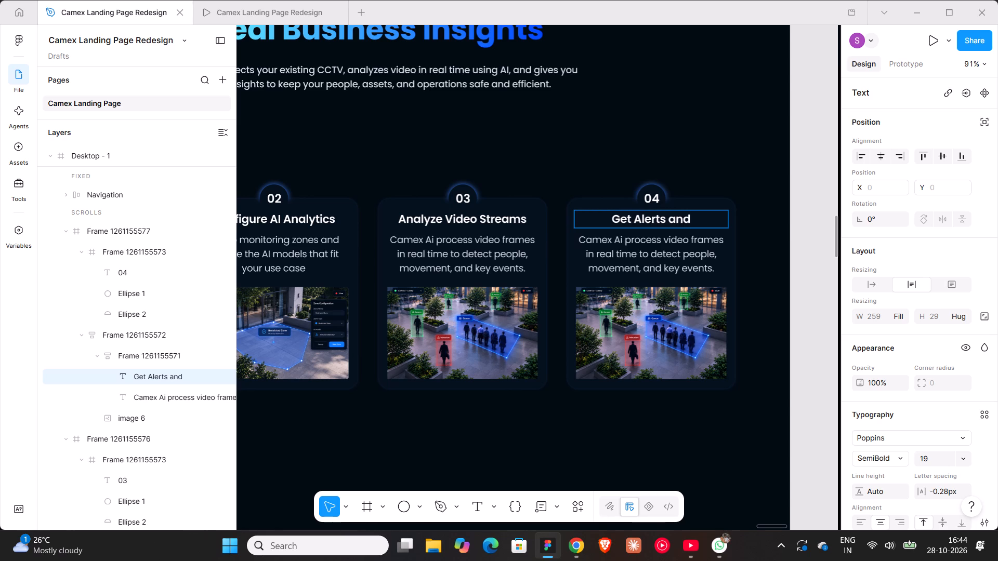
pyautogui.press('space')
pyautogui.write('Insights')
# Move the How It Works reference image up to X 24, Y 2128, so it sits close to the step cards.
pyautogui.keyDown('ctrl'); pyautogui.scroll(-13, 626, 262); pyautogui.keyUp('ctrl')
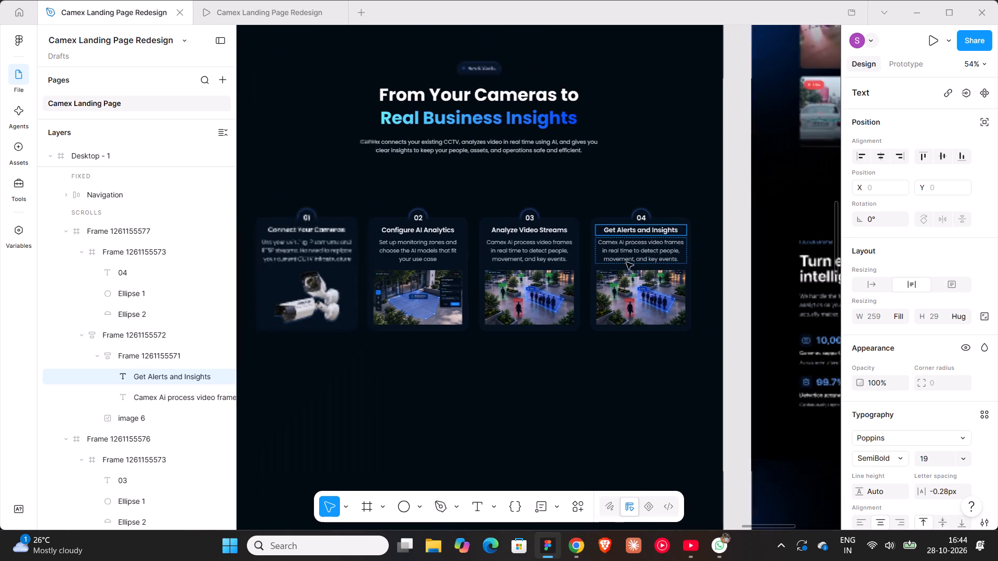
pyautogui.scroll(-7, 550, 399)
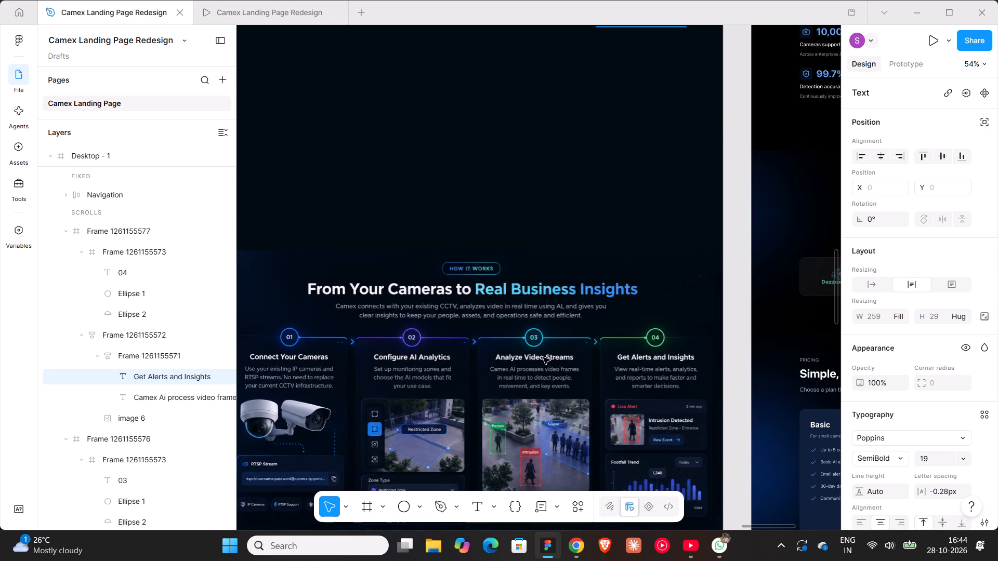
pyautogui.click(543, 357)
pyautogui.moveTo(536, 366); pyautogui.dragTo(545, 110)
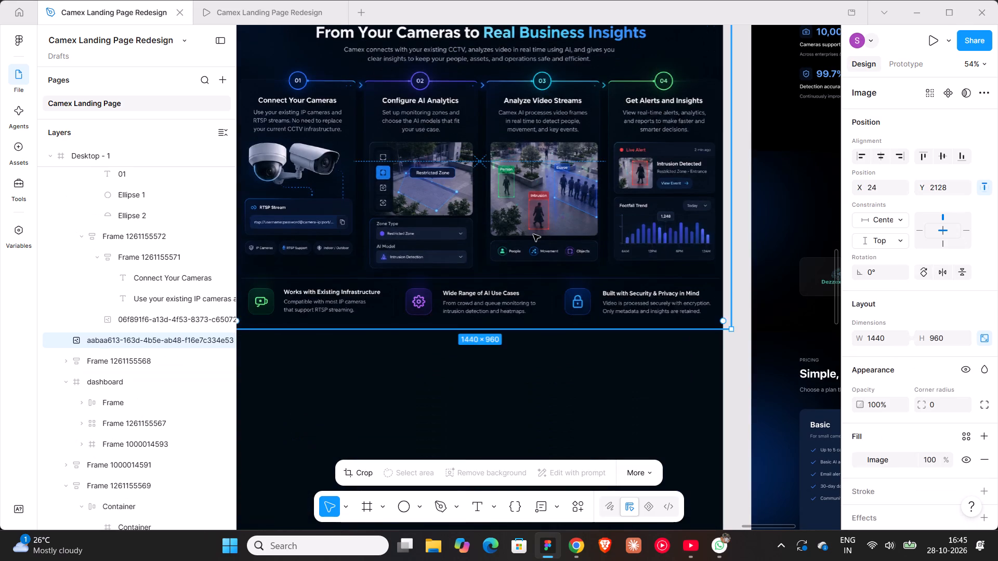
# Replace the fourth card's description with "View real-time alerts, analytics, and reports to make faster and smarter decisions", with a line break after "analytics,".
pyautogui.scroll(14, 535, 238)
pyautogui.keyDown('ctrl'); pyautogui.scroll(7, 641, 253); pyautogui.keyUp('ctrl')
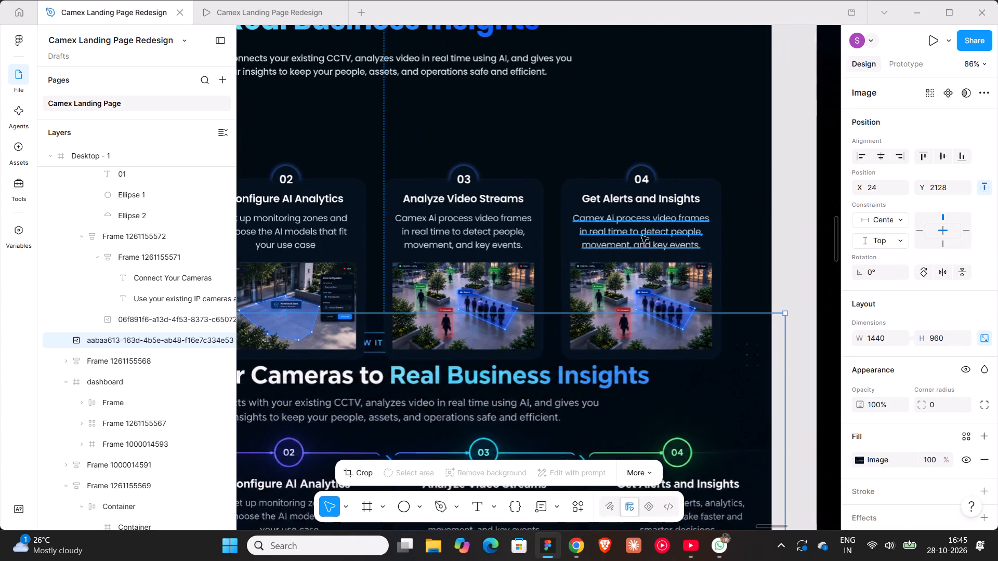
pyautogui.tripleClick(641, 230)
pyautogui.tripleClick(641, 230)
pyautogui.scroll(-4, 641, 230)
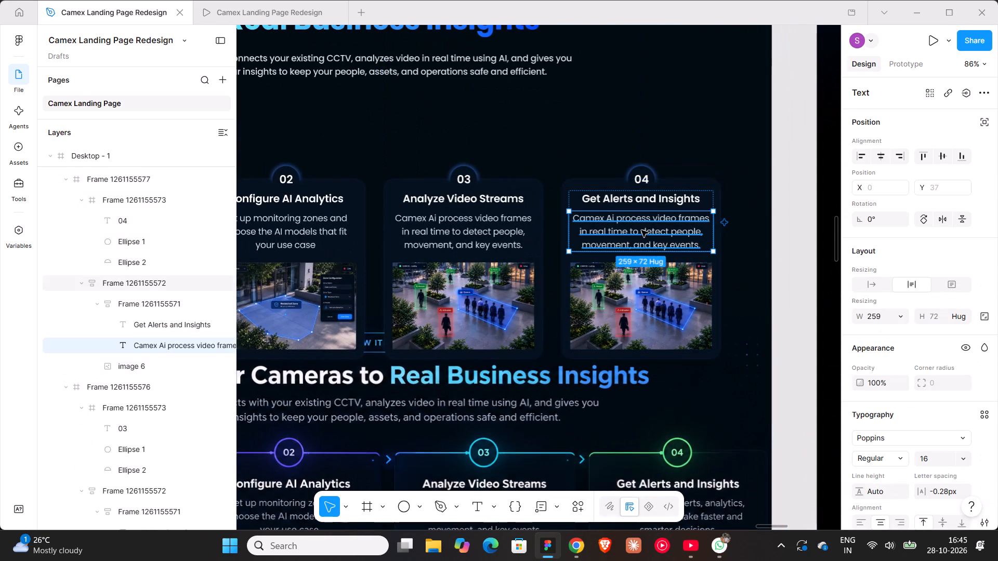
pyautogui.scroll(-3, 649, 196)
pyautogui.doubleClick(645, 148)
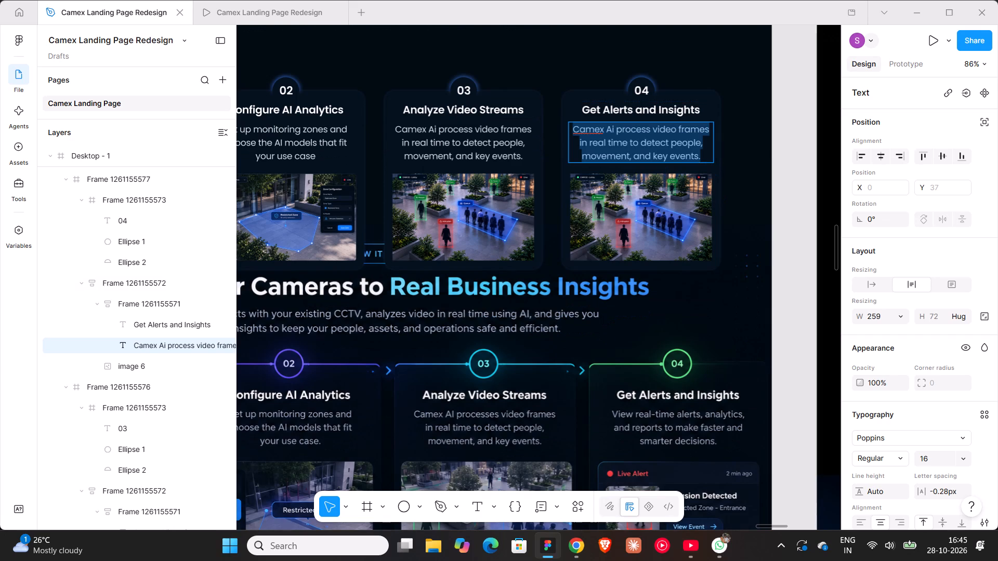
pyautogui.write('View')
pyautogui.press('space')
pyautogui.write('real-tim')
pyautogui.write('e alerts, analytics,')
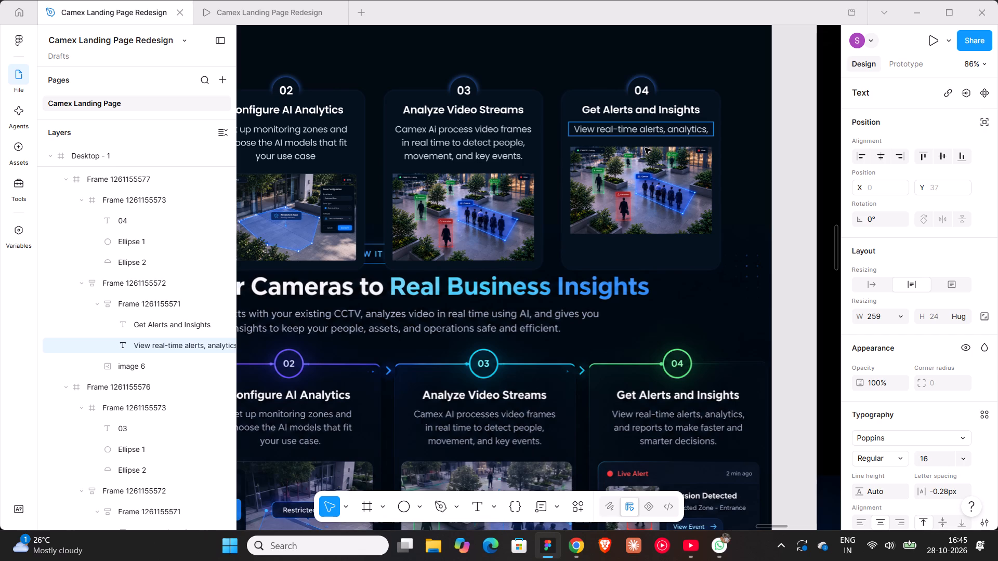
pyautogui.press('Return')
pyautogui.write('and rep')
pyautogui.write('ort')
pyautogui.write('s to make faster and smarter')
pyautogui.press('space')
pyautogui.write('decis')
pyautogui.write('ions')
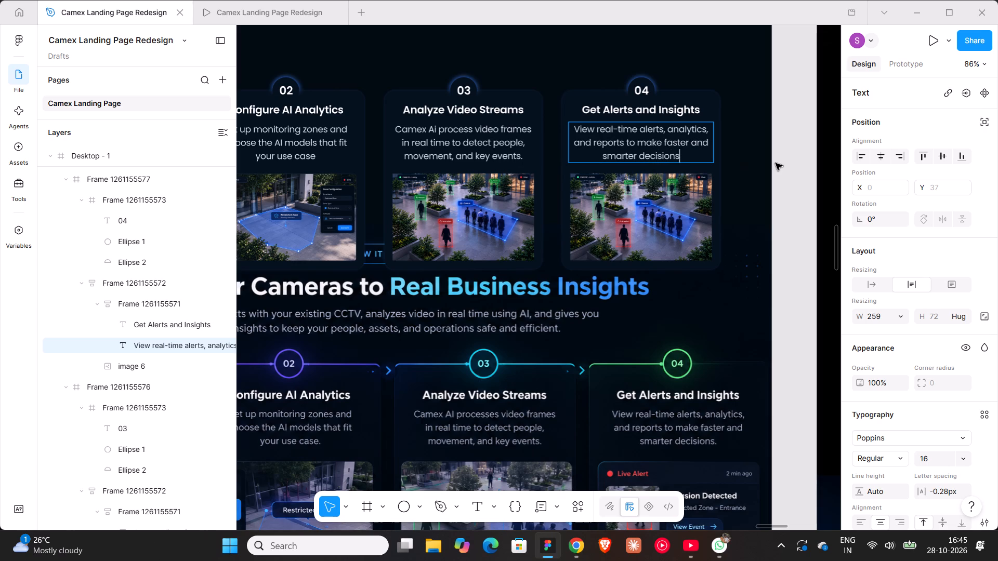
pyautogui.click(753, 199)
pyautogui.click(753, 199)
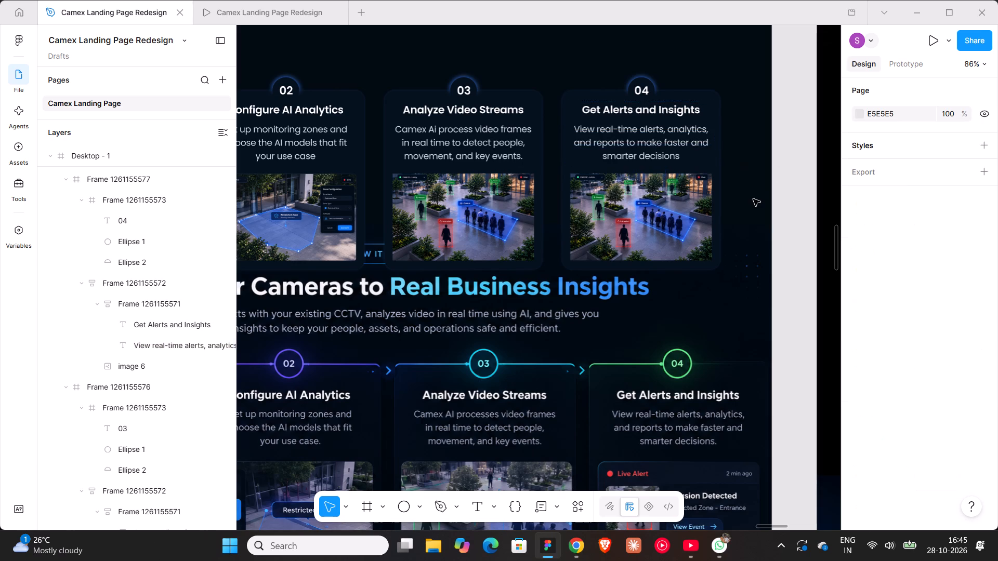
# Move the How It Works reference image down below the step cards to X 0, Y 2289, centred in the page frame.
pyautogui.scroll(-6, 753, 199)
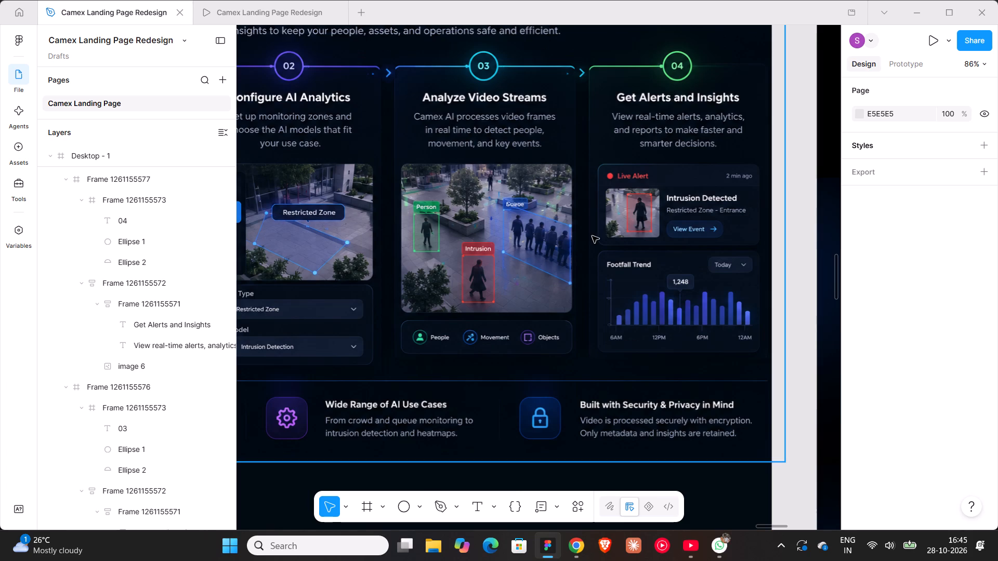
pyautogui.scroll(-1, 592, 236)
pyautogui.scroll(6, 633, 287)
pyautogui.keyDown('ctrl'); pyautogui.scroll(-6, 616, 261); pyautogui.keyUp('ctrl')
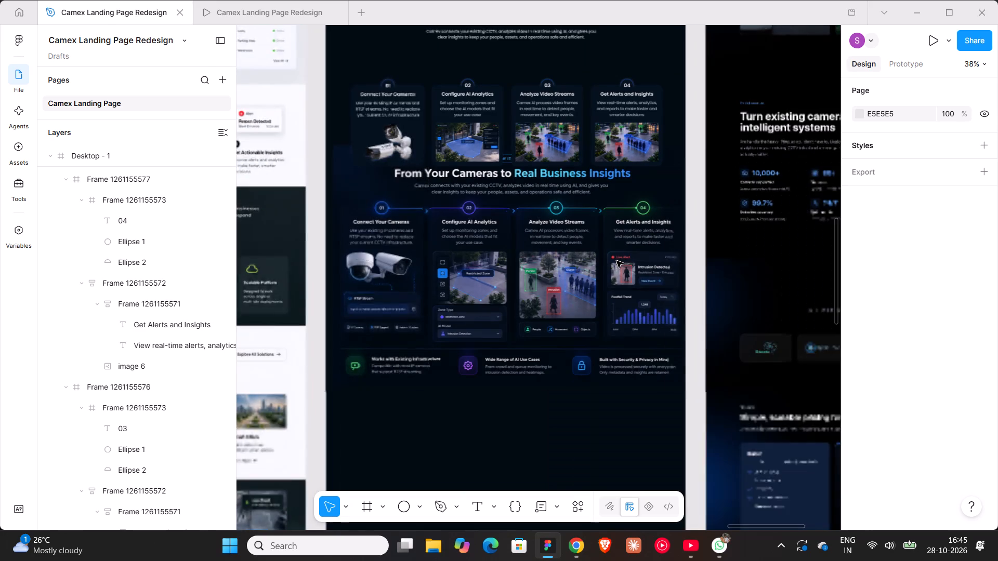
pyautogui.click(489, 242)
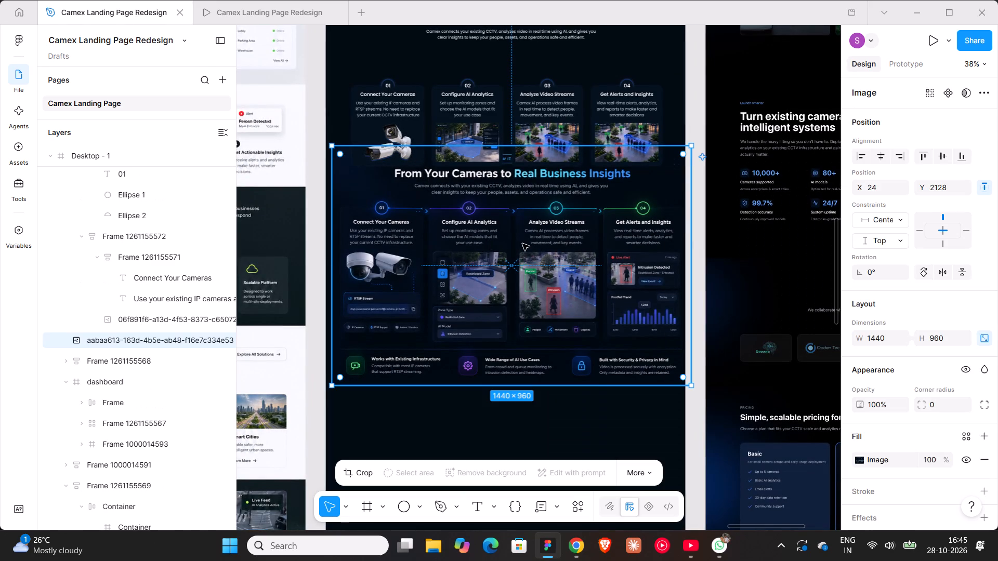
pyautogui.moveTo(522, 244); pyautogui.dragTo(514, 284)
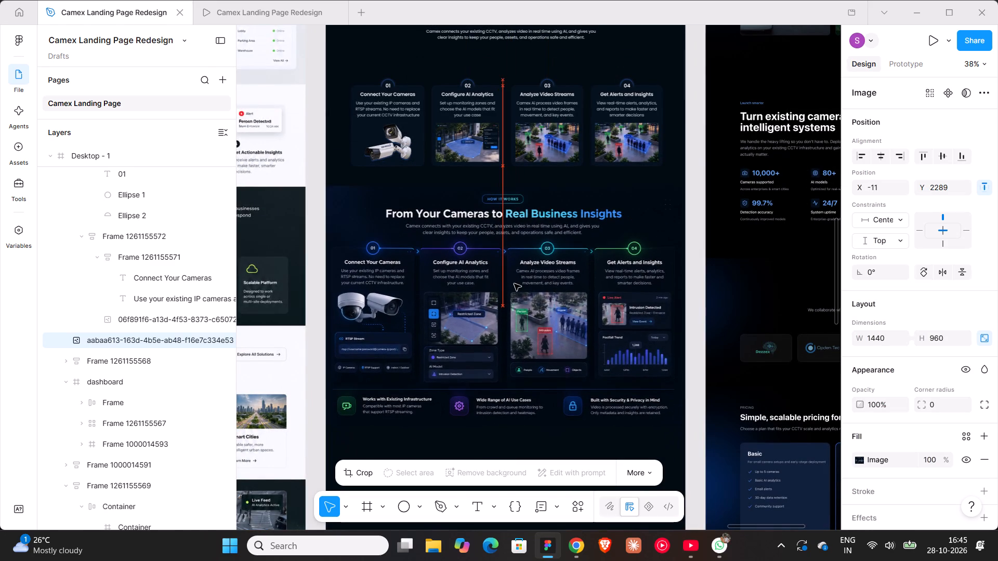
pyautogui.moveTo(514, 284); pyautogui.dragTo(515, 284)
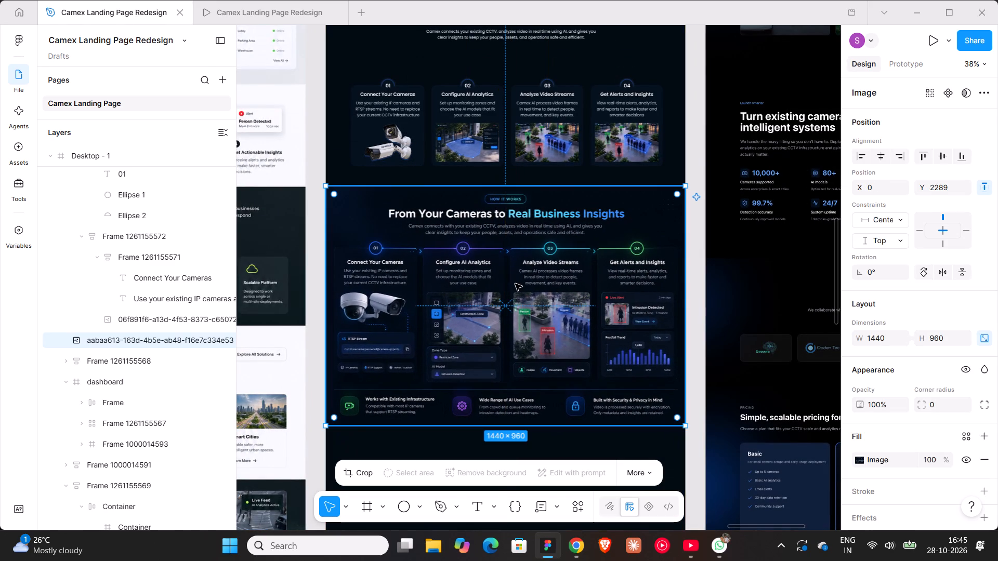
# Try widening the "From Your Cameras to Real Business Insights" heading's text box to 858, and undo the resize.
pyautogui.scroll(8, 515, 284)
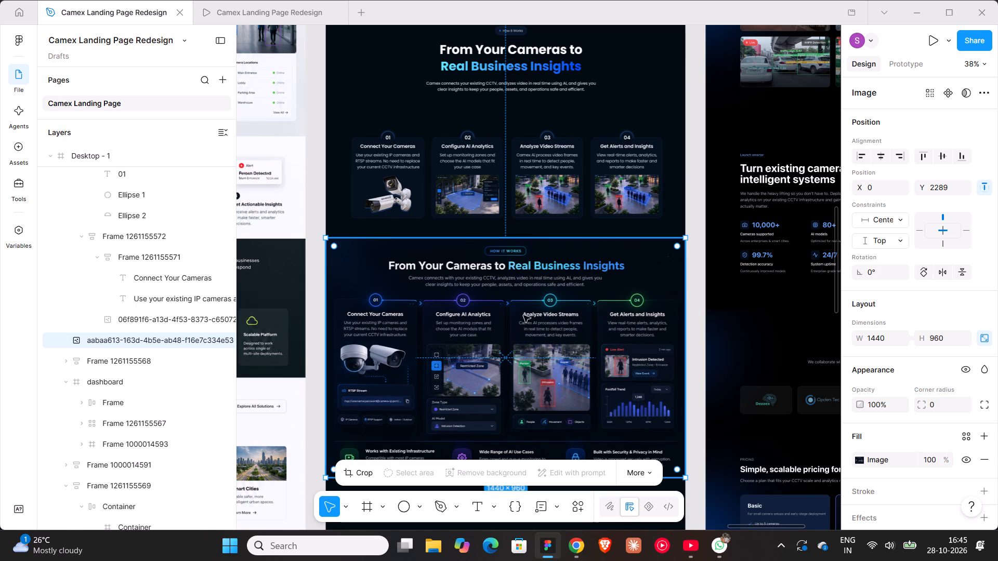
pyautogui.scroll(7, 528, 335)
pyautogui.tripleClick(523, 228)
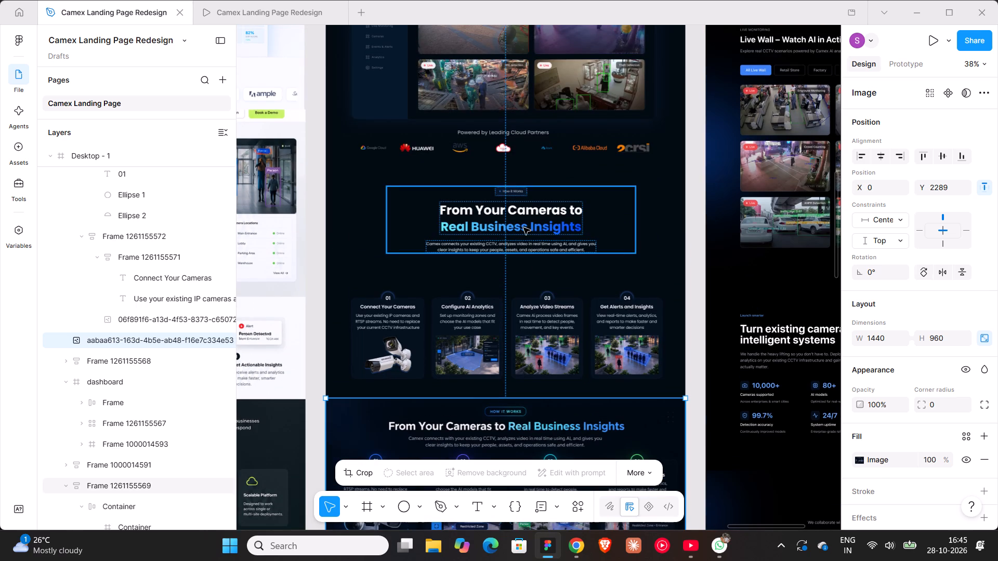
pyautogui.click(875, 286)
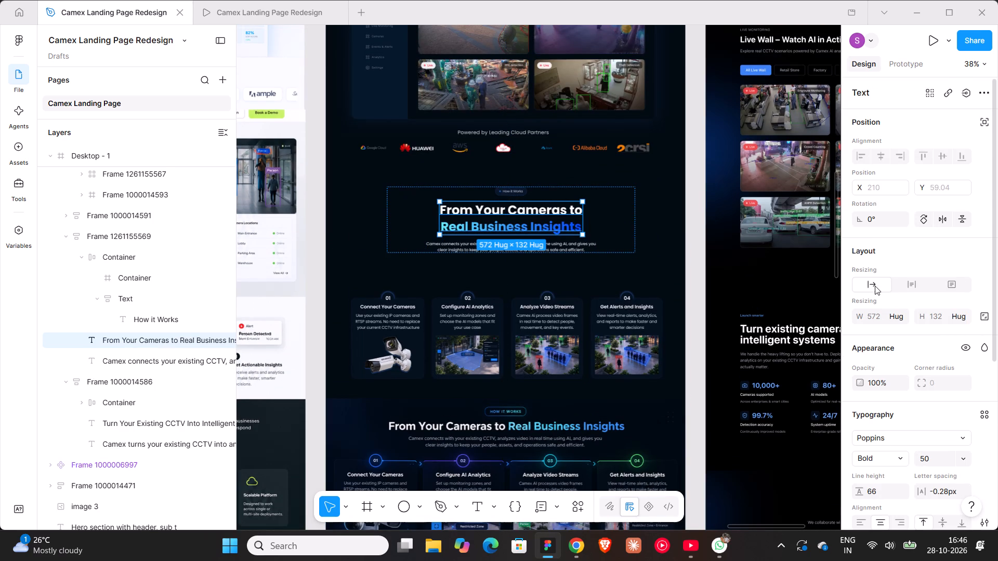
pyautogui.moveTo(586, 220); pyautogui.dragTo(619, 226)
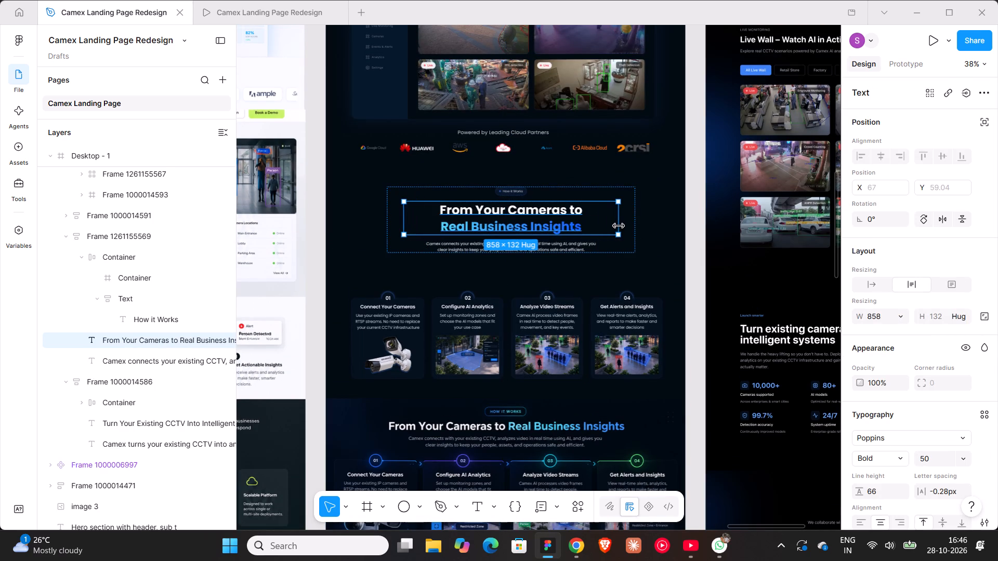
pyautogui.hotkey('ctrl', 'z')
# Remove the line break before "Real Business Insights" so the section heading runs on one line.
pyautogui.doubleClick(492, 224)
pyautogui.click(443, 227)
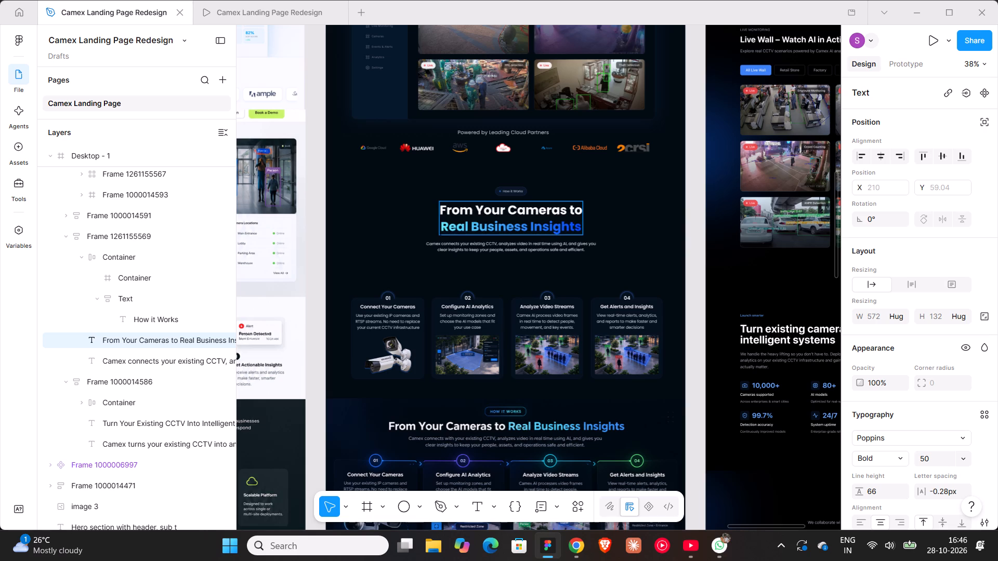
pyautogui.press('BackSpace')
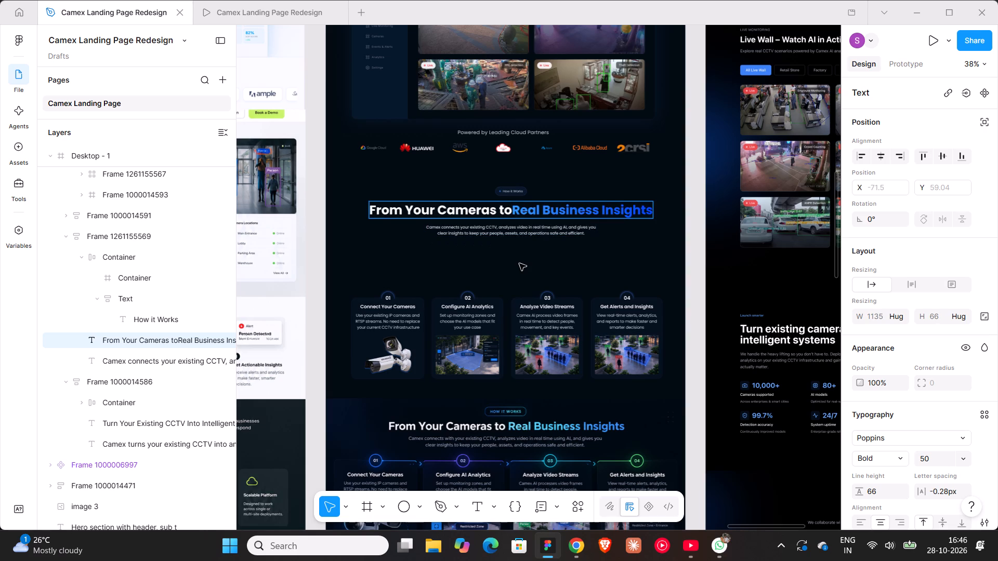
pyautogui.click(519, 263)
pyautogui.click(519, 263)
# Set the How It Works header frame's width to hug its contents and centre the frame horizontally in Desktop - 1.
pyautogui.click(523, 198)
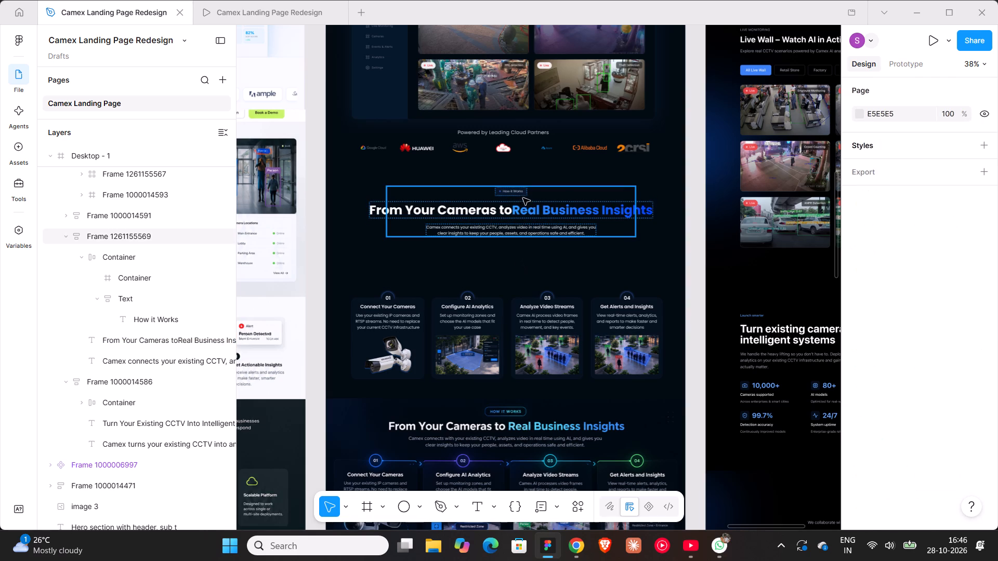
pyautogui.click(896, 371)
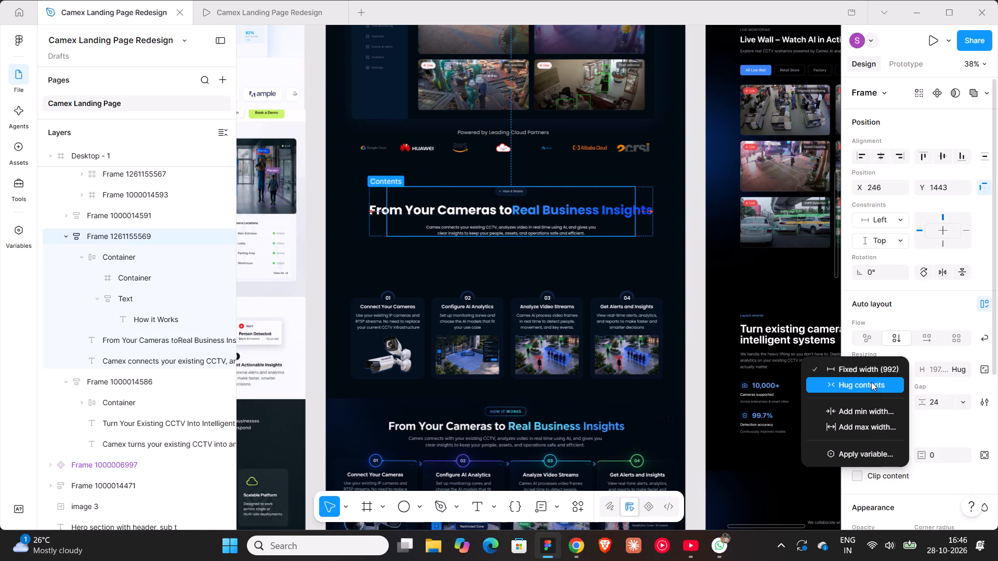
pyautogui.click(871, 382)
pyautogui.click(881, 156)
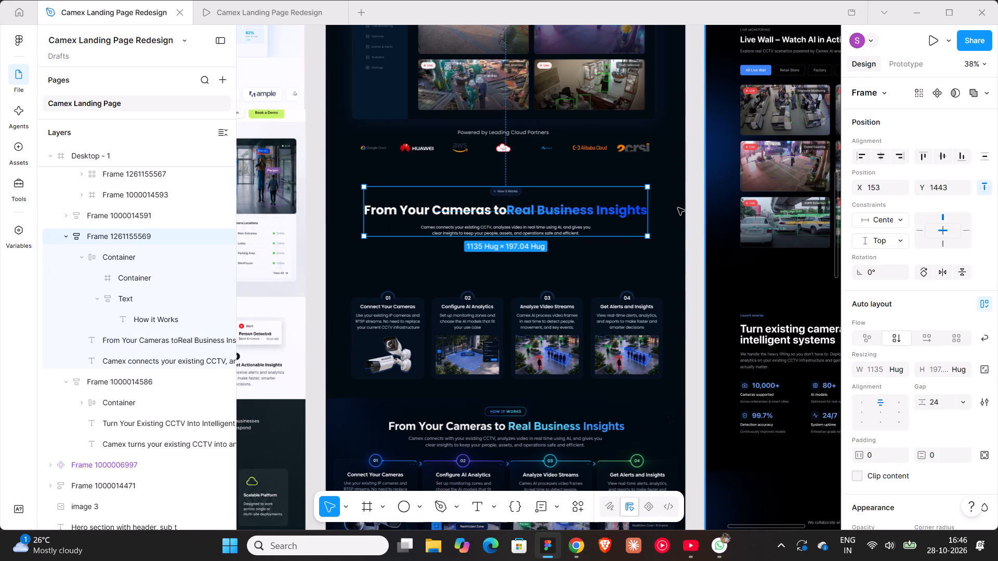
pyautogui.click(614, 266)
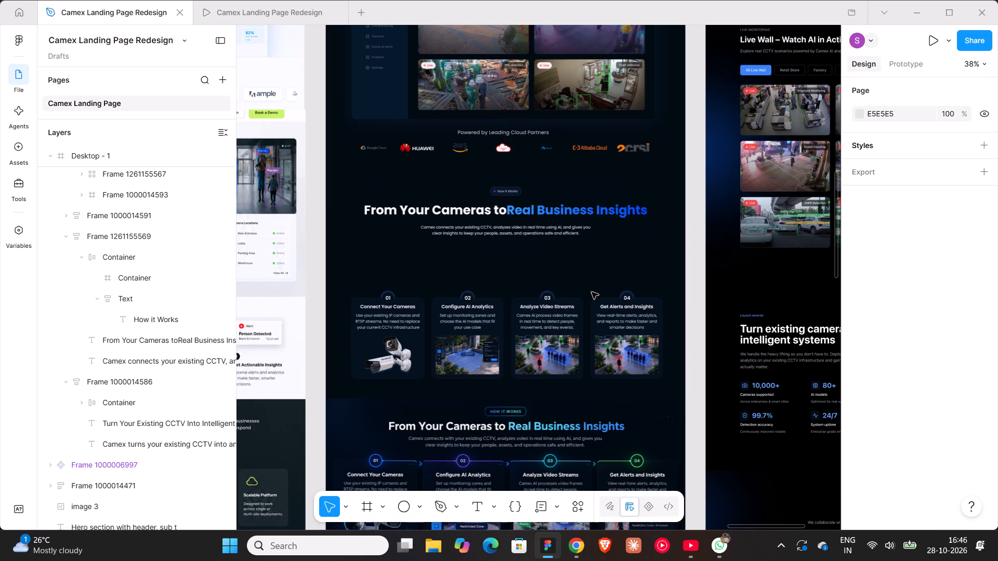
# Insert the missing space between "to" and "Real Business Insights" in the How It Works section heading.
pyautogui.doubleClick(505, 219)
pyautogui.doubleClick(508, 211)
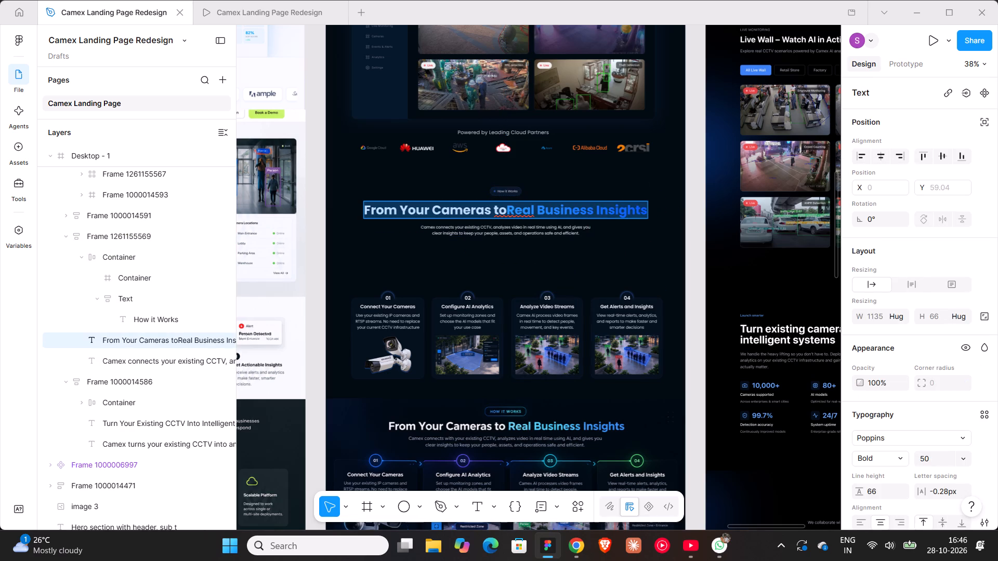
pyautogui.click(507, 209)
pyautogui.press('space')
pyautogui.click(526, 265)
pyautogui.click(526, 265)
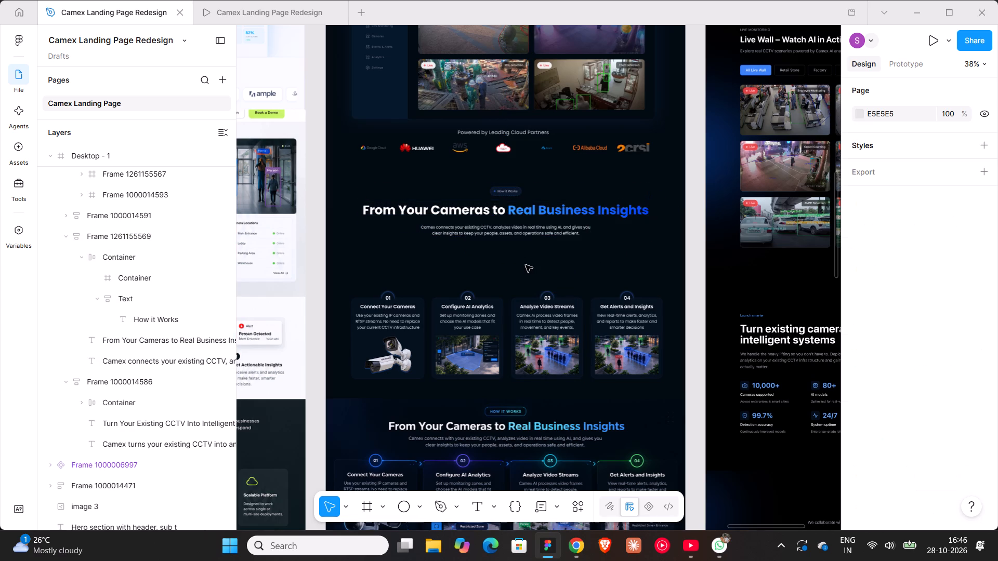
# Set the vertical padding of the Connect Your Cameras card's inner auto-layout frame to 36.
pyautogui.scroll(-4, 527, 283)
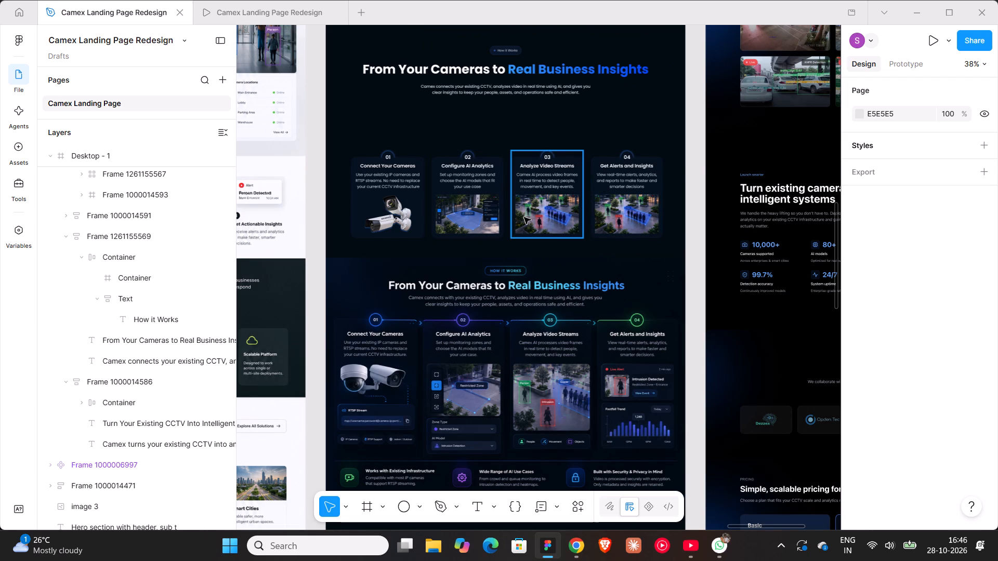
pyautogui.scroll(-4, 515, 207)
pyautogui.click(411, 105)
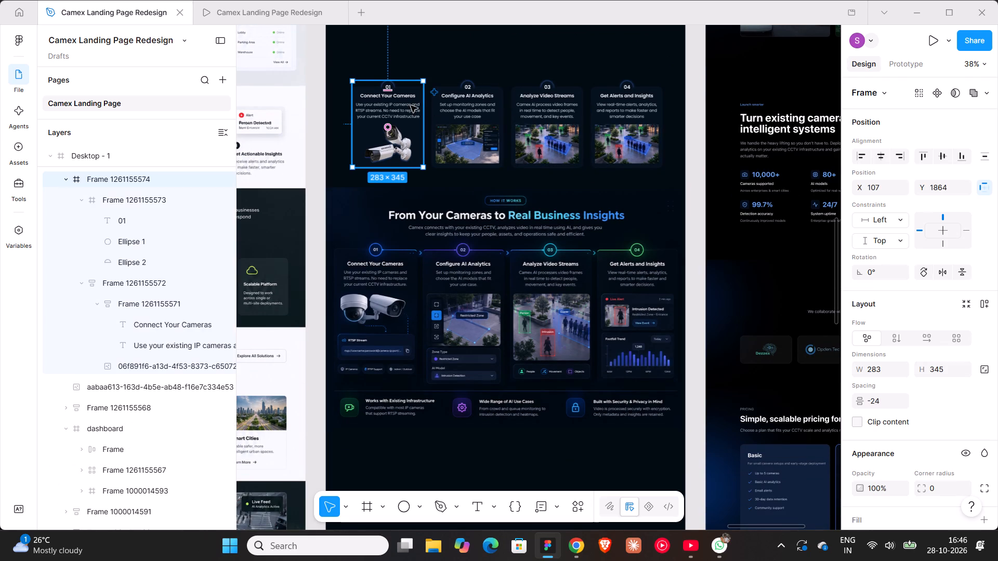
pyautogui.keyDown('ctrl'); pyautogui.scroll(9, 406, 106); pyautogui.keyUp('ctrl')
pyautogui.scroll(3, 402, 130)
pyautogui.doubleClick(408, 181)
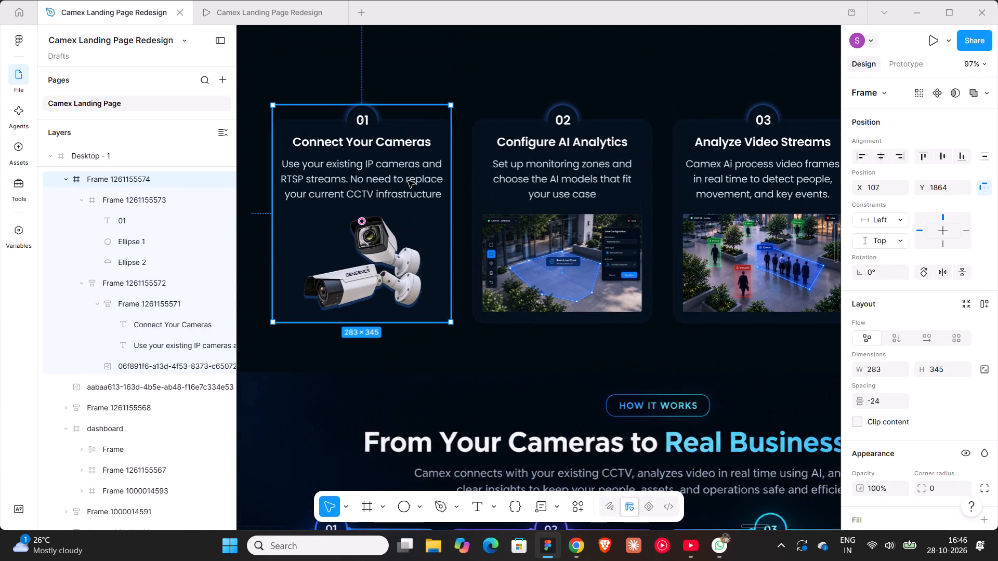
pyautogui.moveTo(862, 455); pyautogui.dragTo(499, 276)
pyautogui.moveTo(922, 454); pyautogui.dragTo(516, 279)
pyautogui.click(935, 458)
pyautogui.write('36')
pyautogui.press('Return')
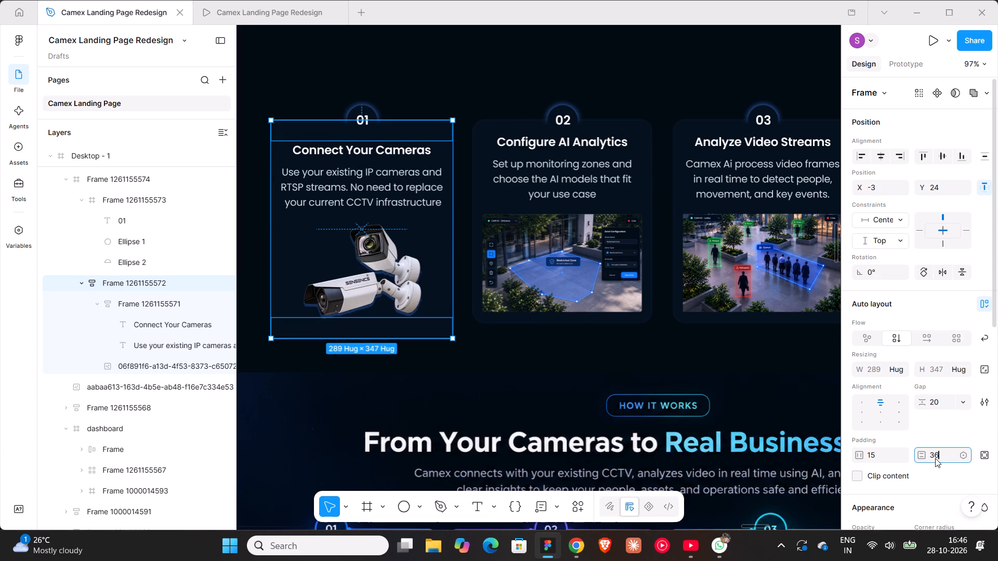
# Extend the Connect Your Cameras card's outer frame downward to enclose its taller inner card body.
pyautogui.keyDown('ctrl'); pyautogui.scroll(-6, 766, 300); pyautogui.keyUp('ctrl')
pyautogui.keyDown('shift'); pyautogui.scroll(-4, 705, 284); pyautogui.keyUp('shift')
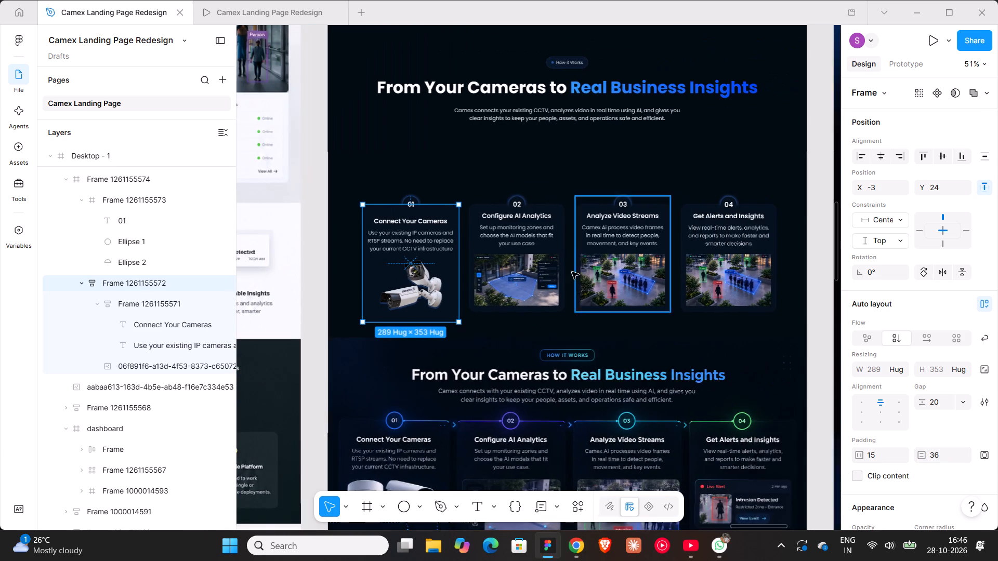
pyautogui.click(431, 189)
pyautogui.click(423, 207)
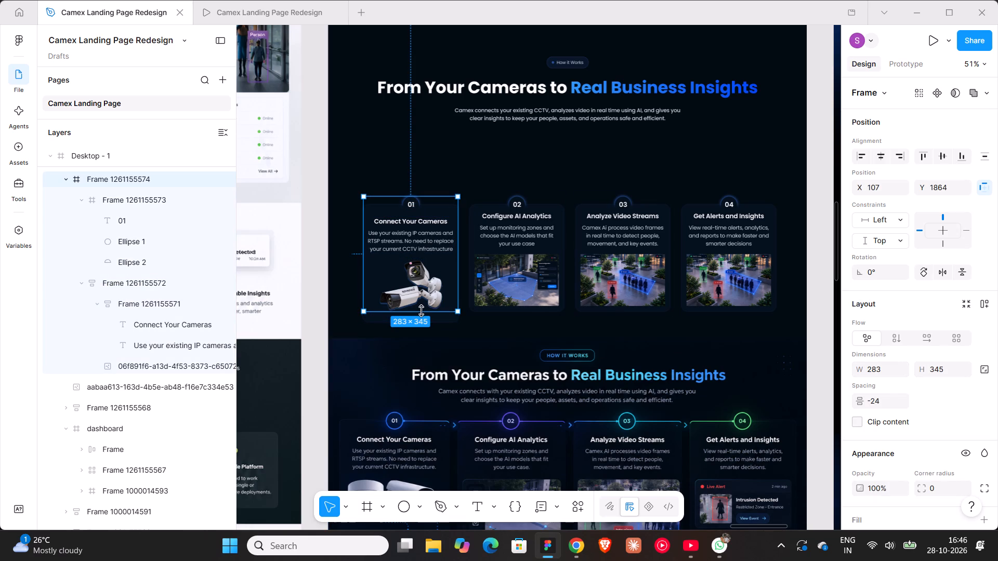
pyautogui.moveTo(421, 311); pyautogui.dragTo(421, 327)
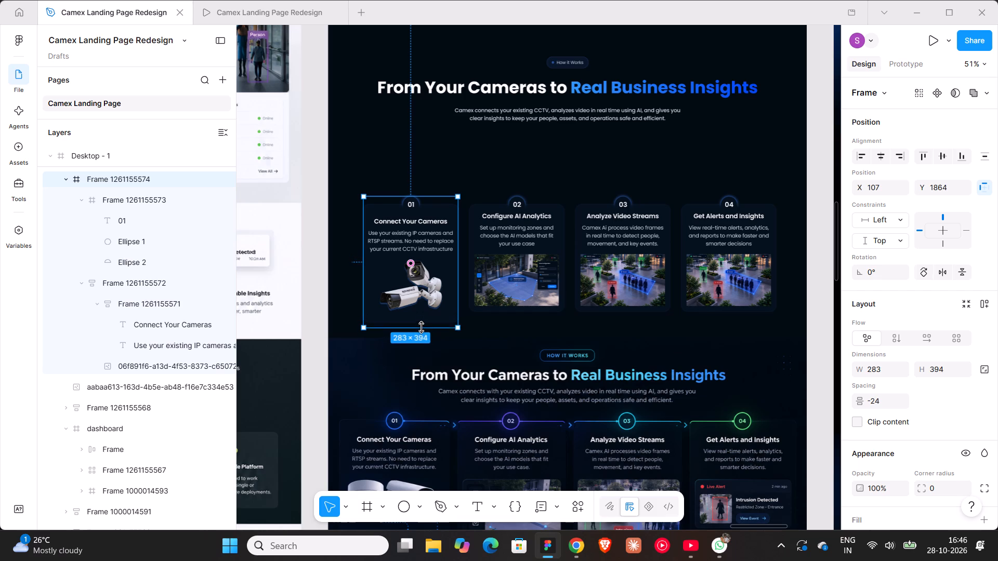
pyautogui.moveTo(421, 327); pyautogui.dragTo(421, 321)
# Set the vertical padding of the inner frames of the Configure AI Analytics, Analyze Video Streams and Get Alerts and Insights cards to 36.
pyautogui.click(513, 245)
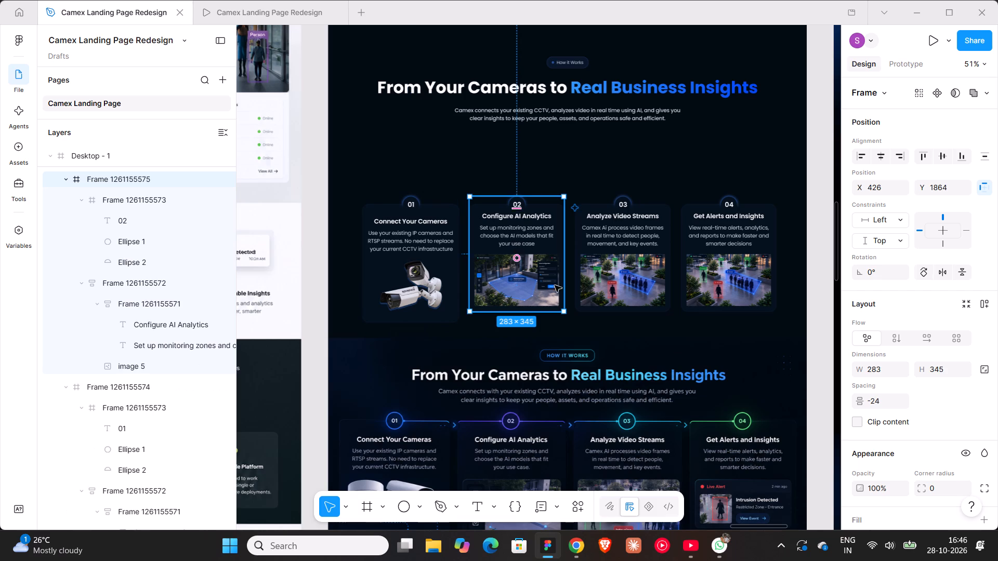
pyautogui.keyDown('shift'); pyautogui.scroll(-4, 542, 298); pyautogui.keyUp('shift')
pyautogui.keyDown('ctrl'); pyautogui.scroll(2, 411, 250); pyautogui.keyUp('ctrl')
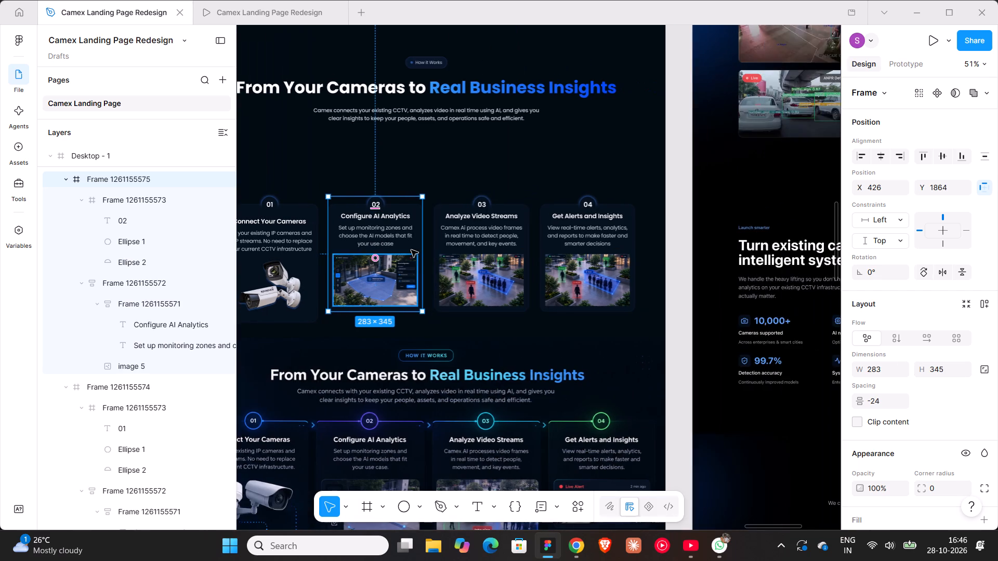
pyautogui.keyDown('ctrl'); pyautogui.scroll(5, 411, 250); pyautogui.keyUp('ctrl')
pyautogui.doubleClick(406, 243)
pyautogui.keyDown('shift'); pyautogui.doubleClick(539, 248); pyautogui.keyUp('shift')
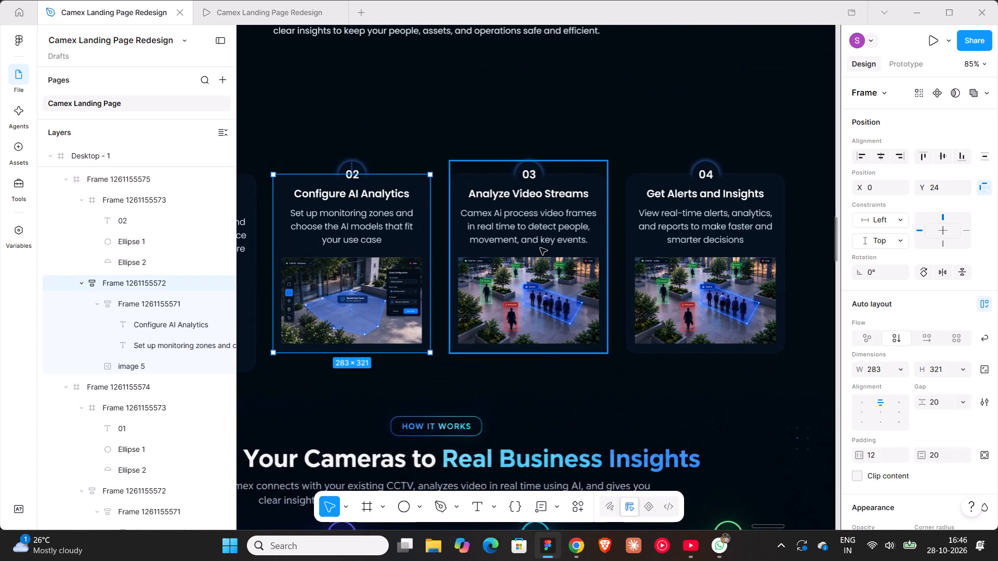
pyautogui.keyDown('shift'); pyautogui.doubleClick(536, 268); pyautogui.keyUp('shift')
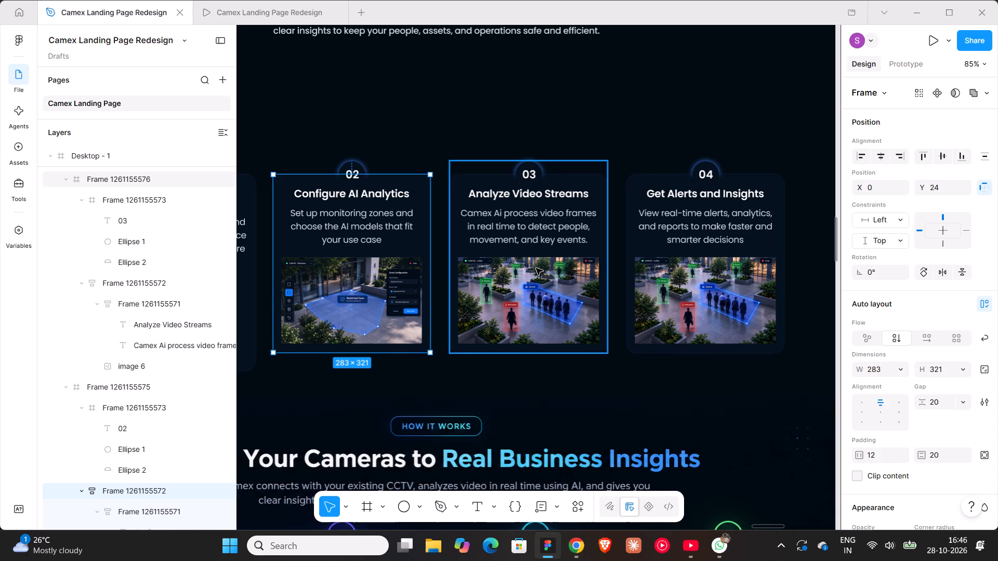
pyautogui.keyDown('shift'); pyautogui.doubleClick(742, 272); pyautogui.keyUp('shift')
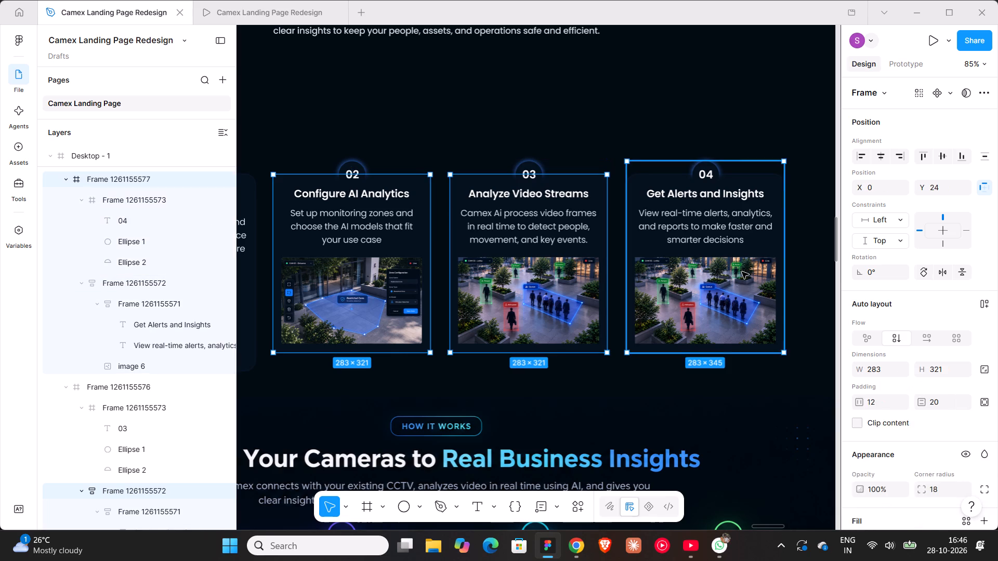
pyautogui.keyDown('shift'); pyautogui.doubleClick(742, 272); pyautogui.keyUp('shift')
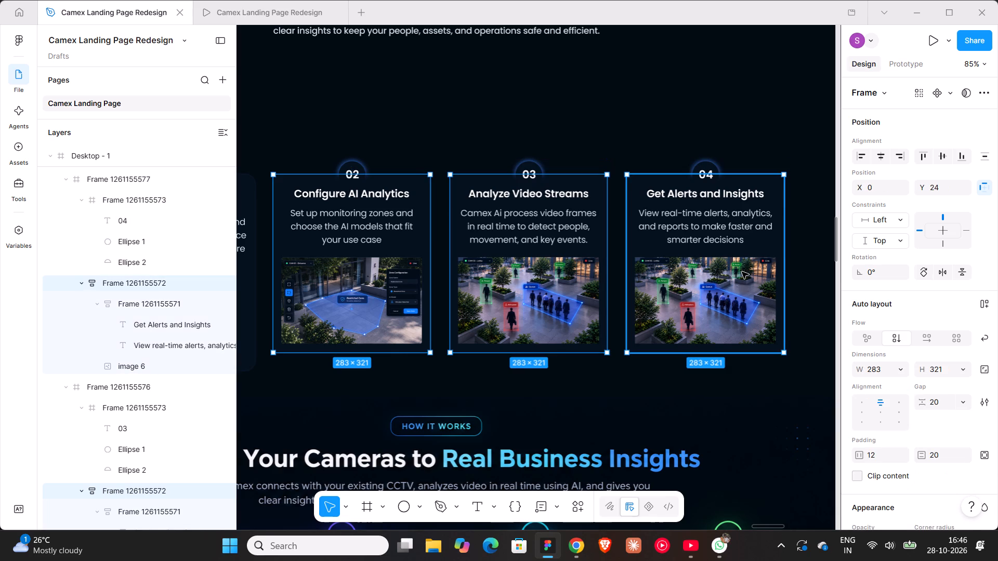
pyautogui.click(946, 451)
pyautogui.write('36')
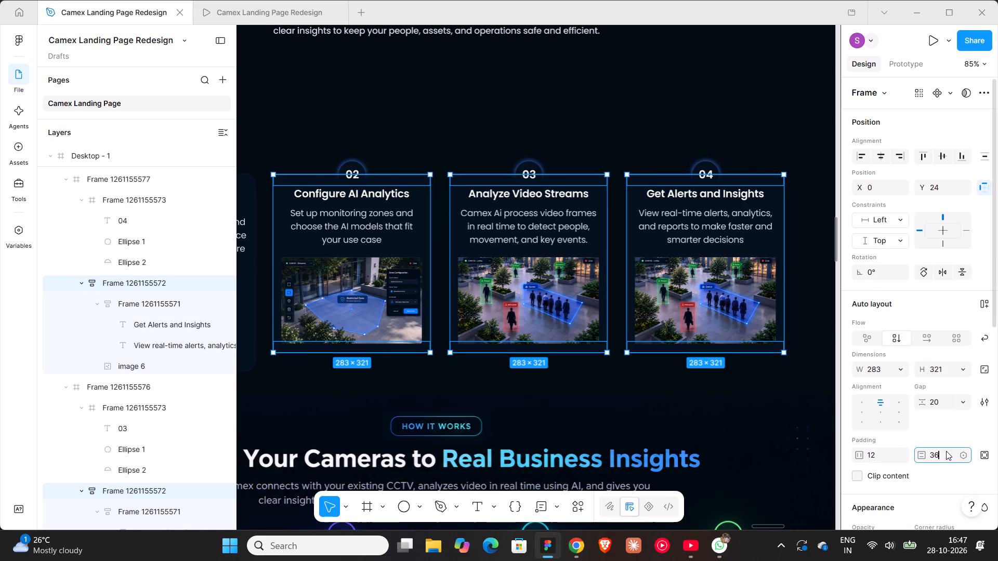
pyautogui.press('Return')
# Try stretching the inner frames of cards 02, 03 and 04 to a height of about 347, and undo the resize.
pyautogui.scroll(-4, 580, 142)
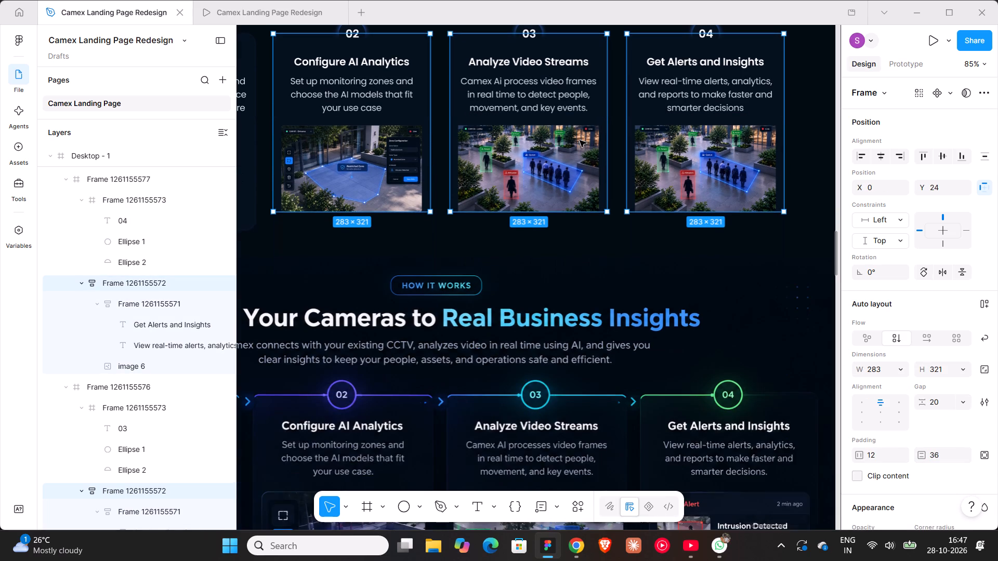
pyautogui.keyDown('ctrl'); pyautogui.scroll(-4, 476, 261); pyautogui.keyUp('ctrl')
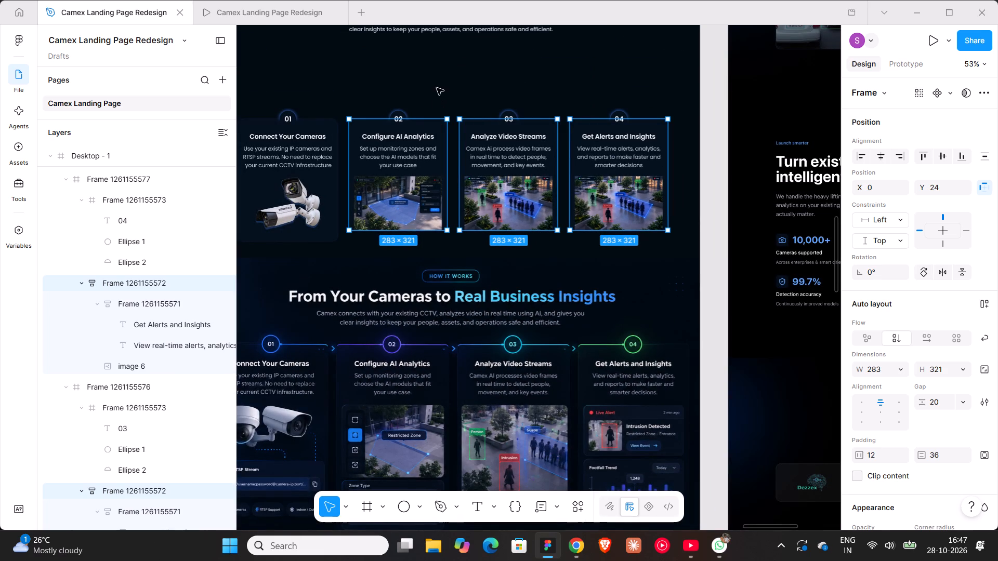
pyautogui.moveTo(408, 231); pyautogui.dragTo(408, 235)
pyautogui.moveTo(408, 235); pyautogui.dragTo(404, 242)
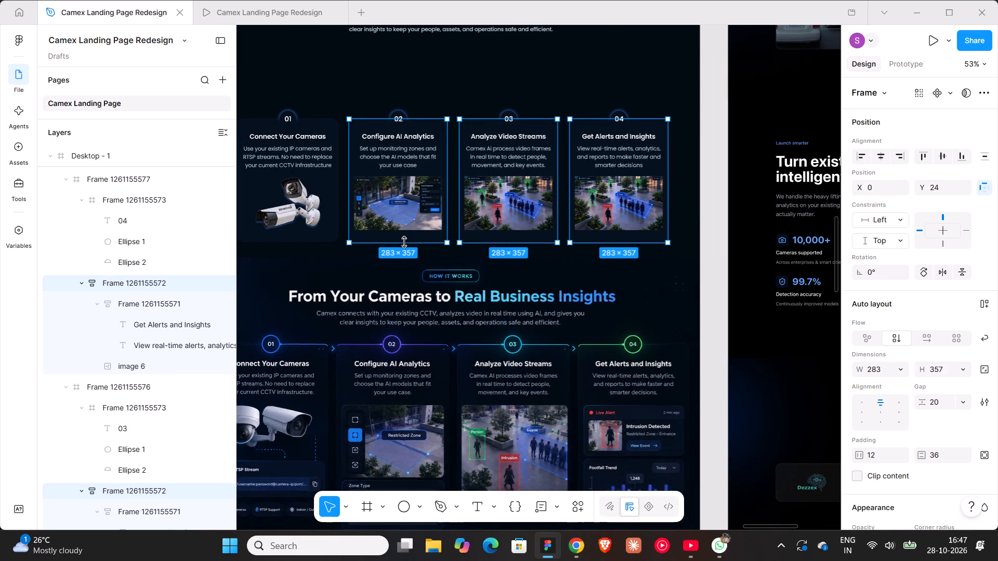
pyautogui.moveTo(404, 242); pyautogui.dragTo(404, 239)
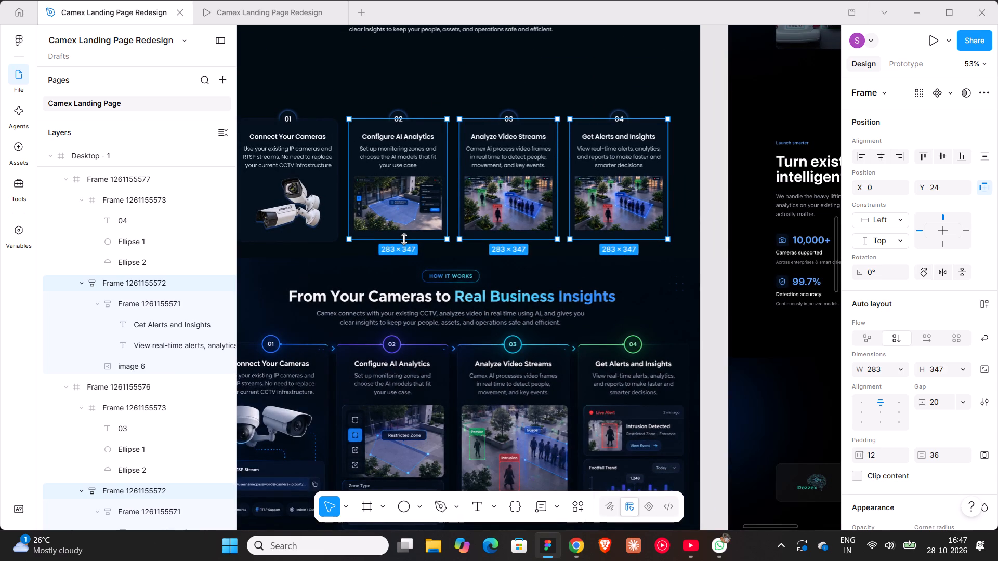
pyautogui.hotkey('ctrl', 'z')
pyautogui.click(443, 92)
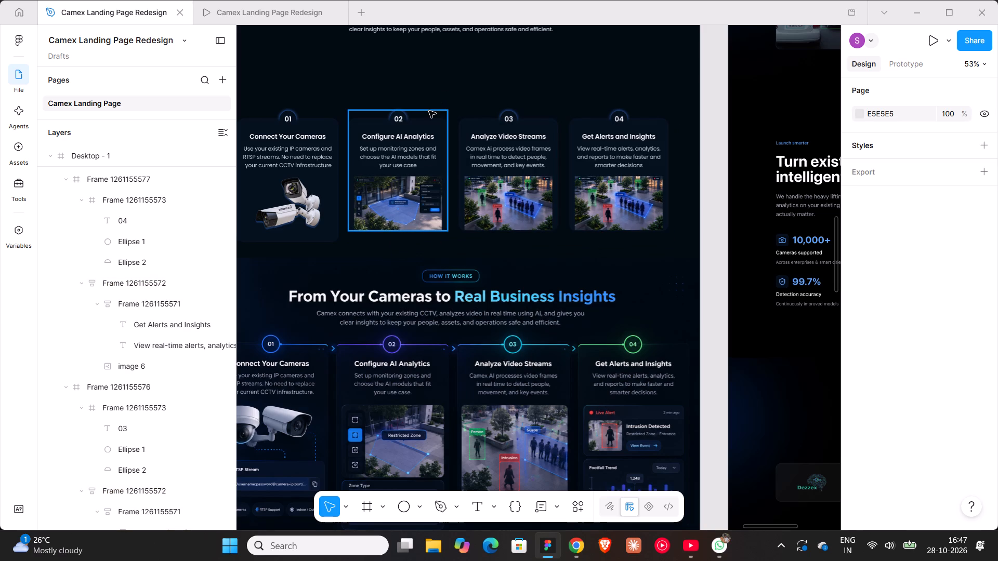
# Extend the outer frames of cards 02, 03 and 04 to a height of 377, level with the first card's bottom edge.
pyautogui.click(429, 111)
pyautogui.keyDown('shift'); pyautogui.click(516, 126); pyautogui.keyUp('shift')
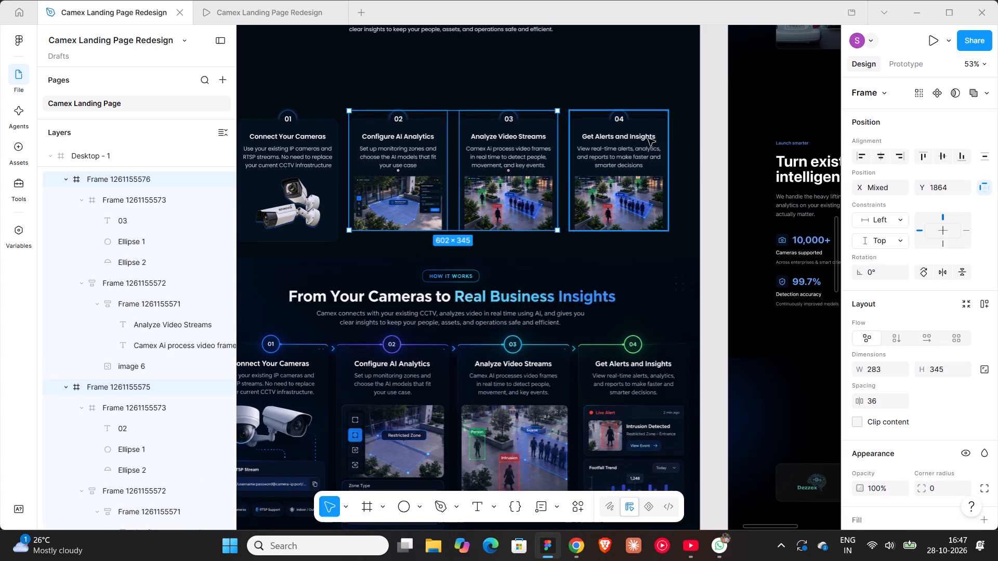
pyautogui.keyDown('shift'); pyautogui.click(648, 139); pyautogui.keyUp('shift')
pyautogui.moveTo(521, 232); pyautogui.dragTo(521, 239)
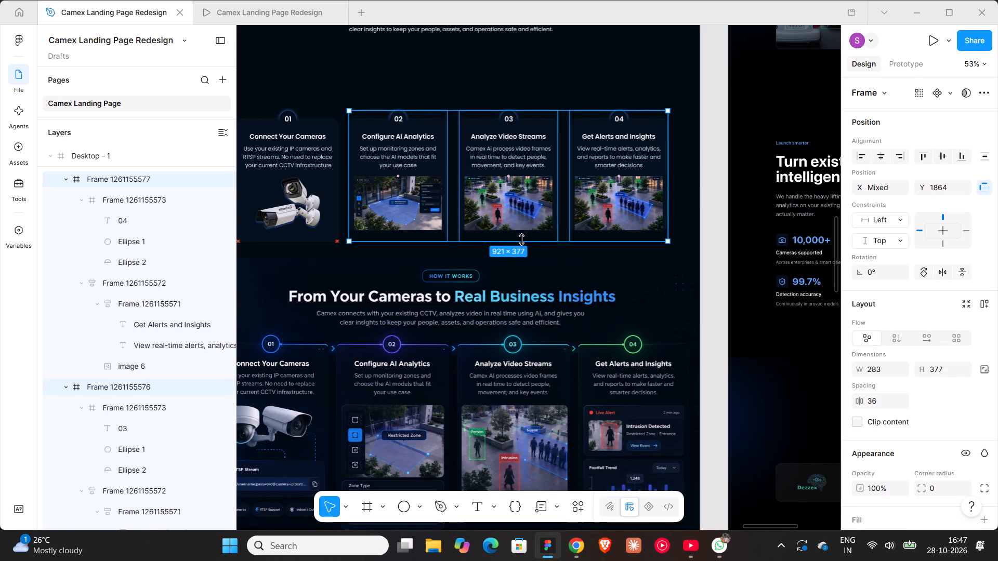
pyautogui.moveTo(521, 239); pyautogui.dragTo(527, 240)
# Extend the Configure AI Analytics card's inner frame to a height of 353, filling its outer frame.
pyautogui.doubleClick(408, 186)
pyautogui.keyDown('ctrl'); pyautogui.scroll(11, 408, 186); pyautogui.keyUp('ctrl')
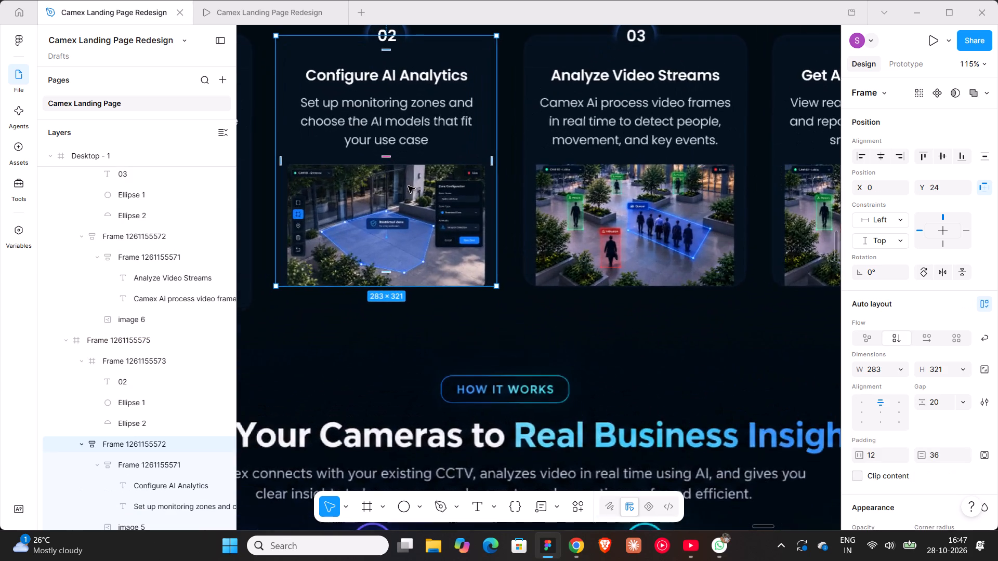
pyautogui.keyDown('shift'); pyautogui.scroll(4, 408, 186); pyautogui.keyUp('shift')
pyautogui.moveTo(516, 288); pyautogui.dragTo(514, 313)
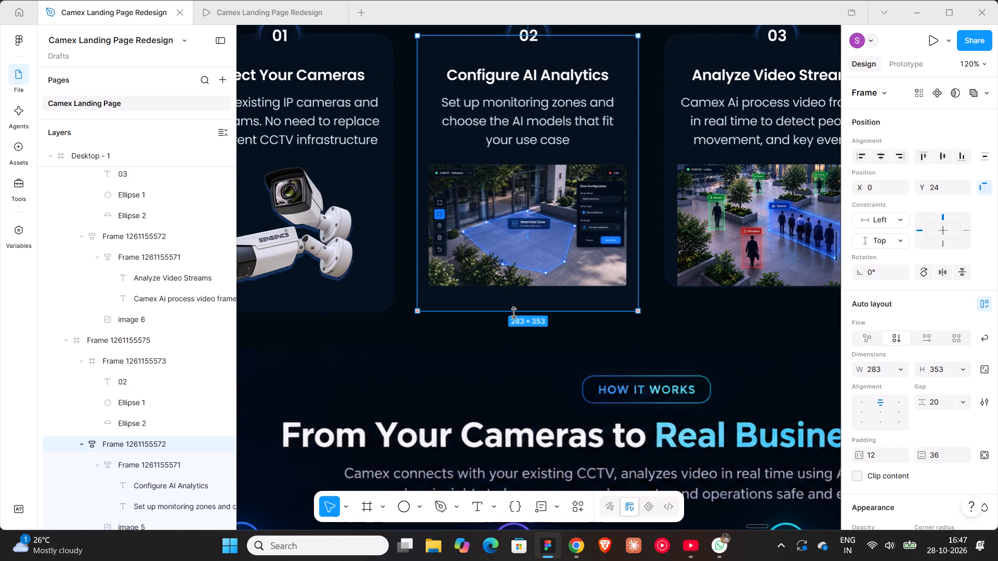
pyautogui.moveTo(514, 313); pyautogui.dragTo(513, 313)
pyautogui.keyDown('shift'); pyautogui.scroll(-3, 513, 313); pyautogui.keyUp('shift')
pyautogui.click(639, 314)
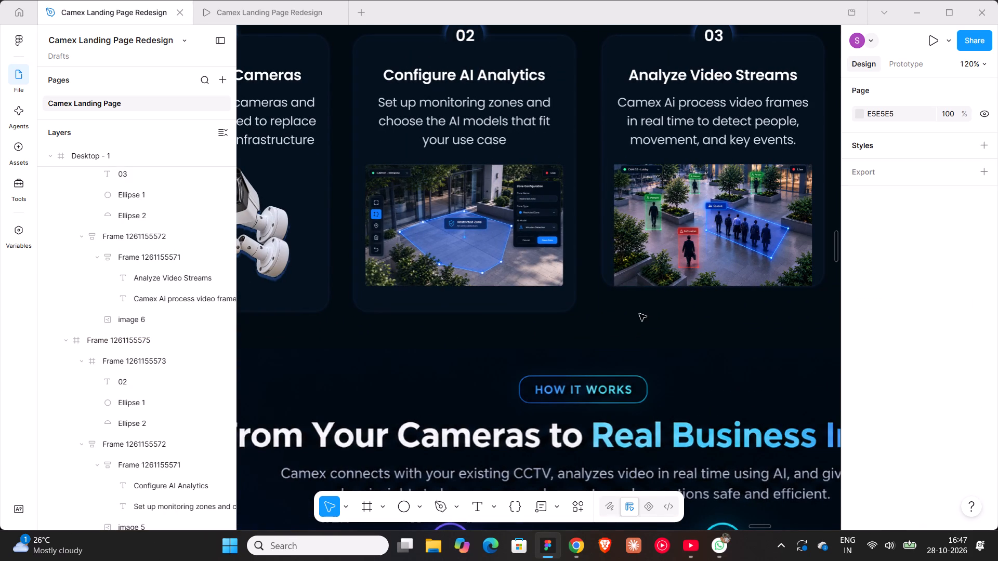
# Extend the inner frames of the Analyze Video Streams and Get Alerts and Insights cards together to a height of 353.
pyautogui.keyDown('shift'); pyautogui.scroll(-6, 665, 251); pyautogui.keyUp('shift')
pyautogui.doubleClick(497, 220)
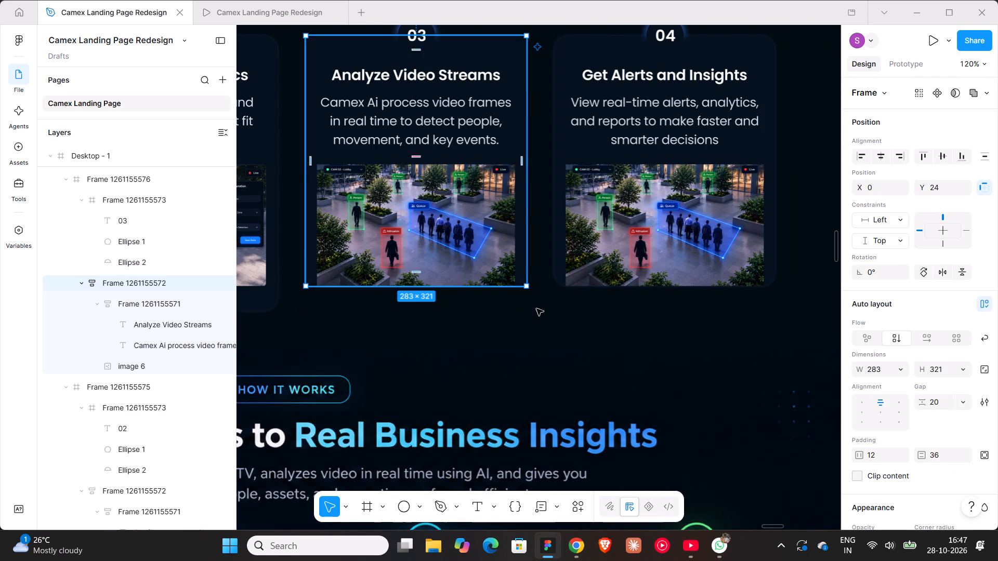
pyautogui.click(564, 355)
pyautogui.doubleClick(451, 222)
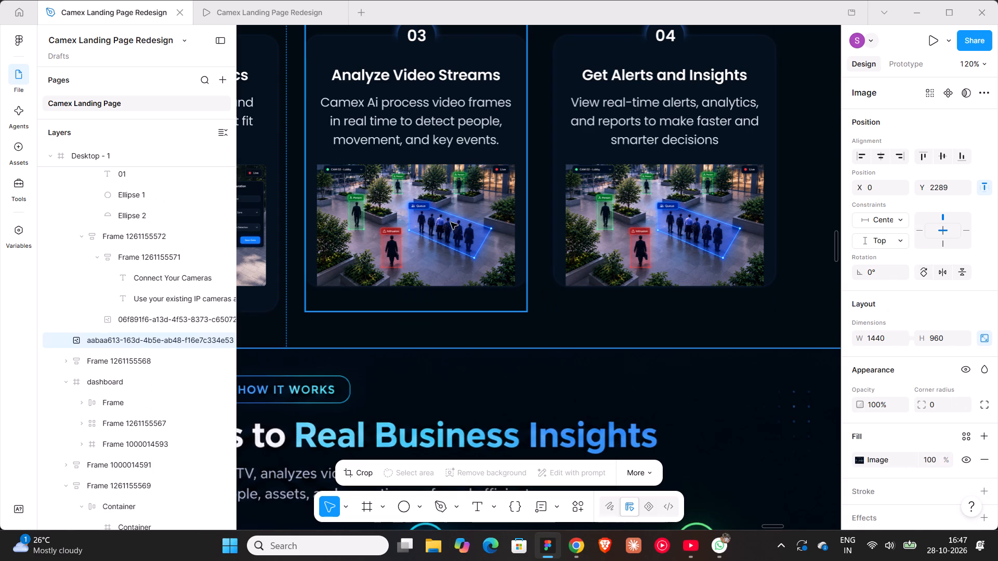
pyautogui.keyDown('shift'); pyautogui.doubleClick(622, 215); pyautogui.keyUp('shift')
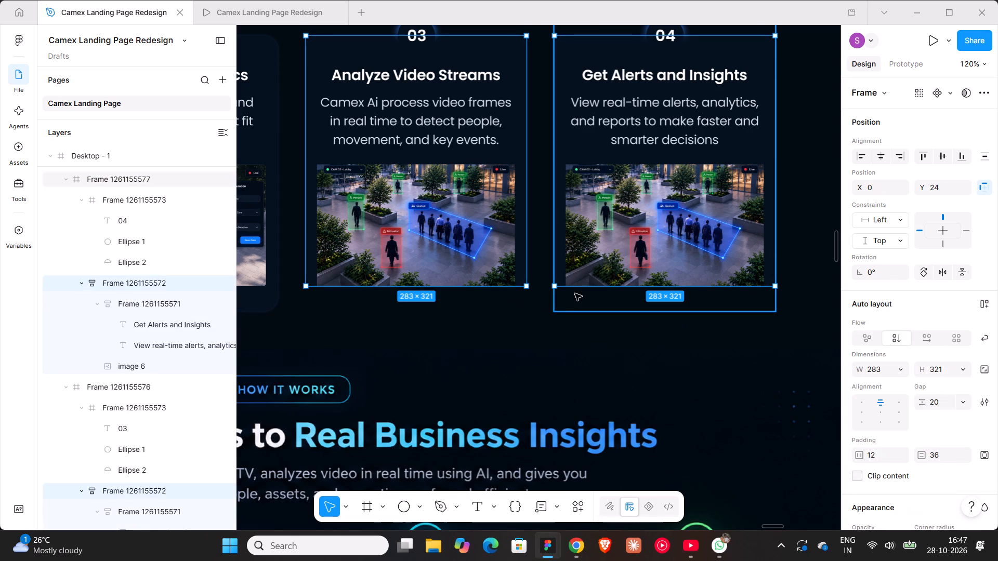
pyautogui.moveTo(576, 287); pyautogui.dragTo(585, 326)
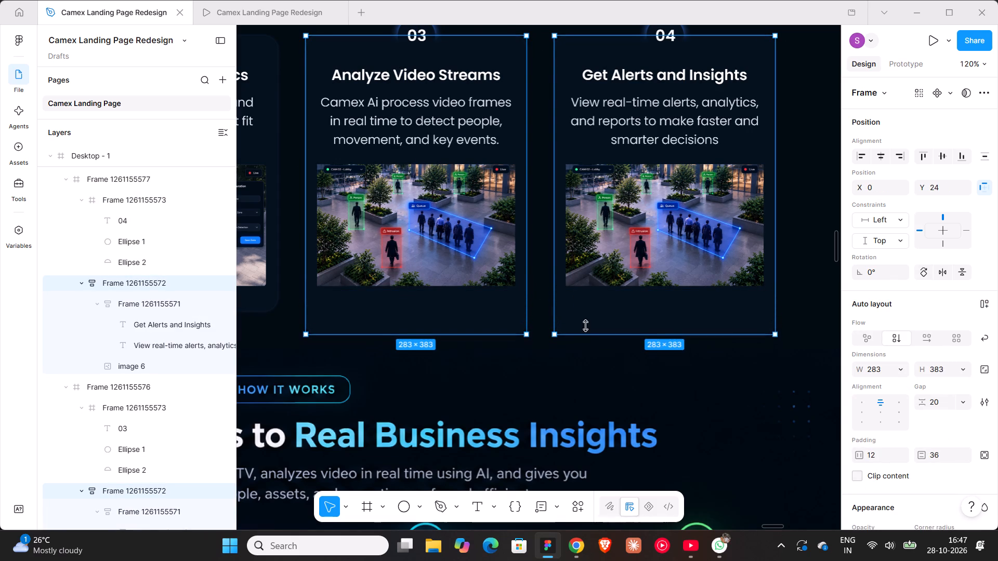
pyautogui.moveTo(585, 326); pyautogui.dragTo(585, 309)
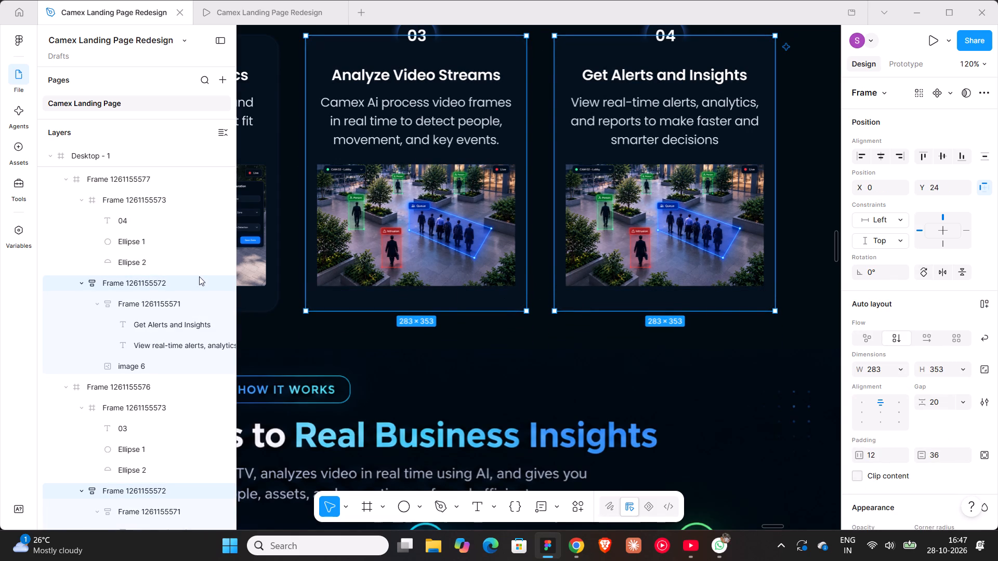
# Check the inner frames of the Configure AI Analytics, Analyze Video Streams and Get Alerts and Insights cards for matching heights.
pyautogui.keyDown('shift'); pyautogui.scroll(5, 279, 259); pyautogui.keyUp('shift')
pyautogui.click(338, 259)
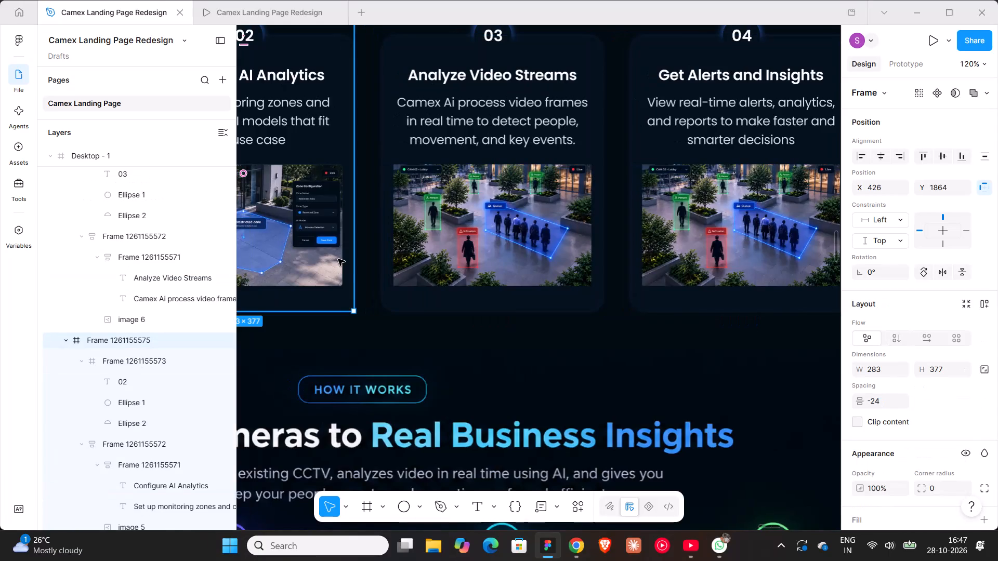
pyautogui.keyDown('shift'); pyautogui.scroll(4, 338, 259); pyautogui.keyUp('shift')
pyautogui.doubleClick(371, 256)
pyautogui.click(576, 264)
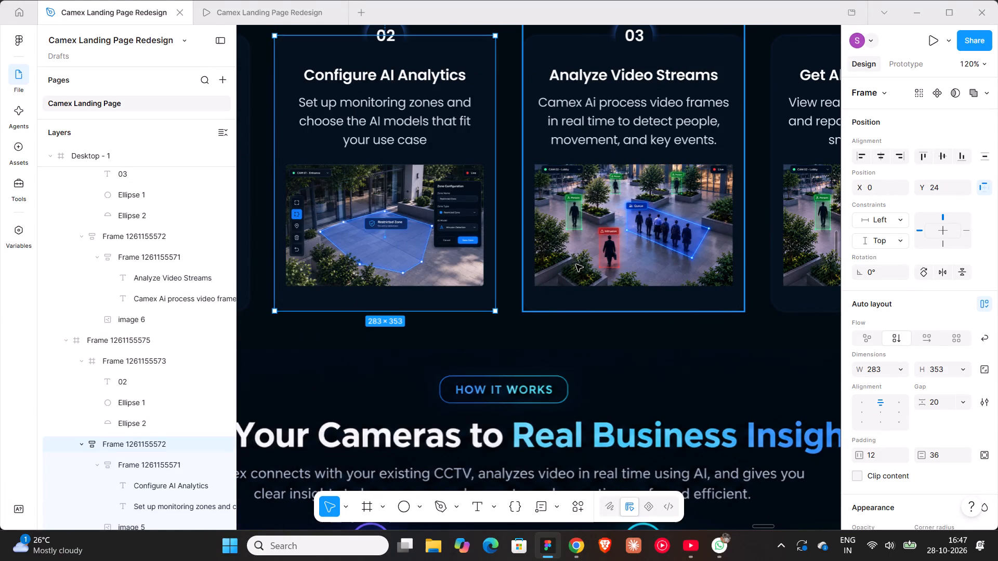
pyautogui.keyDown('shift'); pyautogui.scroll(-4, 646, 270); pyautogui.keyUp('shift')
pyautogui.doubleClick(623, 260)
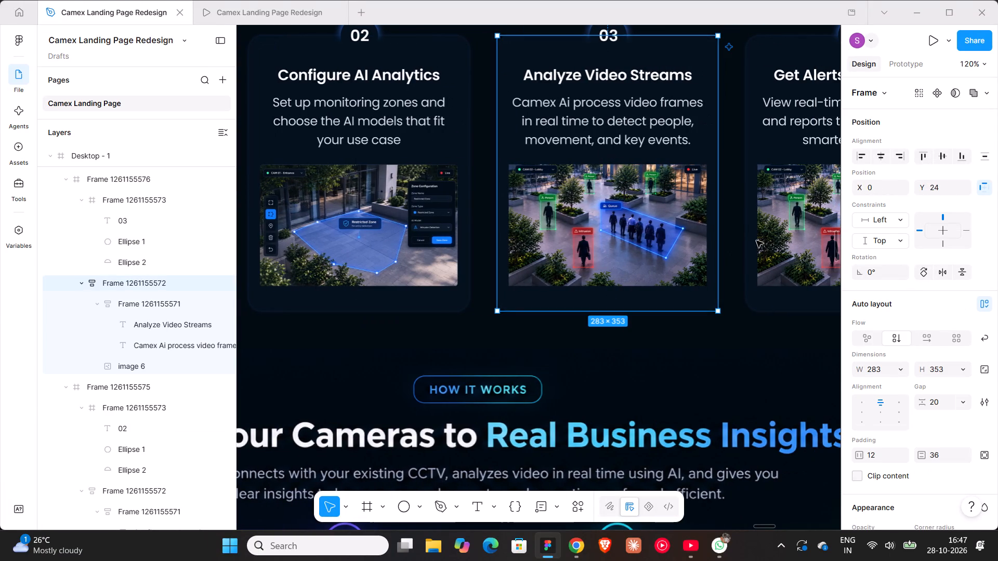
pyautogui.doubleClick(770, 234)
pyautogui.keyDown('shift'); pyautogui.scroll(-7, 756, 245); pyautogui.keyUp('shift')
# Delete the How It Works reference image placed below the four step cards on the dark landing page.
pyautogui.click(713, 348)
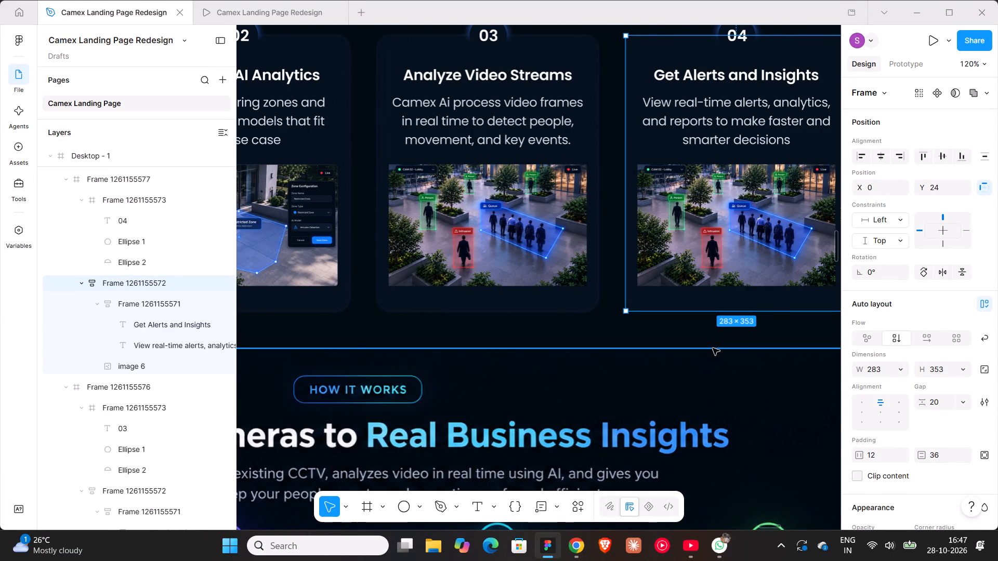
pyautogui.keyDown('ctrl'); pyautogui.scroll(-17, 713, 348); pyautogui.keyUp('ctrl')
pyautogui.keyDown('ctrl'); pyautogui.scroll(-4, 702, 346); pyautogui.keyUp('ctrl')
pyautogui.scroll(-4, 702, 346)
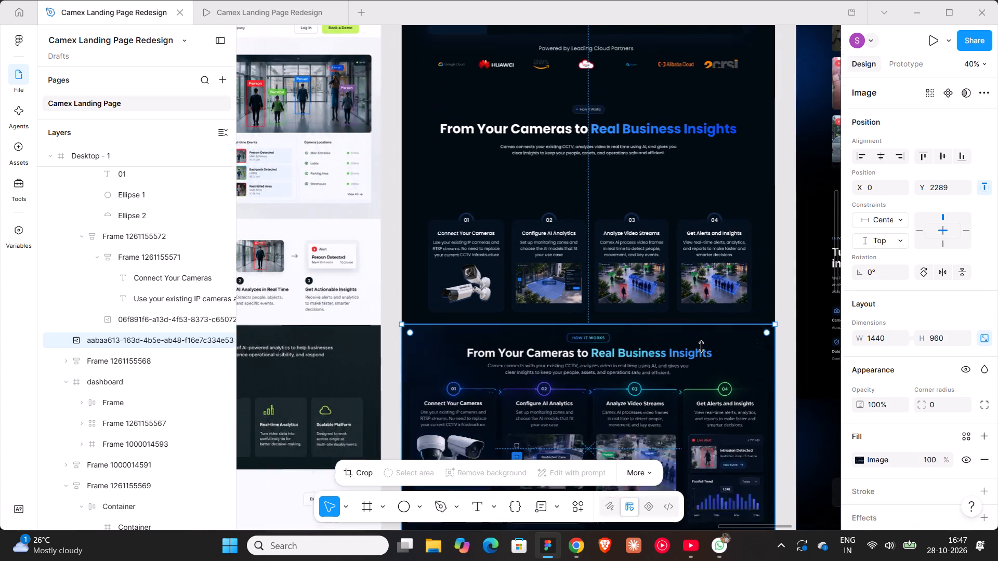
pyautogui.scroll(-2, 702, 346)
pyautogui.scroll(-4, 635, 333)
pyautogui.keyDown('ctrl'); pyautogui.scroll(10, 567, 201); pyautogui.keyUp('ctrl')
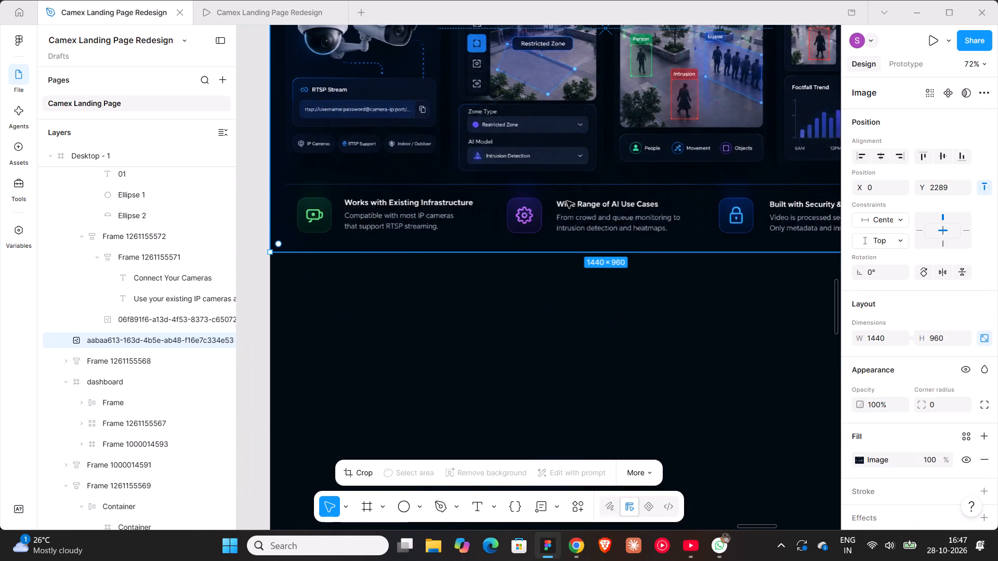
pyautogui.scroll(4, 485, 305)
pyautogui.keyDown('ctrl'); pyautogui.scroll(-5, 485, 305); pyautogui.keyUp('ctrl')
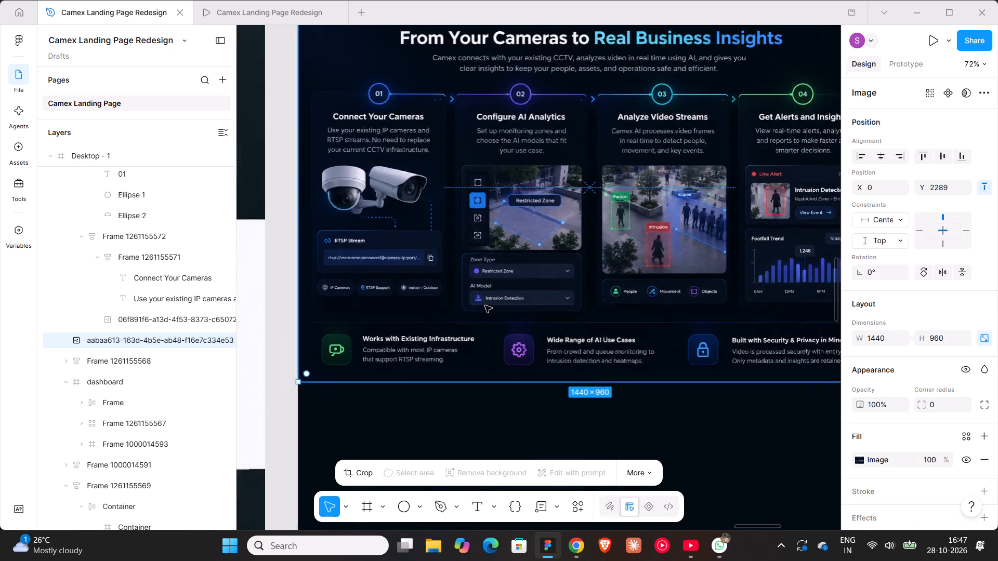
pyautogui.keyDown('ctrl'); pyautogui.scroll(-8, 485, 305); pyautogui.keyUp('ctrl')
pyautogui.scroll(4, 485, 305)
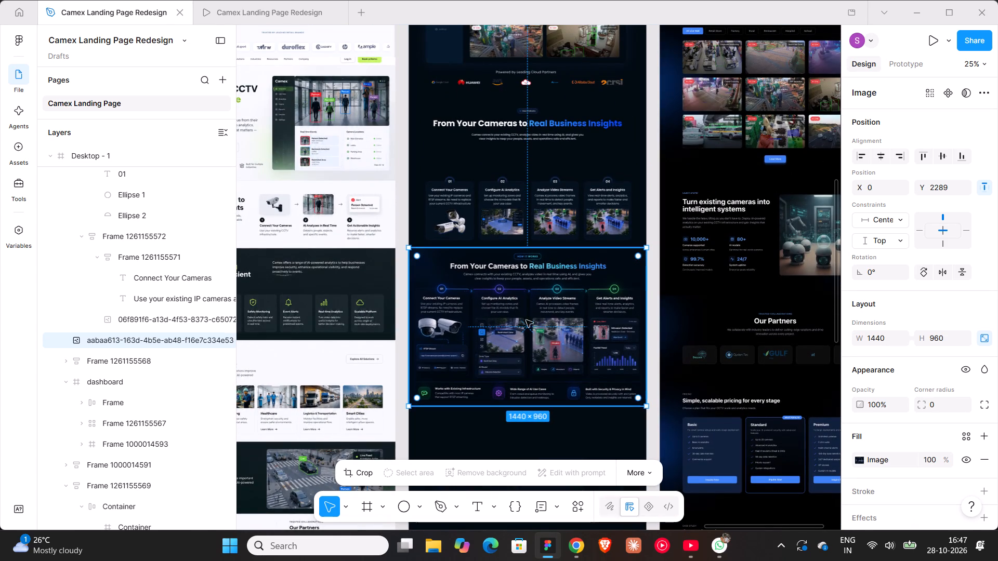
pyautogui.click(545, 320)
pyautogui.press('Delete')
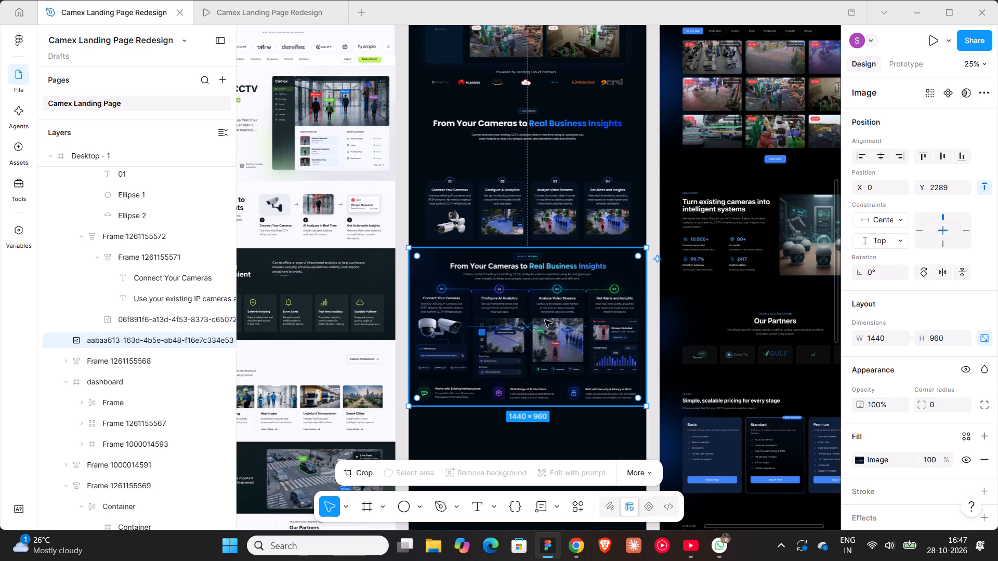
# Review the How It Works section beside the neighbouring designs, and select the image in the Get Alerts and Insights card.
pyautogui.scroll(6, 482, 266)
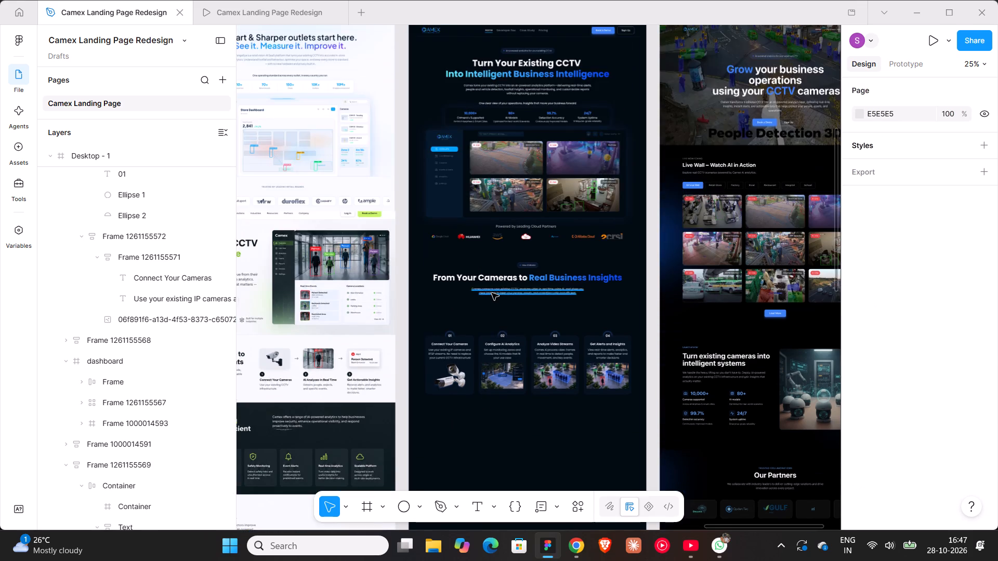
pyautogui.keyDown('ctrl'); pyautogui.scroll(9, 492, 293); pyautogui.keyUp('ctrl')
pyautogui.scroll(-5, 492, 293)
pyautogui.keyDown('shift'); pyautogui.scroll(-4, 492, 293); pyautogui.keyUp('shift')
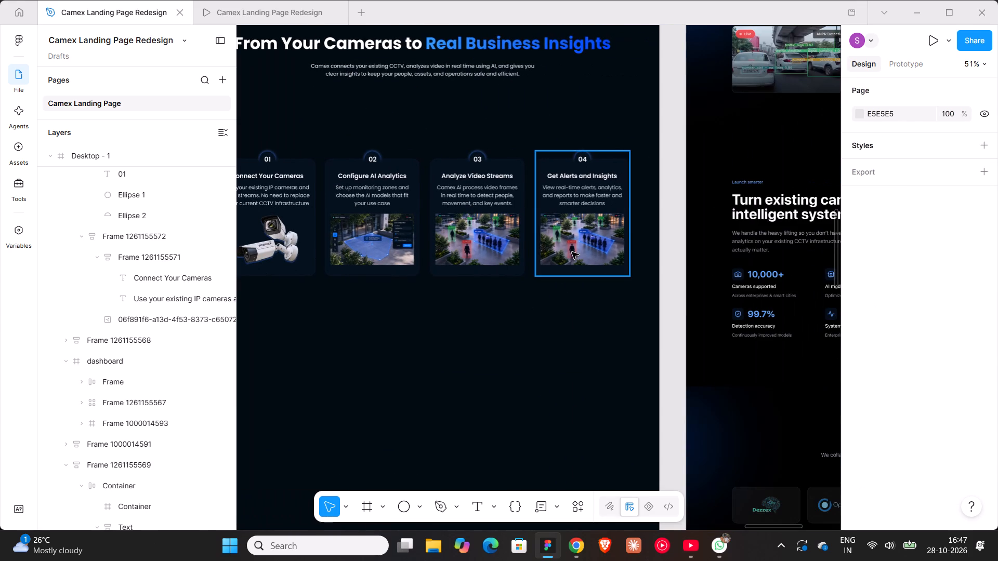
pyautogui.keyDown('ctrl'); pyautogui.scroll(-6, 572, 252); pyautogui.keyUp('ctrl')
pyautogui.keyDown('shift'); pyautogui.scroll(-6, 572, 252); pyautogui.keyUp('shift')
pyautogui.keyDown('shift'); pyautogui.scroll(1, 572, 252); pyautogui.keyUp('shift')
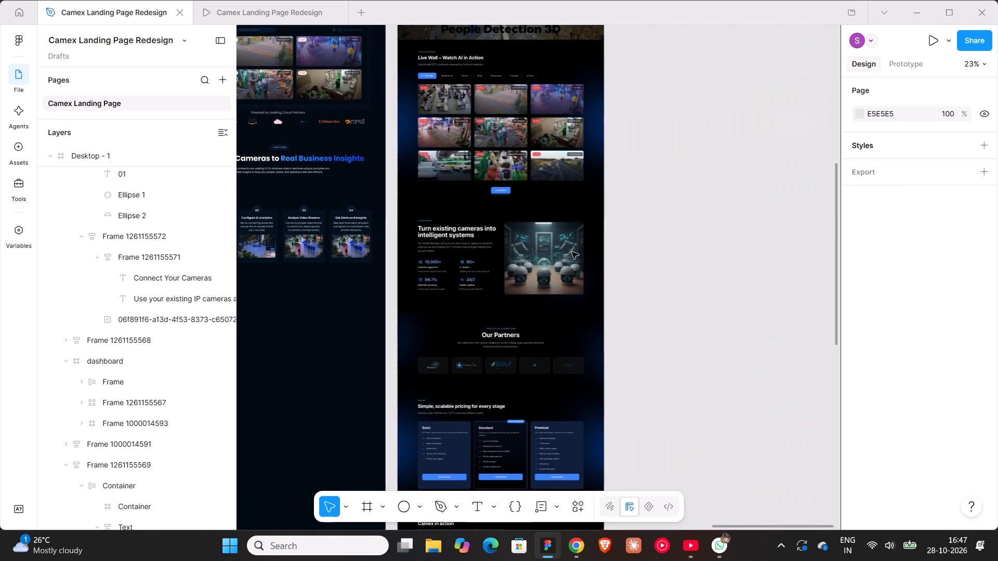
pyautogui.keyDown('shift'); pyautogui.scroll(6, 572, 252); pyautogui.keyUp('shift')
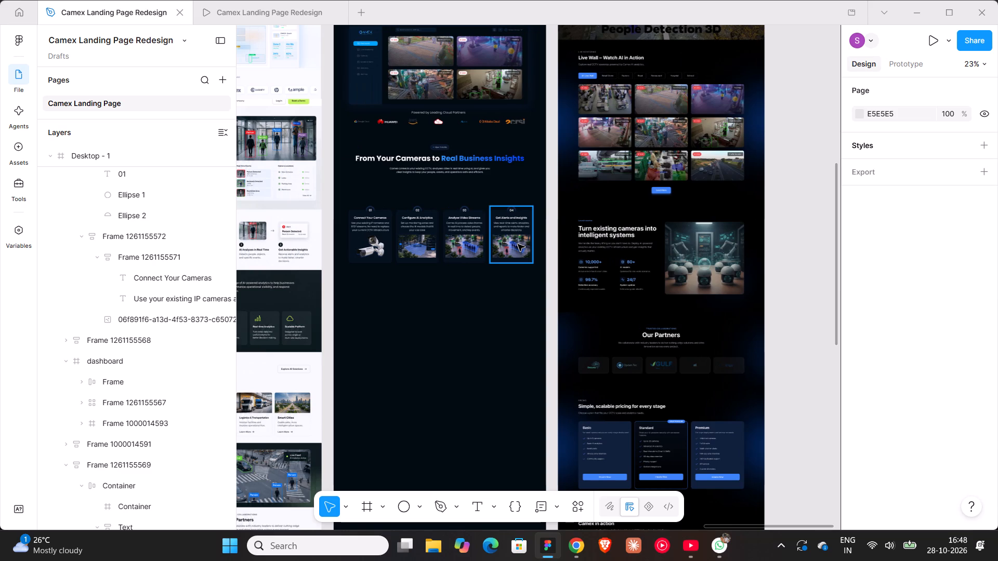
pyautogui.doubleClick(518, 244)
pyautogui.doubleClick(518, 244)
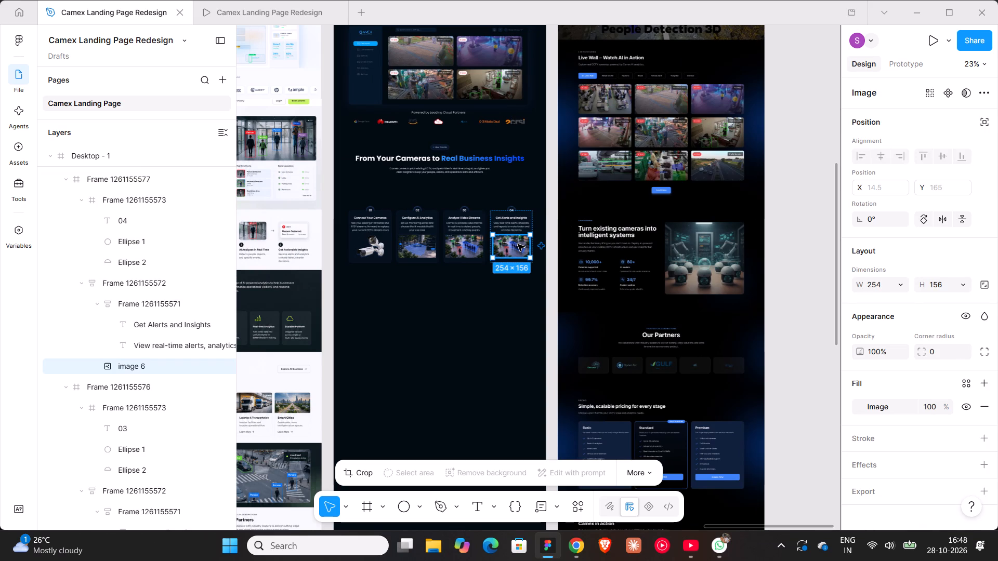
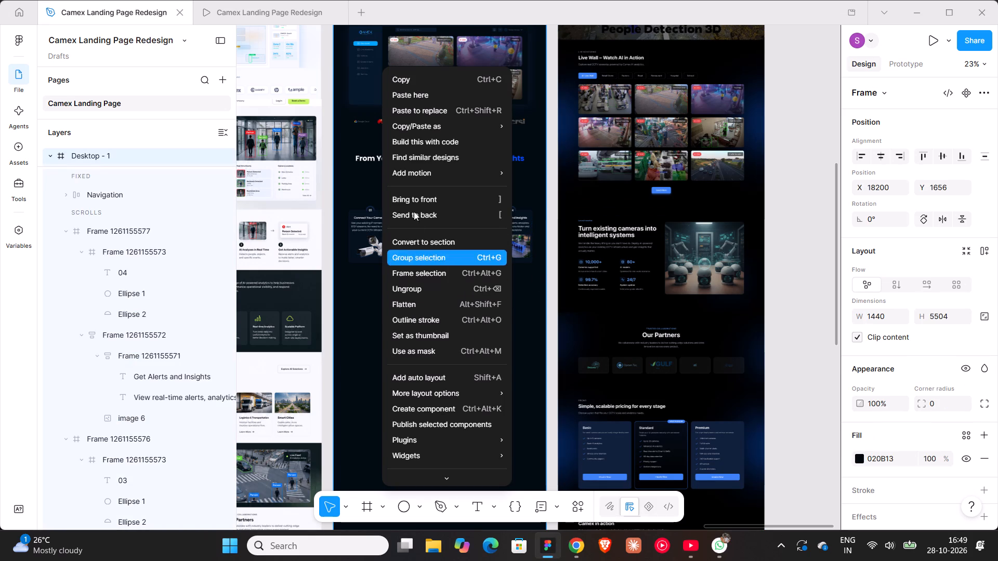
pyautogui.click(417, 100)
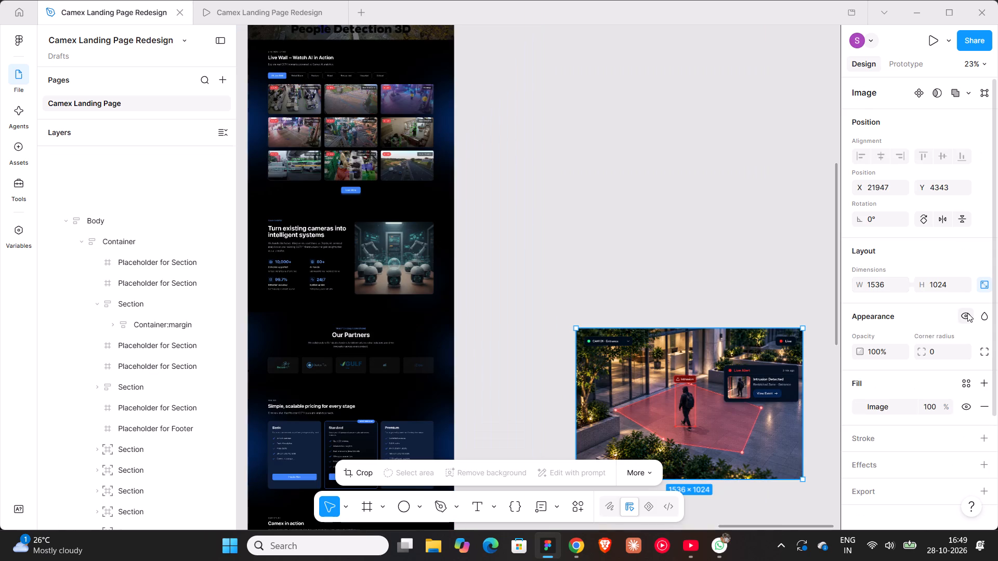
# Resize the pasted intrusion alert image to 254 × 156 with its aspect ratio unlocked.
pyautogui.click(888, 283)
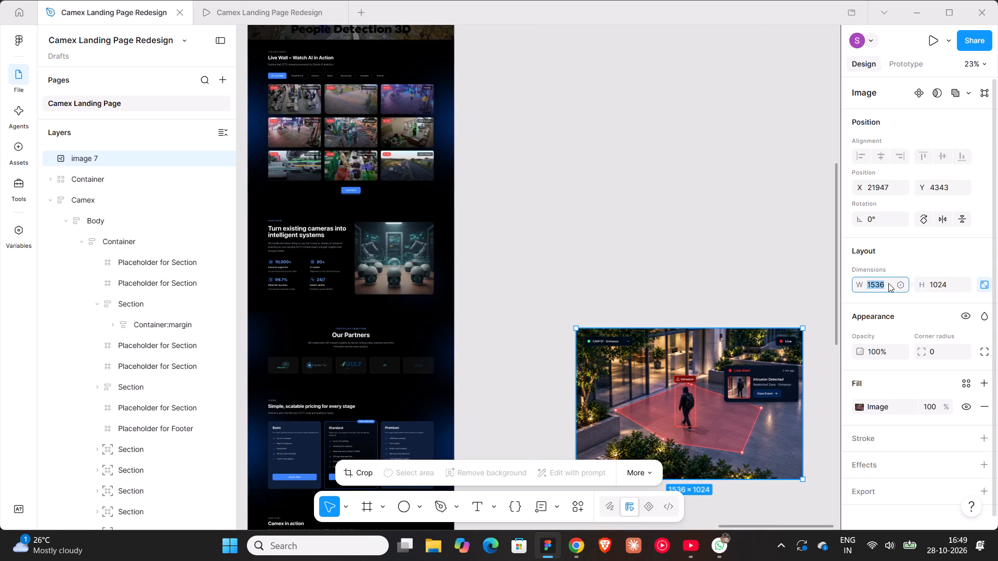
pyautogui.write('254')
pyautogui.press('Return')
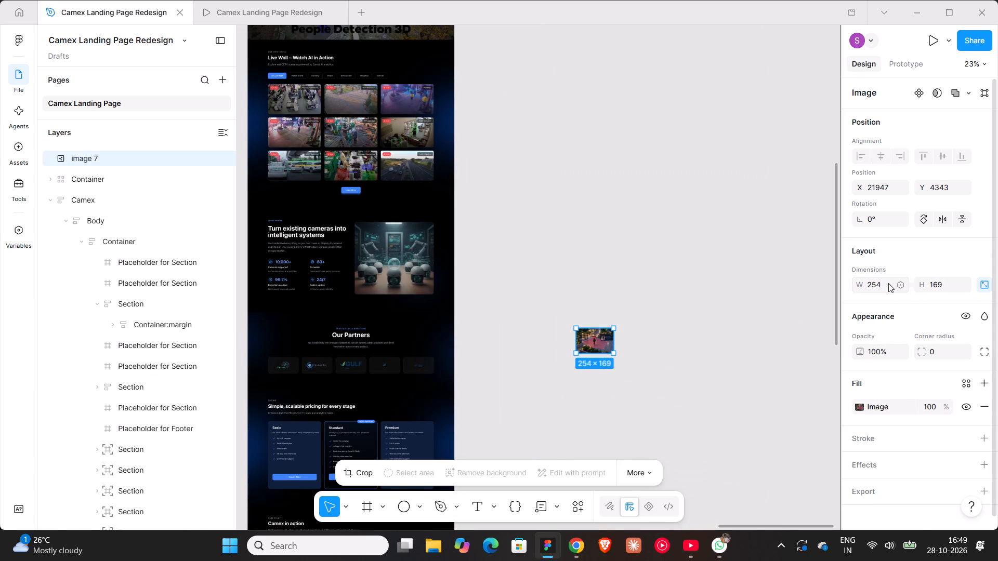
pyautogui.click(985, 283)
pyautogui.click(948, 283)
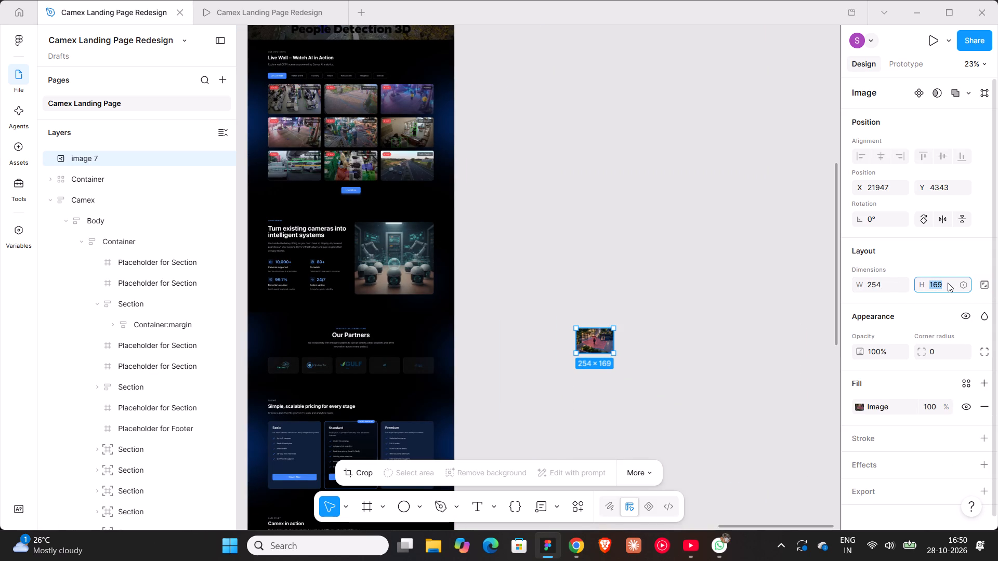
pyautogui.write('156')
pyautogui.press('Return')
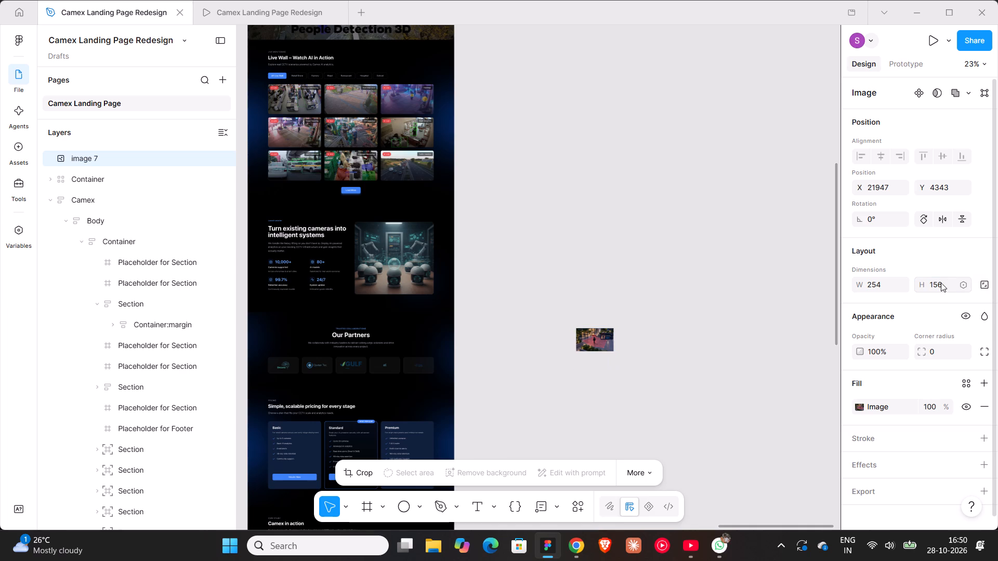
# Replace the image in the Get Alerts and Insights card with the resized intrusion alert image, removing it from the canvas.
pyautogui.hotkey('ctrl', 'x')
pyautogui.keyDown('shift'); pyautogui.scroll(5, 590, 341); pyautogui.keyUp('shift')
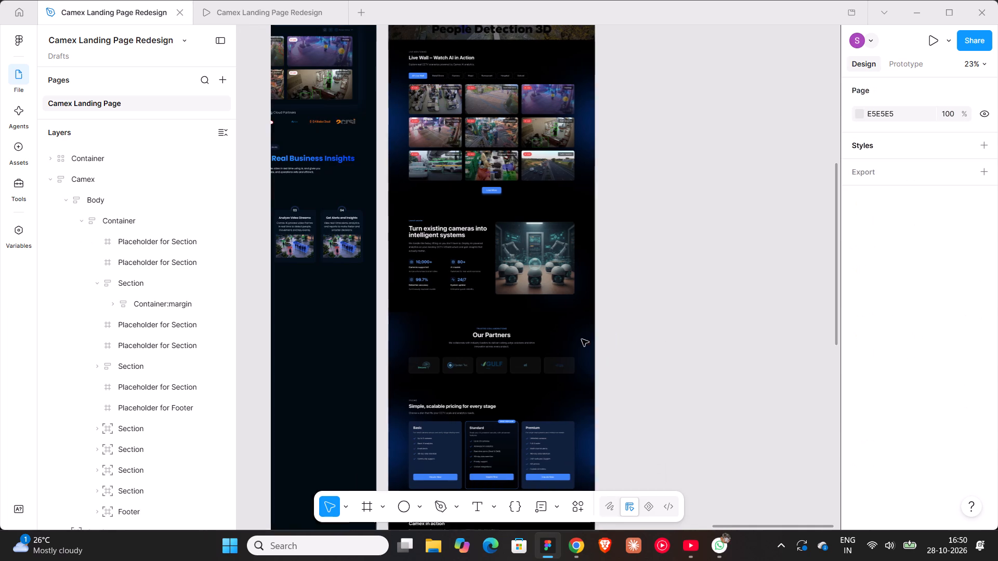
pyautogui.doubleClick(421, 246)
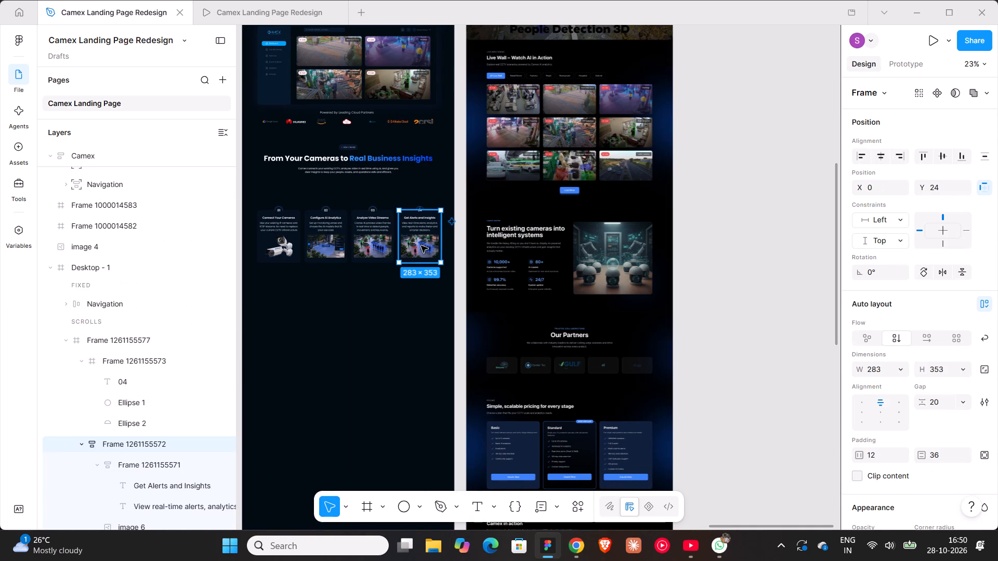
pyautogui.doubleClick(421, 246)
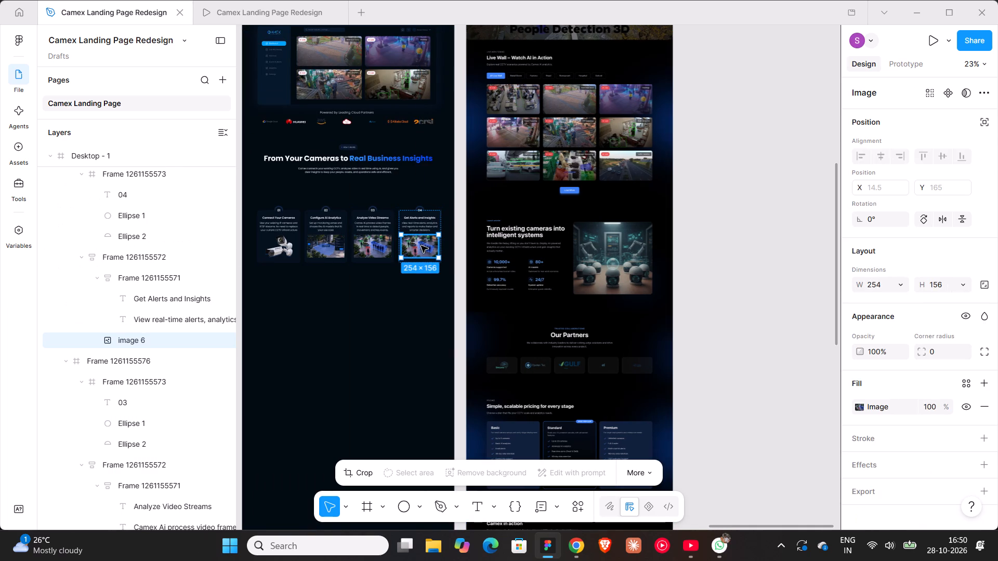
pyautogui.hotkey('ctrl', 'shift', 'r')
pyautogui.click(407, 307)
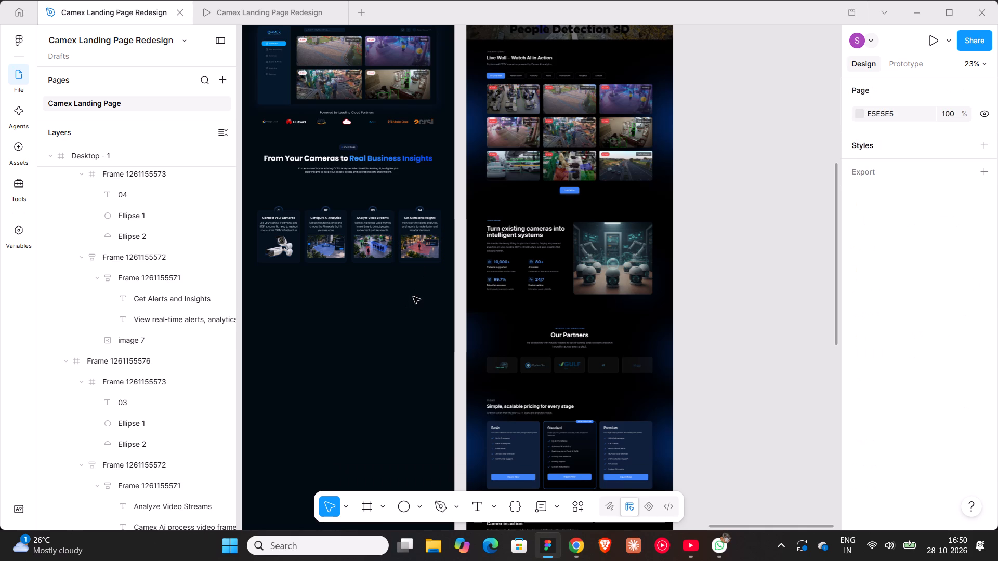
# Group the four How It Works step cards into one horizontal auto layout row.
pyautogui.keyDown('shift'); pyautogui.scroll(5, 413, 297); pyautogui.keyUp('shift')
pyautogui.keyDown('ctrl'); pyautogui.scroll(10, 423, 251); pyautogui.keyUp('ctrl')
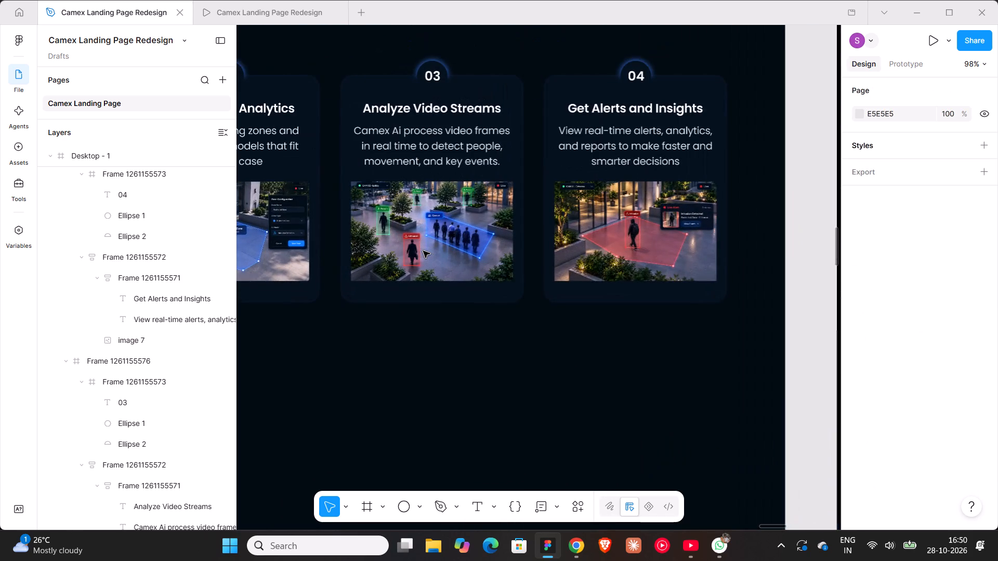
pyautogui.keyDown('shift'); pyautogui.scroll(4, 423, 251); pyautogui.keyUp('shift')
pyautogui.keyDown('ctrl'); pyautogui.scroll(-7, 423, 251); pyautogui.keyUp('ctrl')
pyautogui.keyDown('shift'); pyautogui.scroll(3, 439, 327); pyautogui.keyUp('shift')
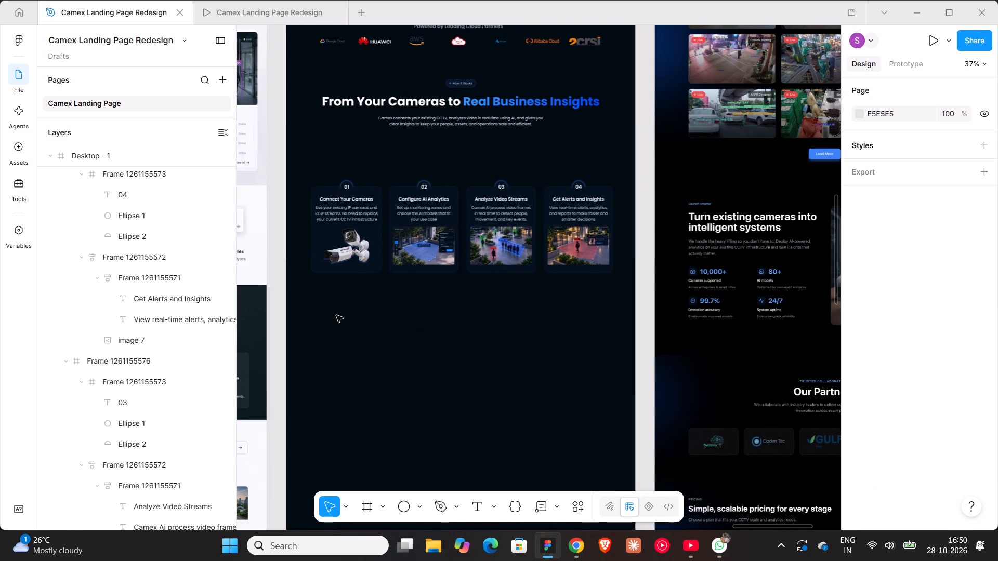
pyautogui.moveTo(330, 301); pyautogui.dragTo(629, 218)
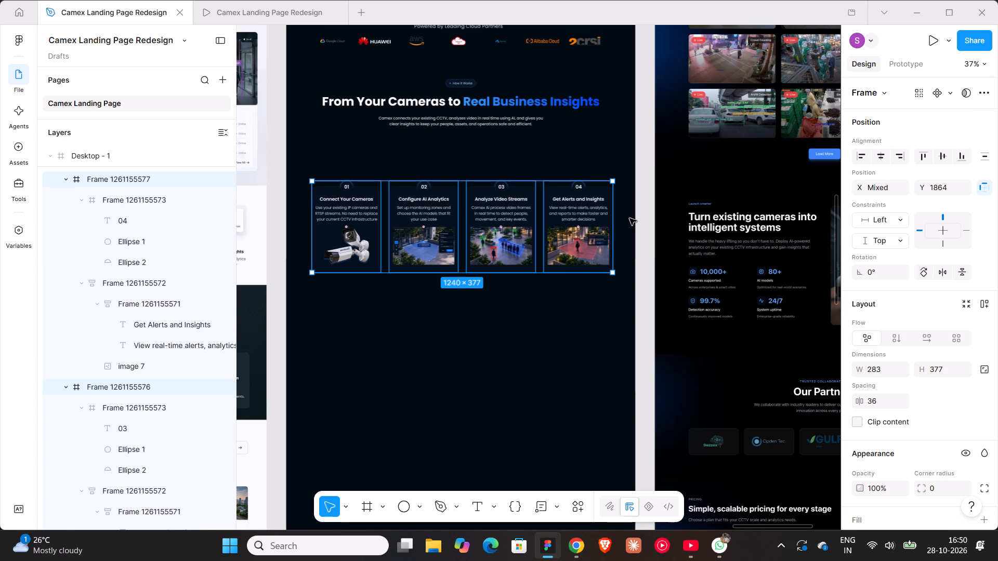
pyautogui.hotkey('shift', 'a')
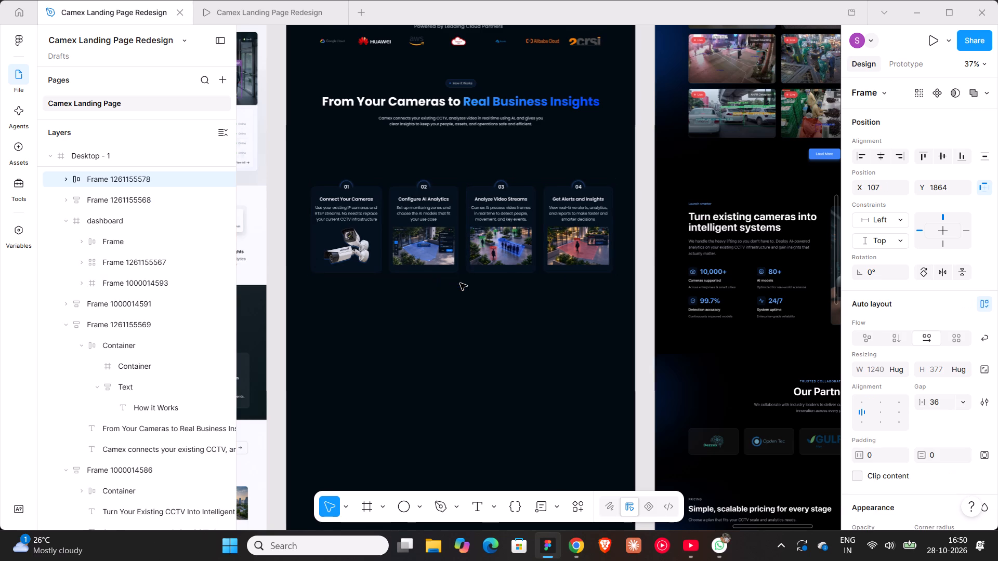
# Combine the "From Your Cameras to Real Business Insights" heading block and the card row in a vertical auto layout with a 36 gap.
pyautogui.scroll(5, 390, 363)
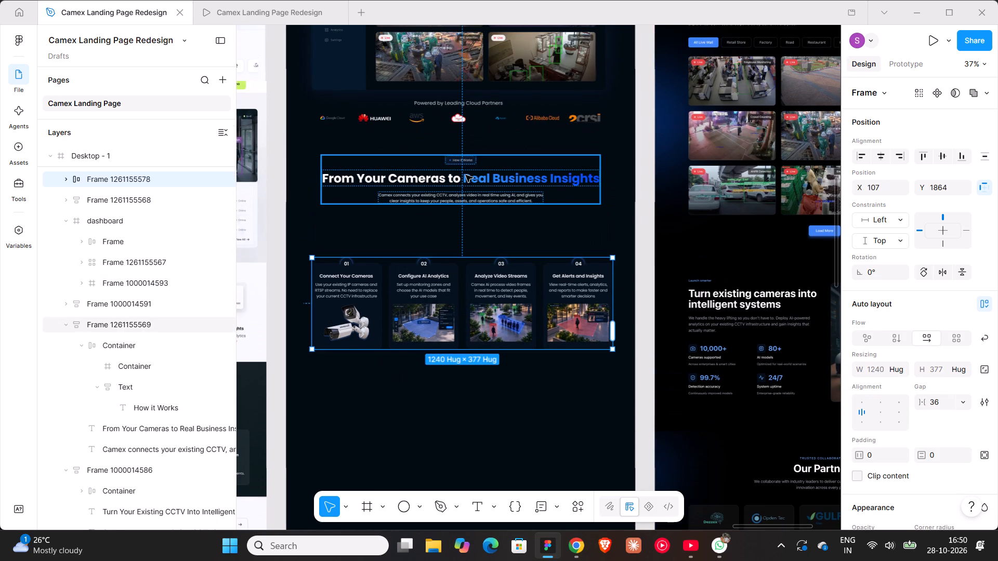
pyautogui.keyDown('shift'); pyautogui.click(466, 175); pyautogui.keyUp('shift')
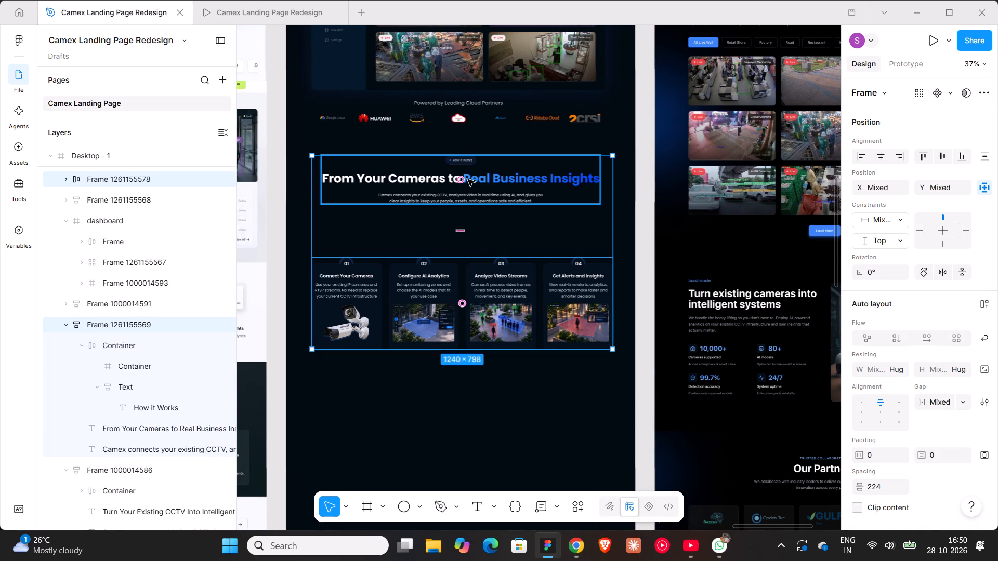
pyautogui.hotkey('shift', 'a')
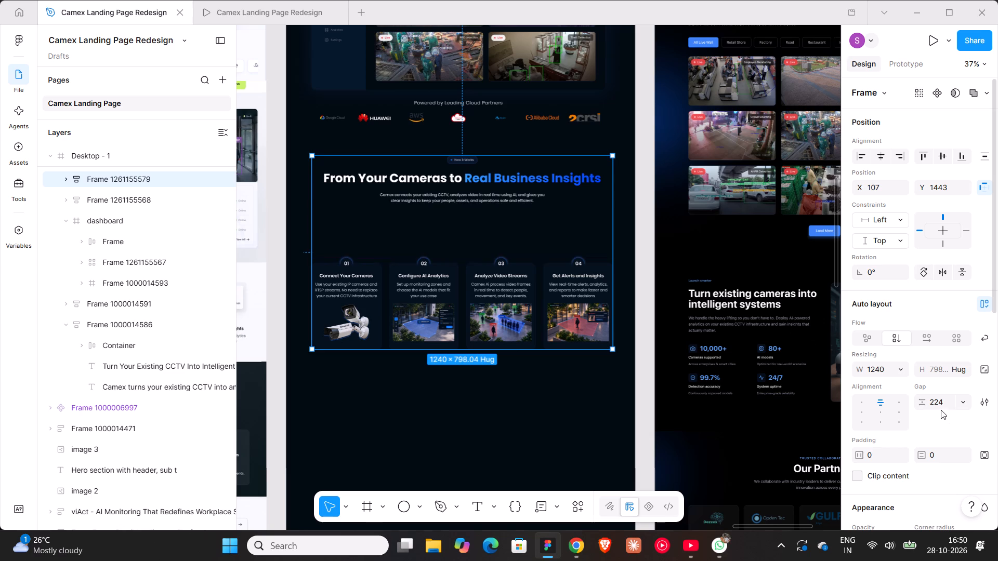
pyautogui.click(941, 400)
pyautogui.write('24')
pyautogui.press('Return')
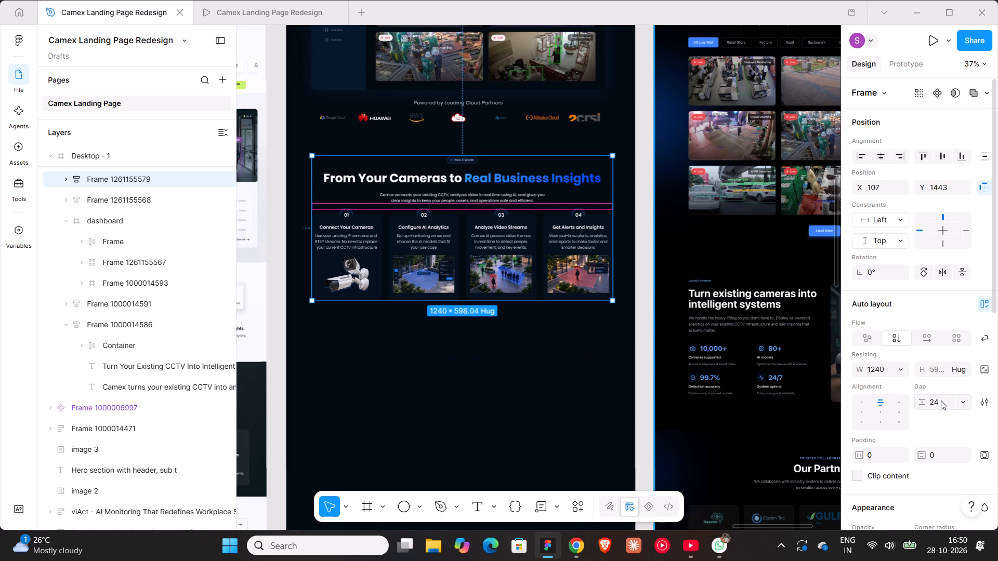
pyautogui.click(941, 400)
pyautogui.write('36')
pyautogui.press('Return')
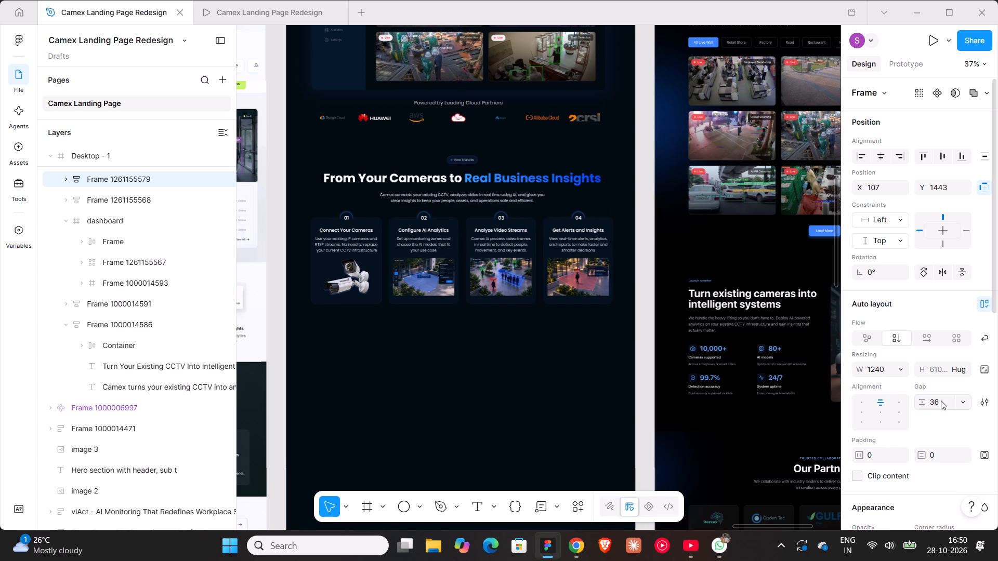
pyautogui.click(524, 377)
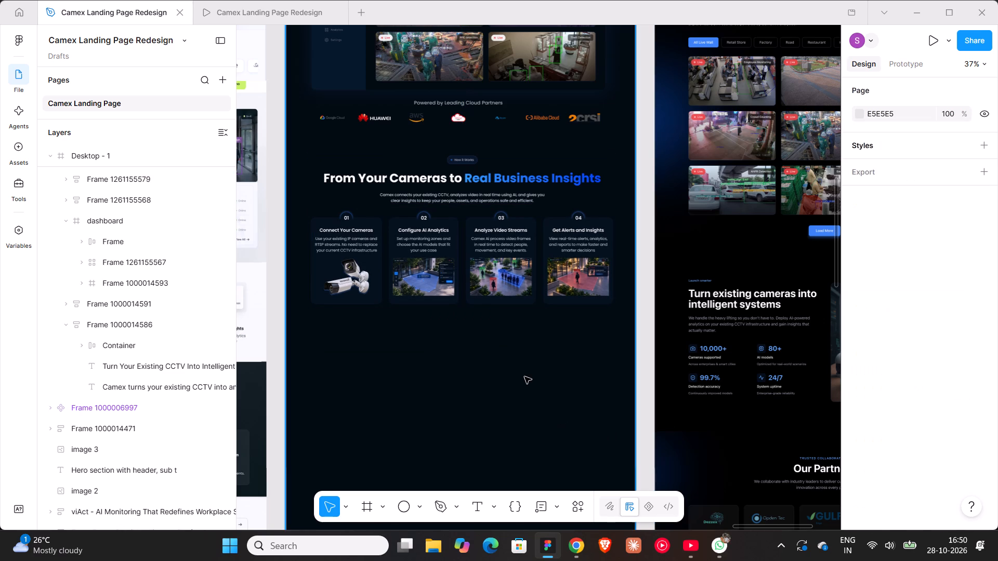
# Set the vertical spacing between the cloud partners block and the How It Works section to 36, and widen it slightly.
pyautogui.keyDown('ctrl'); pyautogui.scroll(-4, 524, 377); pyautogui.keyUp('ctrl')
pyautogui.scroll(6, 524, 377)
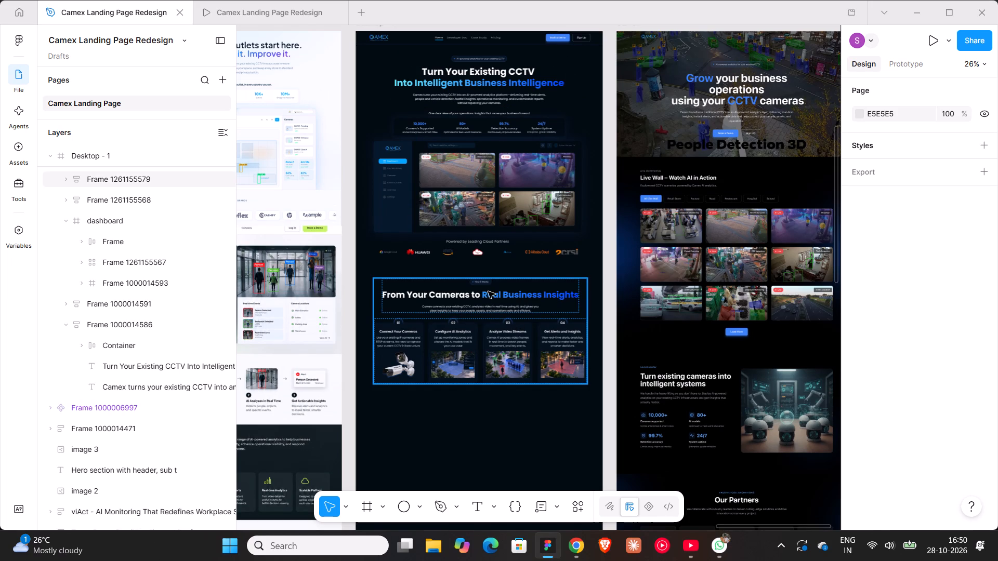
pyautogui.keyDown('shift'); pyautogui.click(470, 255); pyautogui.keyUp('shift')
pyautogui.keyDown('shift'); pyautogui.click(473, 299); pyautogui.keyUp('shift')
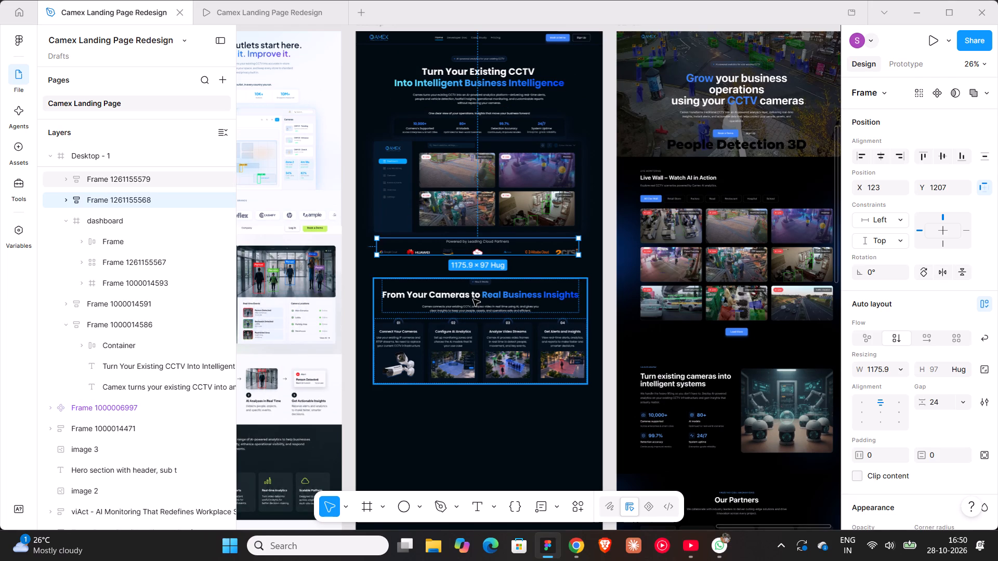
pyautogui.click(879, 488)
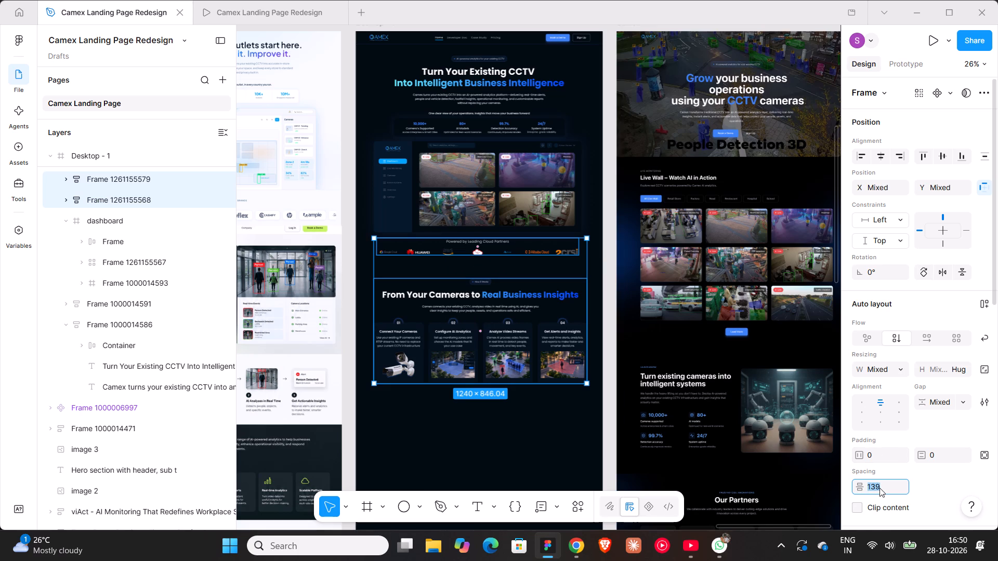
pyautogui.write('36')
pyautogui.press('Return')
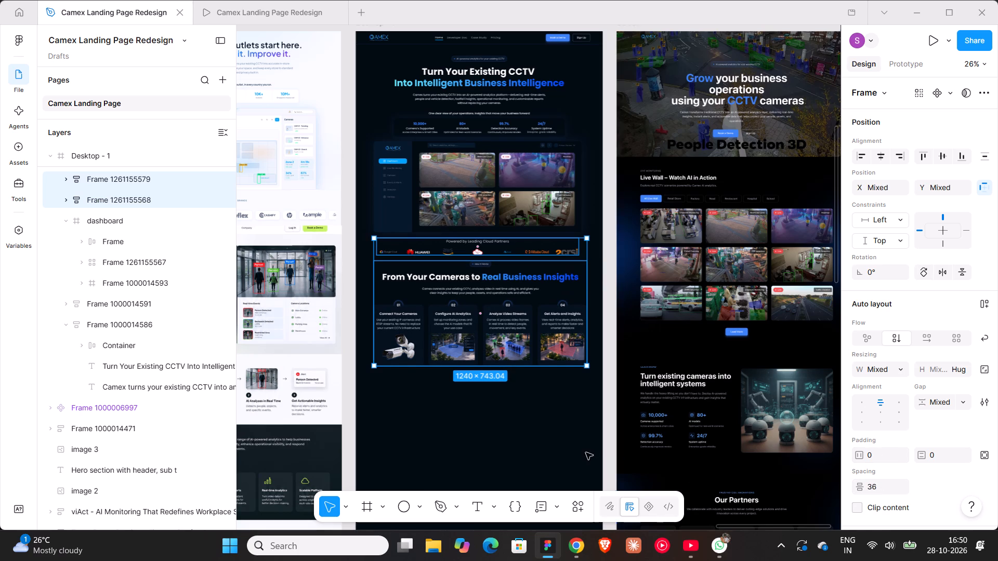
pyautogui.moveTo(864, 487); pyautogui.dragTo(501, 277)
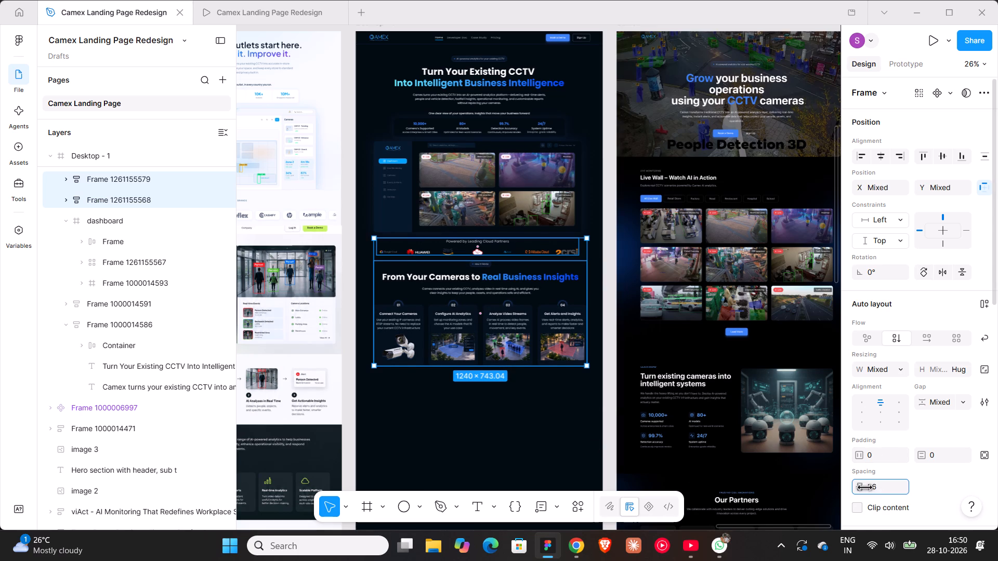
pyautogui.moveTo(501, 277); pyautogui.dragTo(509, 284)
pyautogui.click(505, 420)
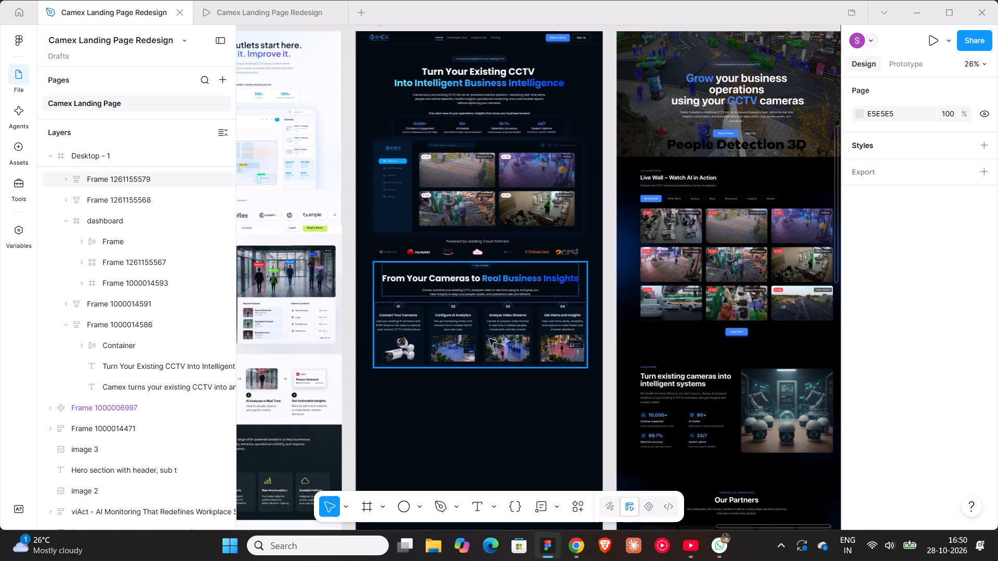
# Nudge the whole How It Works section down by two large increments, away from the cloud partners row.
pyautogui.click(489, 316)
pyautogui.hotkey('shift', 'Down')
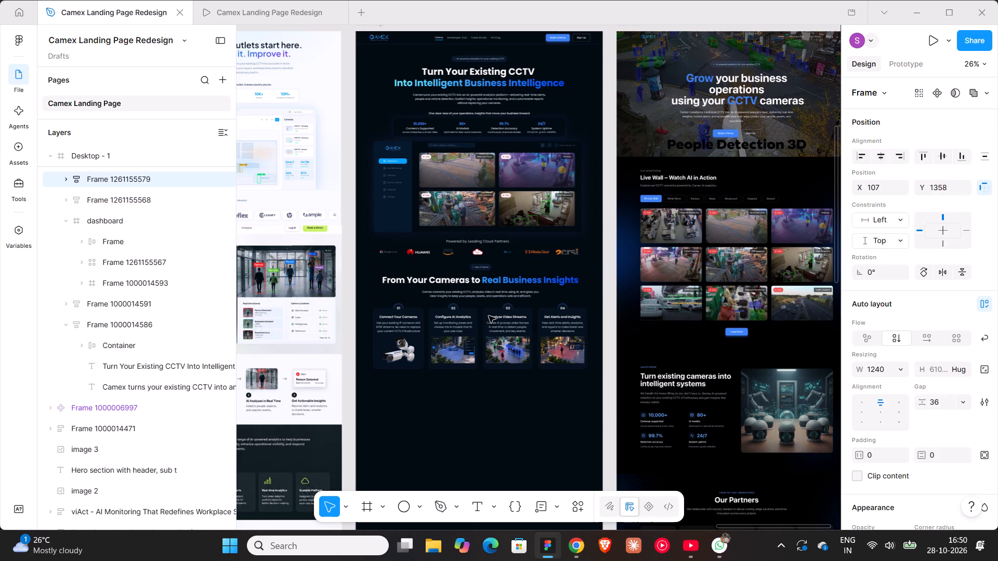
pyautogui.hotkey('shift', 'Down')
pyautogui.click(512, 415)
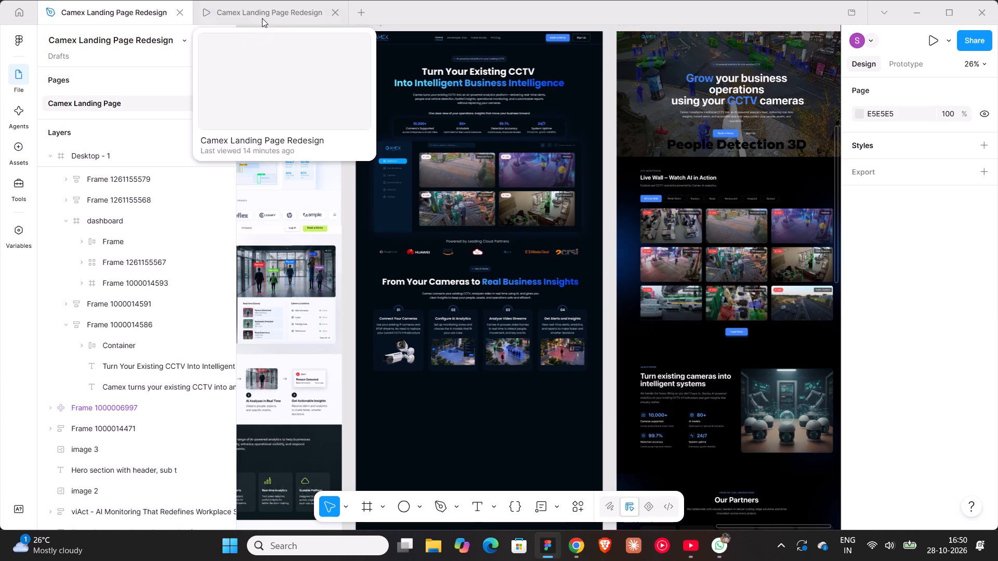
# Review the landing page in the prototype preview, from the How It Works section up to the hero.
pyautogui.click(262, 18)
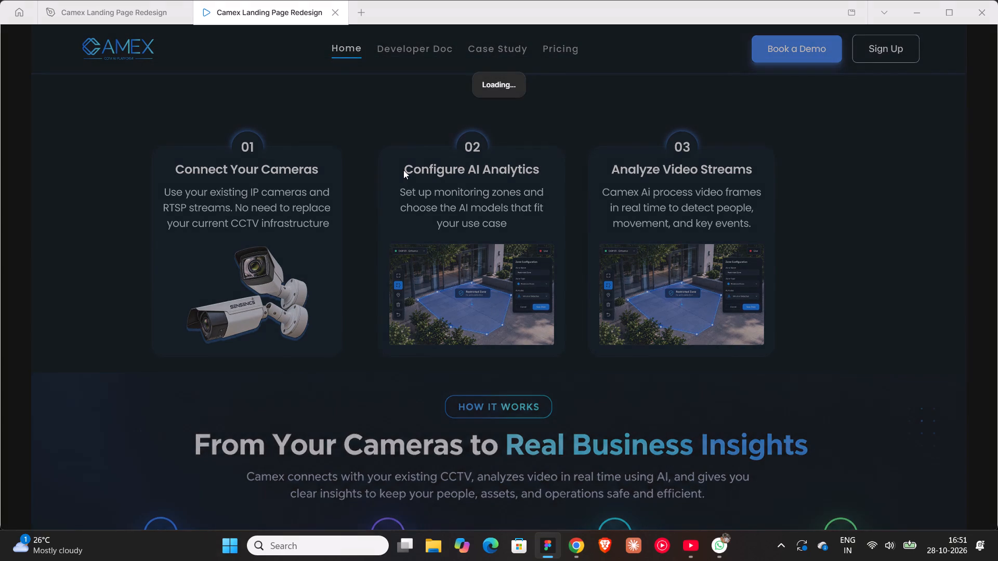
pyautogui.scroll(2, 482, 336)
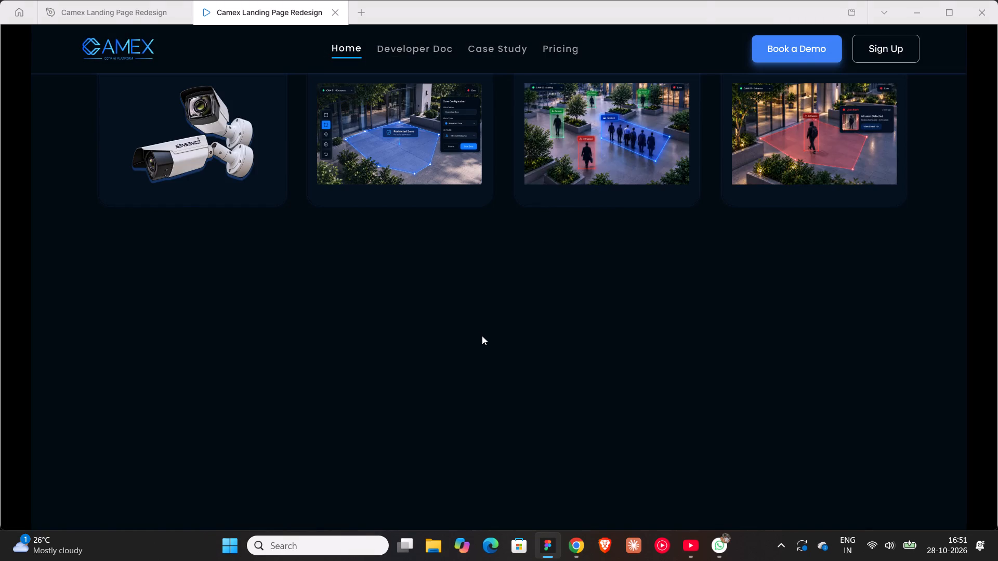
pyautogui.scroll(6, 482, 336)
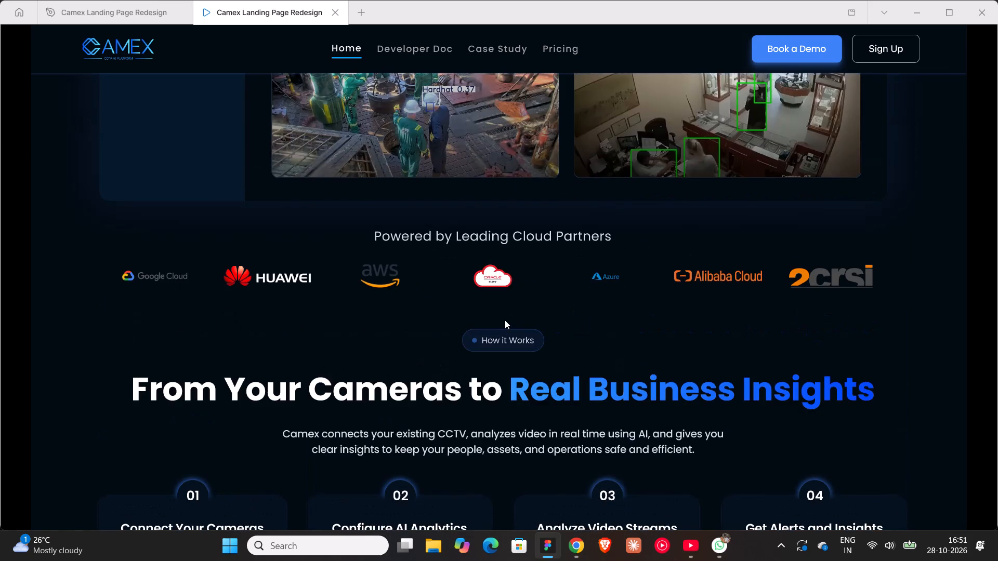
pyautogui.scroll(11, 505, 320)
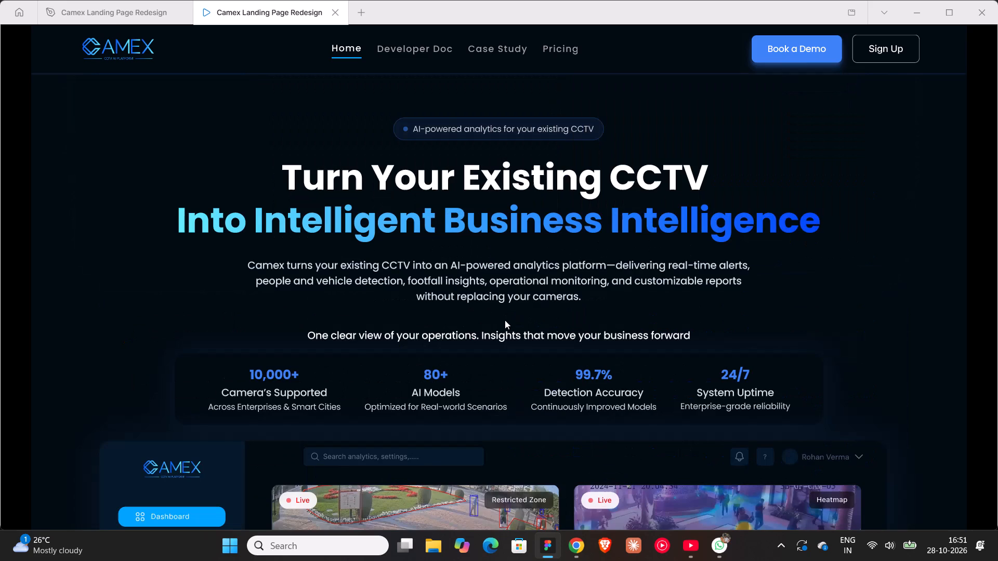
# In the design file, move the How It Works section down by four large increments to Y 1408.
pyautogui.click(110, 13)
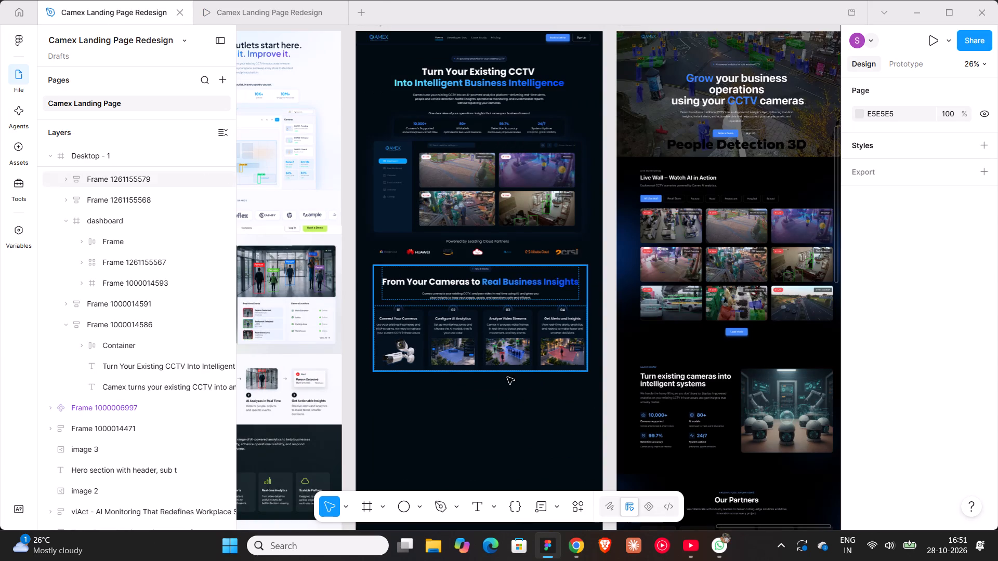
pyautogui.click(498, 301)
pyautogui.hotkey('shift', 'Down')
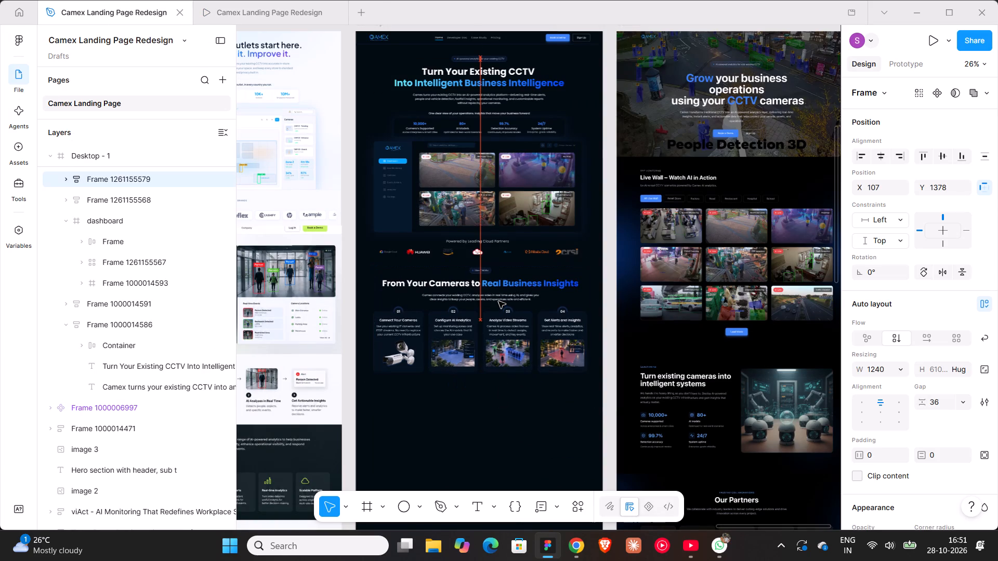
pyautogui.hotkey('shift', 'Down')
pyautogui.hotkey('shift', 'Down')
pyautogui.scroll(3, 493, 356)
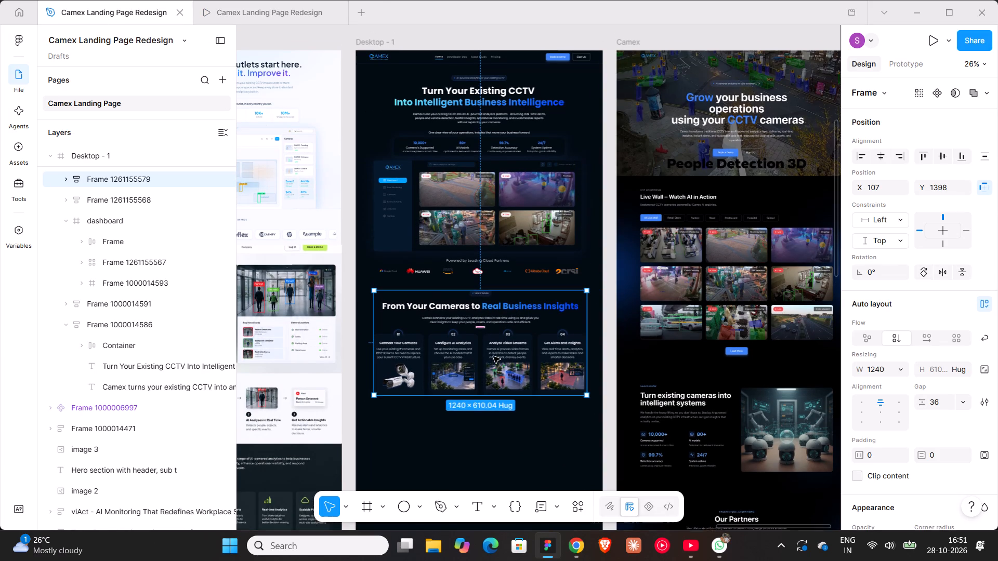
pyautogui.scroll(3, 493, 356)
pyautogui.hotkey('shift', 'Down')
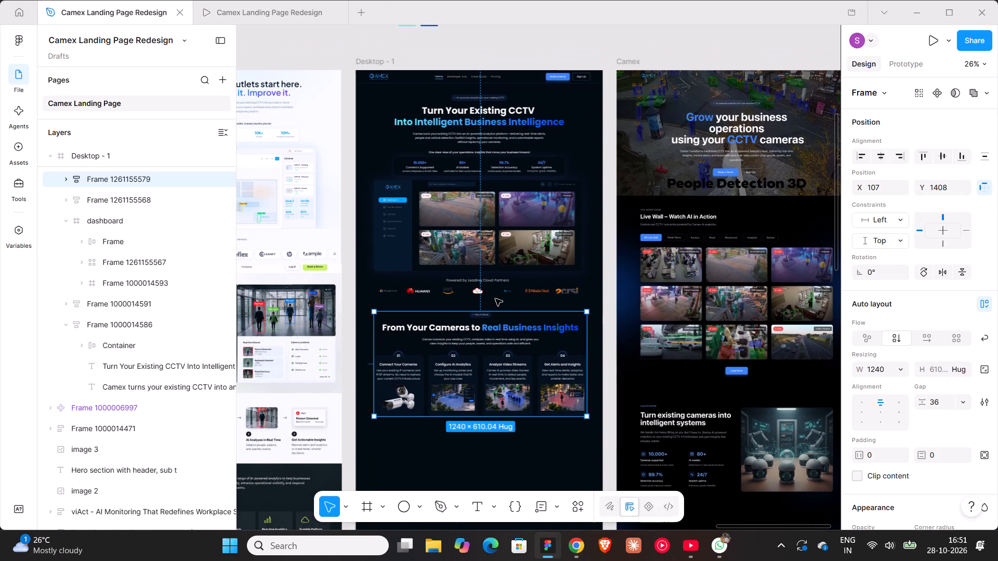
# Shift the cloud partners block and the How It Works section down together by three large increments.
pyautogui.click(495, 295)
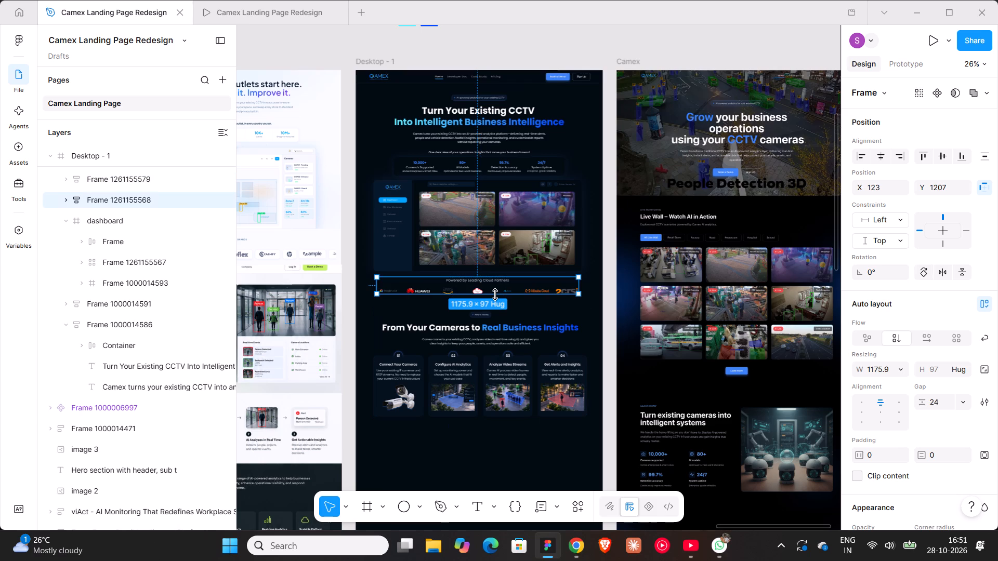
pyautogui.keyDown('shift'); pyautogui.click(490, 342); pyautogui.keyUp('shift')
pyautogui.hotkey('shift', 'Down')
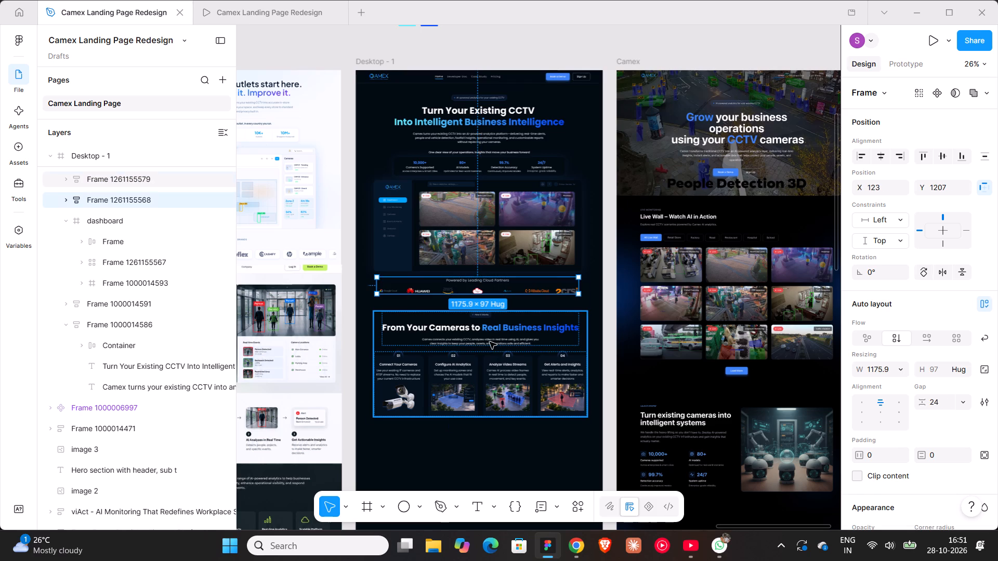
pyautogui.hotkey('shift', 'Down')
pyautogui.hotkey('shift', 'Down')
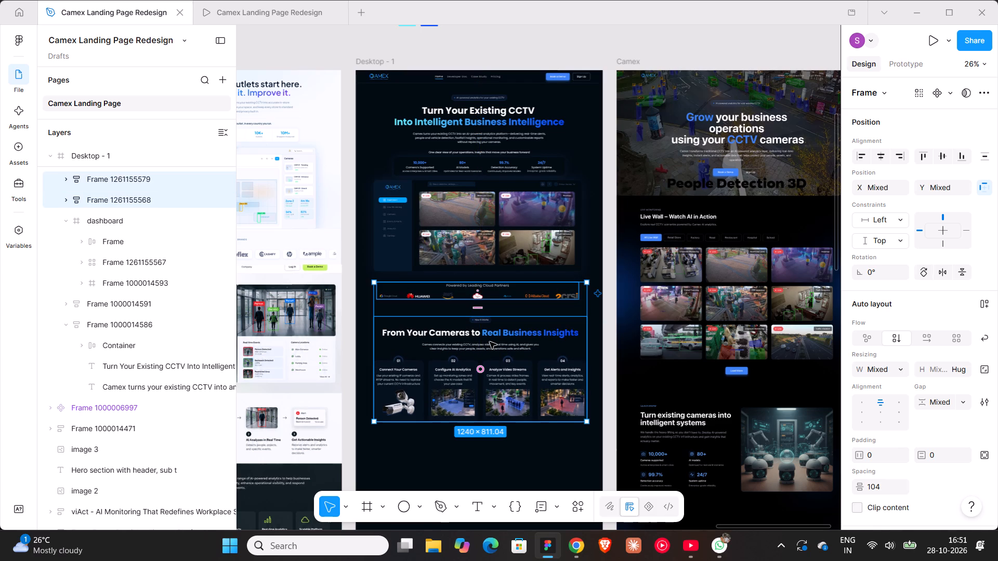
pyautogui.click(348, 190)
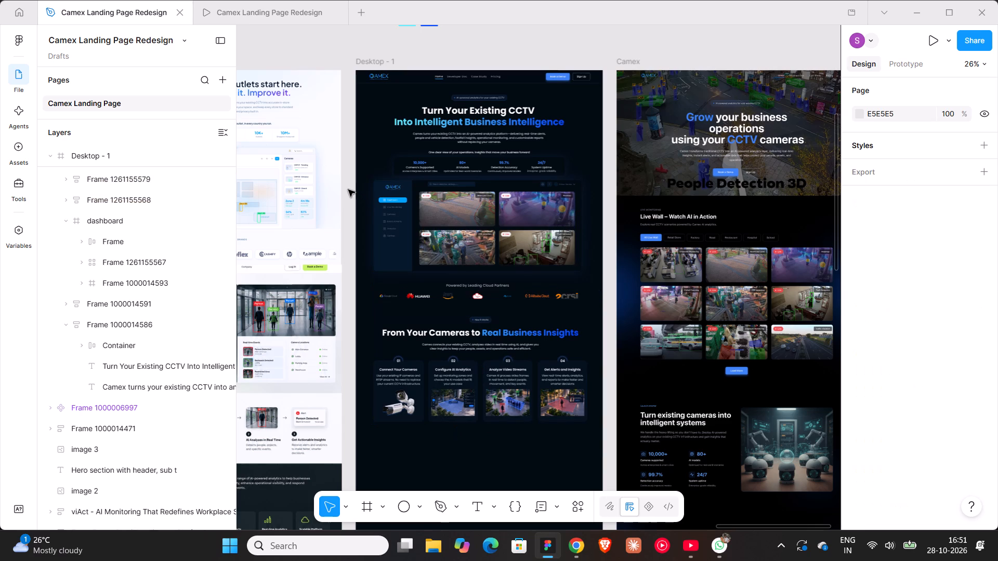
# Check the spacing around the cloud partners row and the How It Works section in the prototype preview.
pyautogui.scroll(-5, 520, 336)
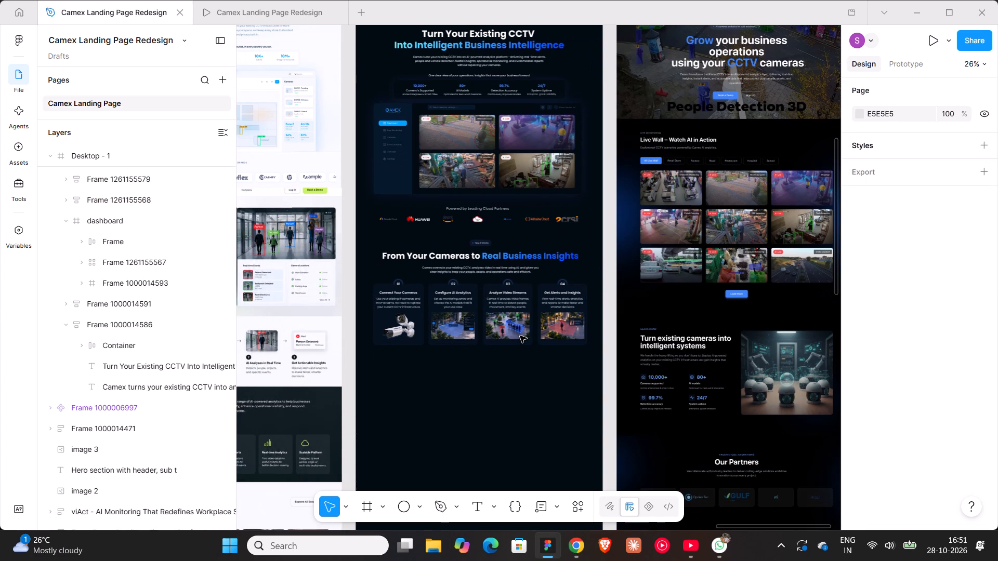
pyautogui.click(272, 18)
pyautogui.scroll(3, 512, 323)
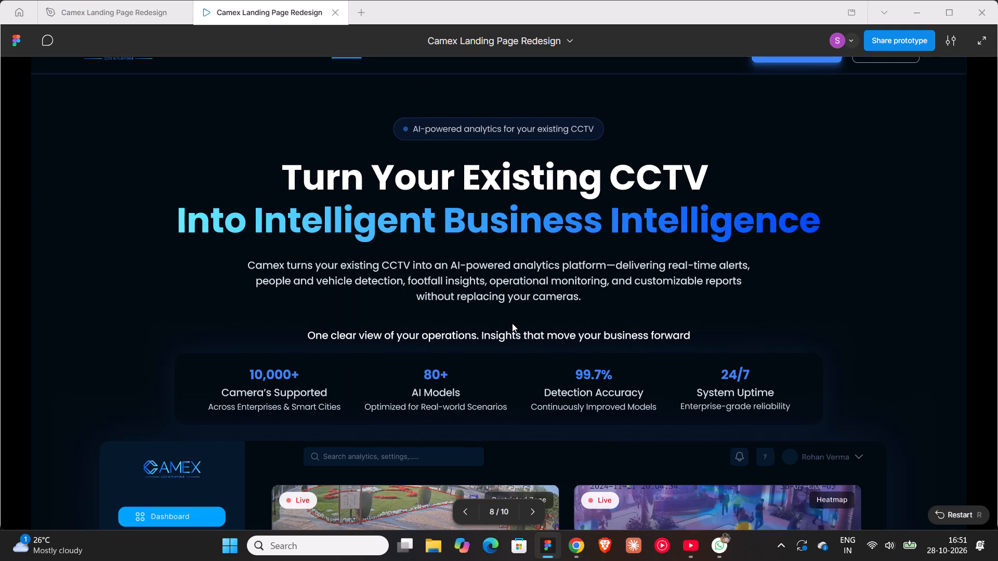
pyautogui.scroll(3, 512, 323)
pyautogui.scroll(-2, 512, 323)
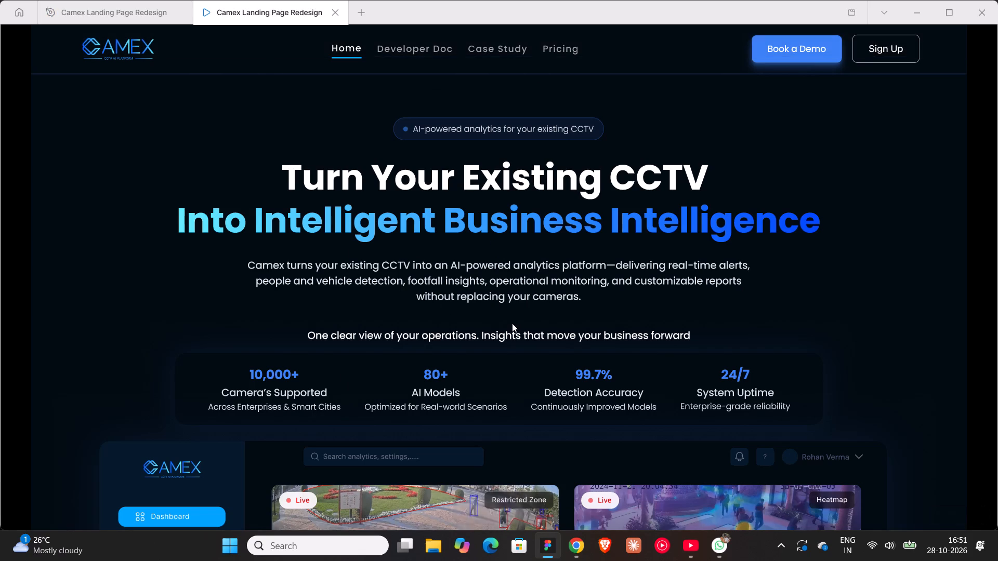
pyautogui.scroll(-6, 512, 323)
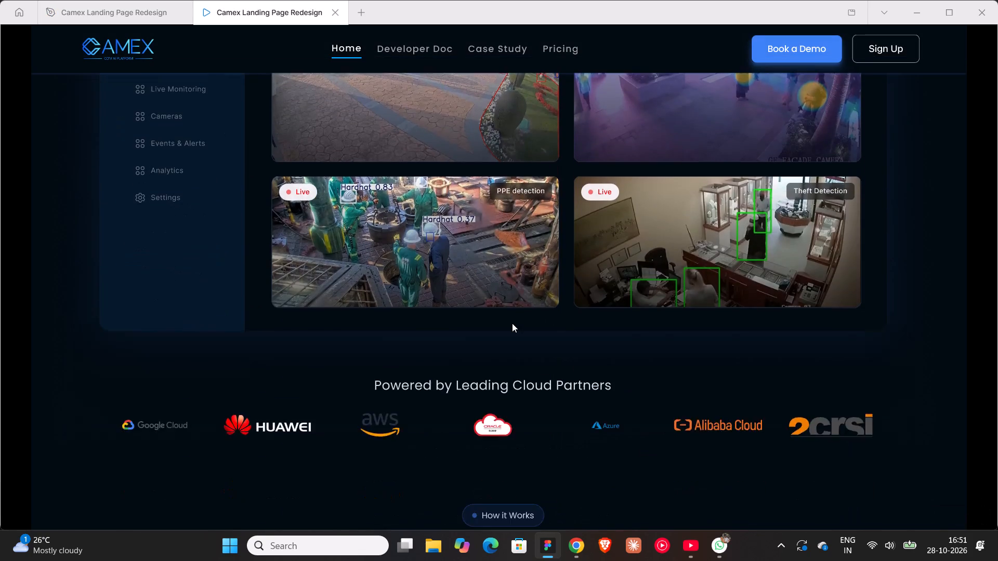
pyautogui.scroll(-2, 512, 323)
pyautogui.scroll(4, 512, 323)
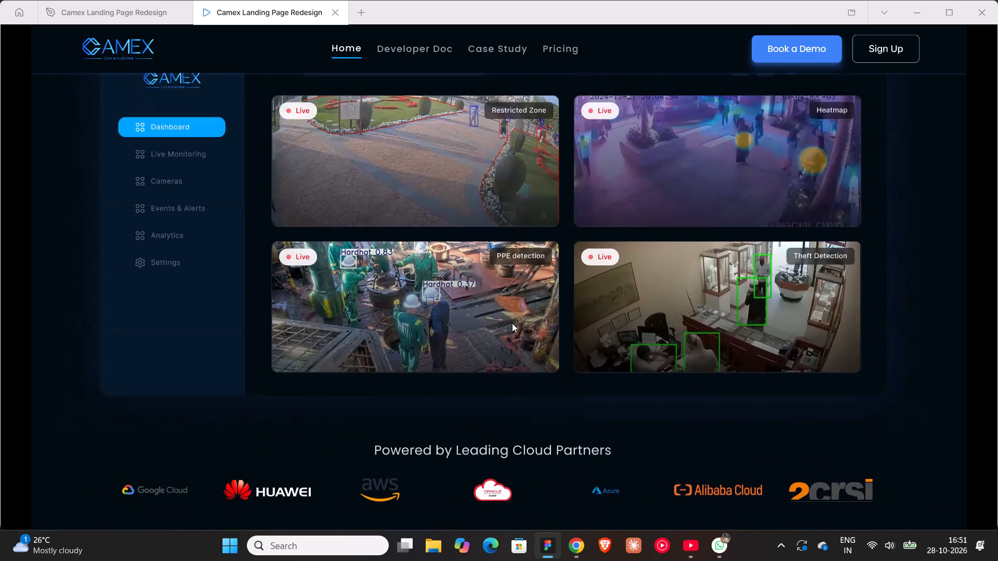
pyautogui.scroll(-9, 512, 323)
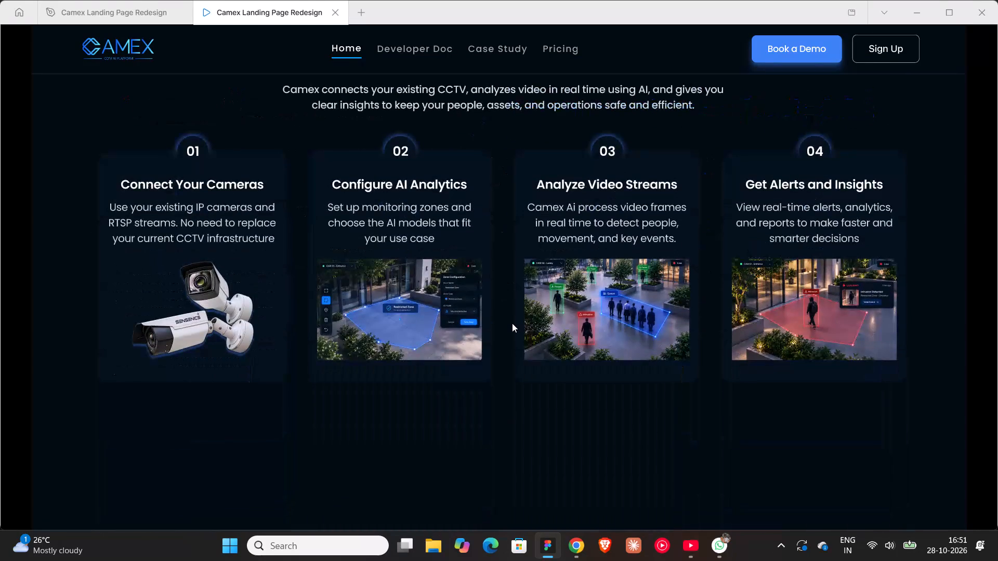
pyautogui.scroll(1, 512, 323)
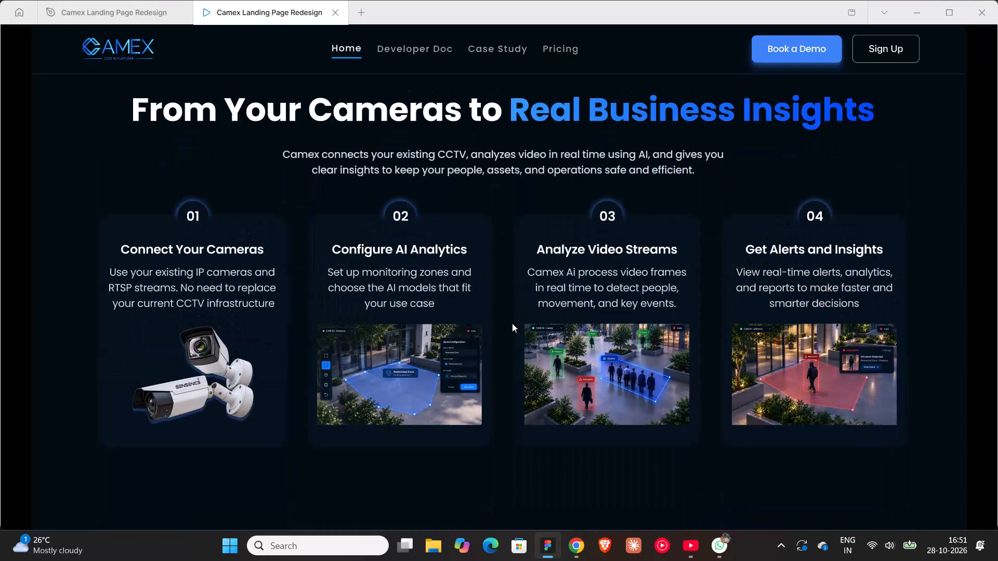
# Return to the design file and examine the original Camex page's lower sections, down to Quick Industry Overviews.
pyautogui.click(108, 7)
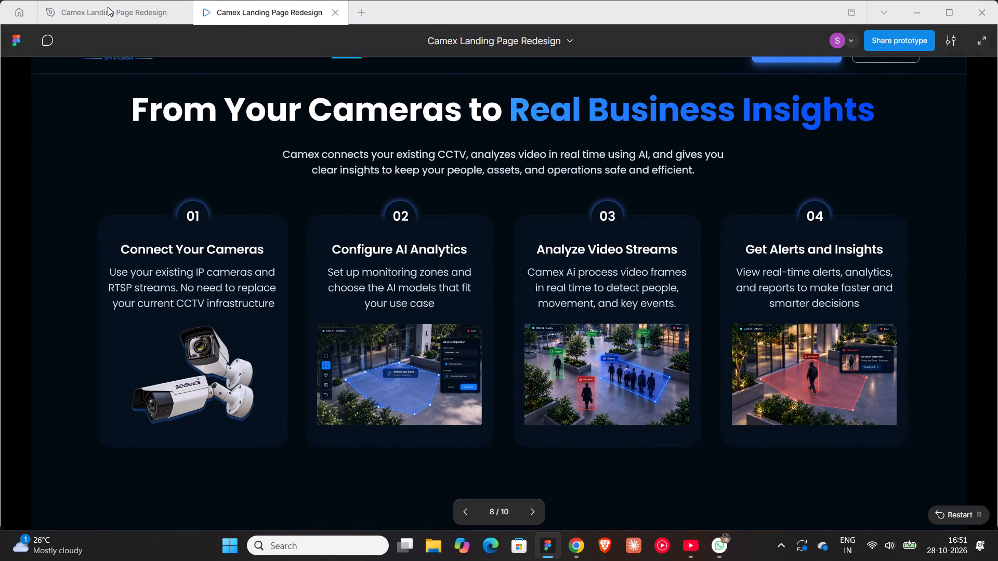
pyautogui.click(107, 10)
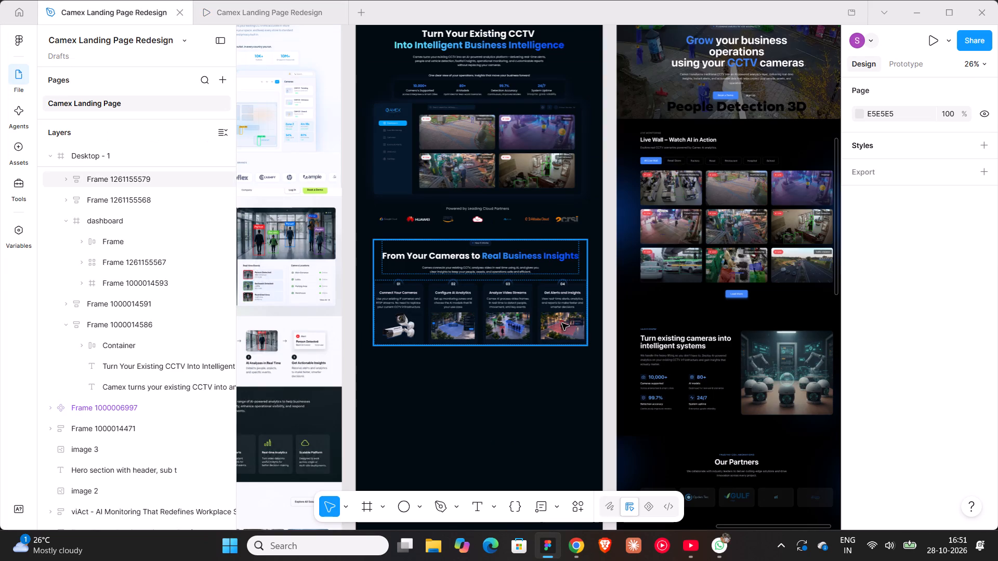
pyautogui.keyDown('ctrl'); pyautogui.scroll(-2, 562, 323); pyautogui.keyUp('ctrl')
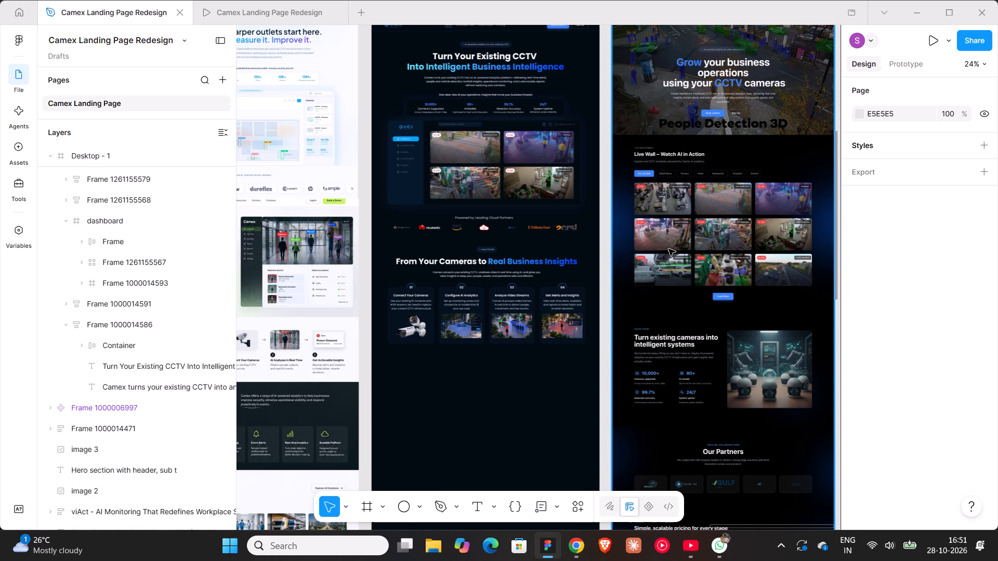
pyautogui.scroll(-4, 668, 249)
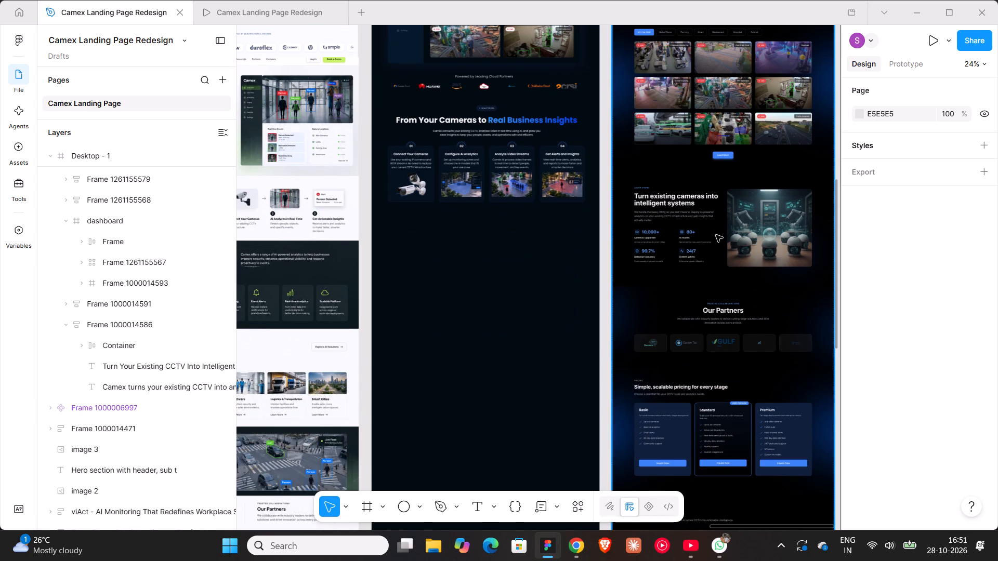
pyautogui.scroll(-14, 706, 230)
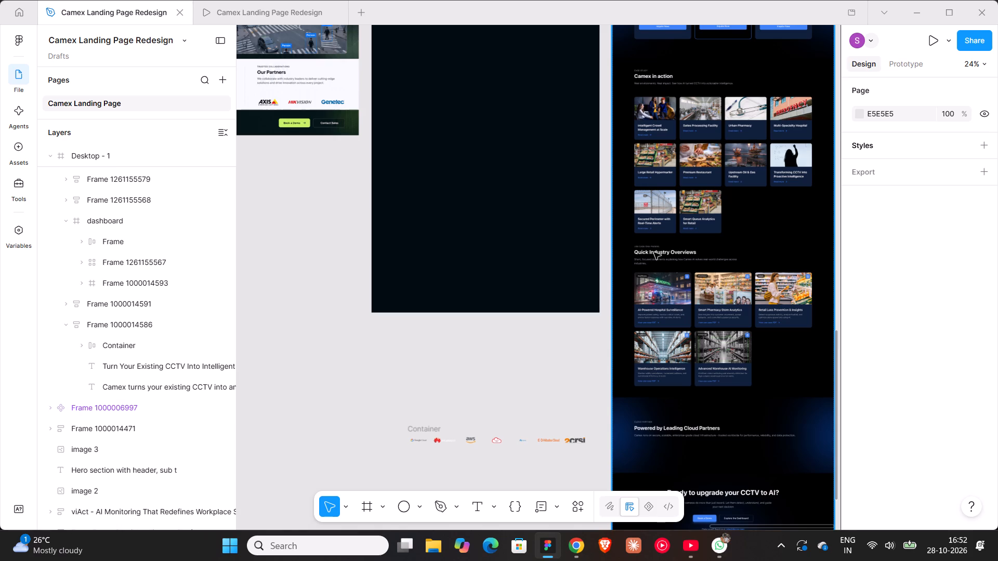
pyautogui.keyDown('ctrl'); pyautogui.scroll(10, 654, 252); pyautogui.keyUp('ctrl')
pyautogui.keyDown('ctrl'); pyautogui.scroll(-4, 654, 252); pyautogui.keyUp('ctrl')
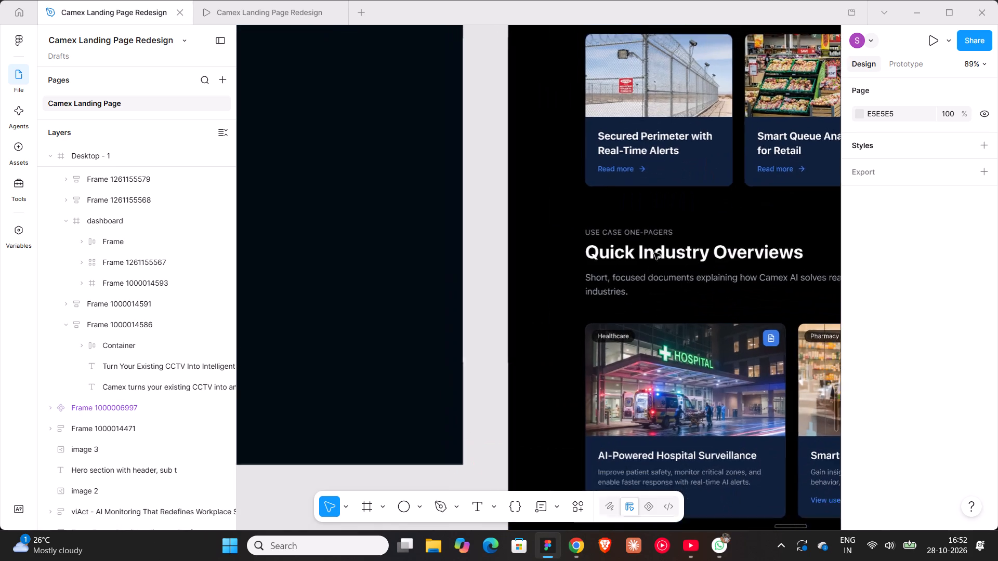
pyautogui.keyDown('ctrl'); pyautogui.scroll(-8, 654, 252); pyautogui.keyUp('ctrl')
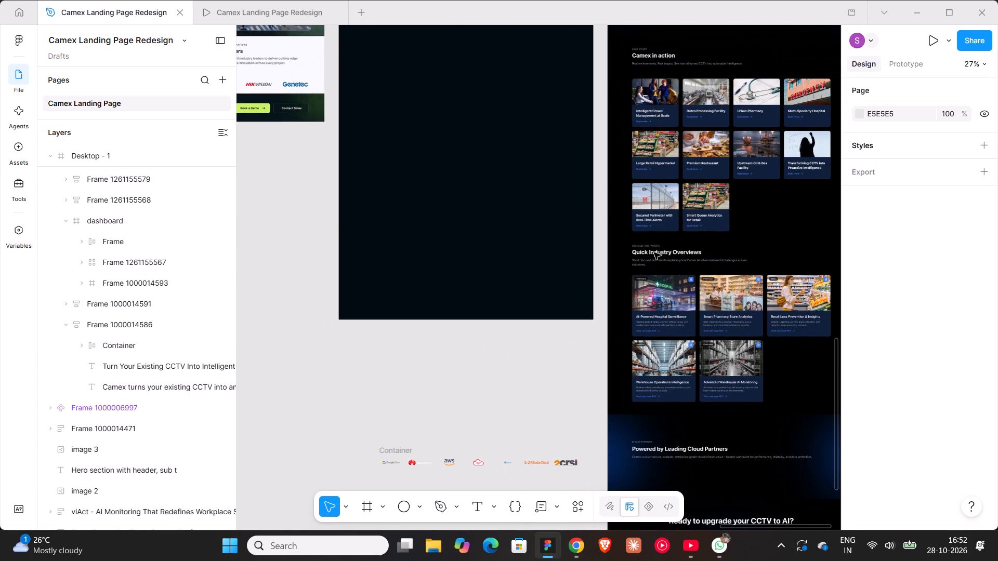
pyautogui.keyDown('shift'); pyautogui.scroll(-7, 654, 252); pyautogui.keyUp('shift')
pyautogui.keyDown('ctrl'); pyautogui.scroll(2, 636, 291); pyautogui.keyUp('ctrl')
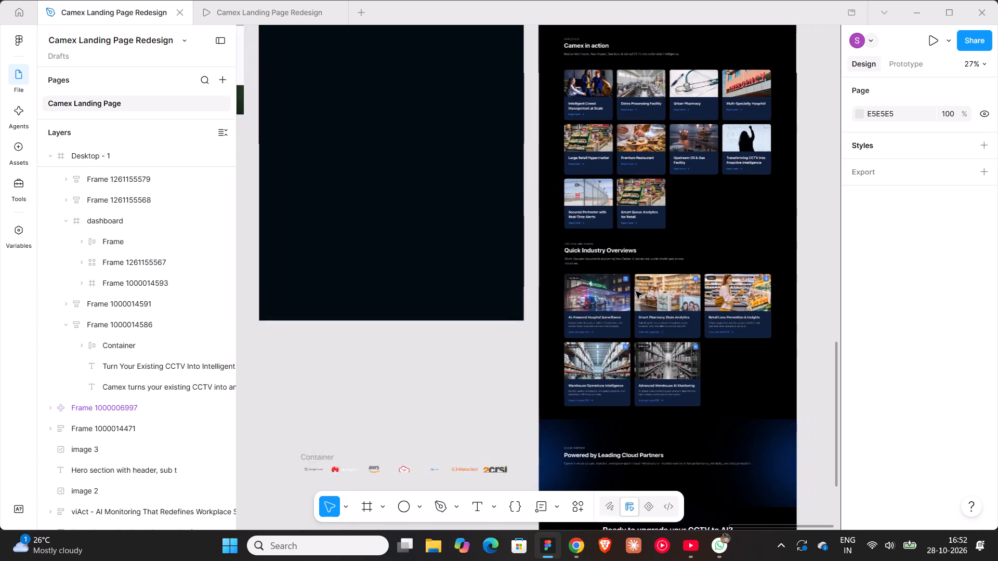
pyautogui.keyDown('ctrl'); pyautogui.scroll(4, 636, 291); pyautogui.keyUp('ctrl')
pyautogui.keyDown('shift'); pyautogui.scroll(-5, 636, 291); pyautogui.keyUp('shift')
pyautogui.scroll(-7, 639, 262)
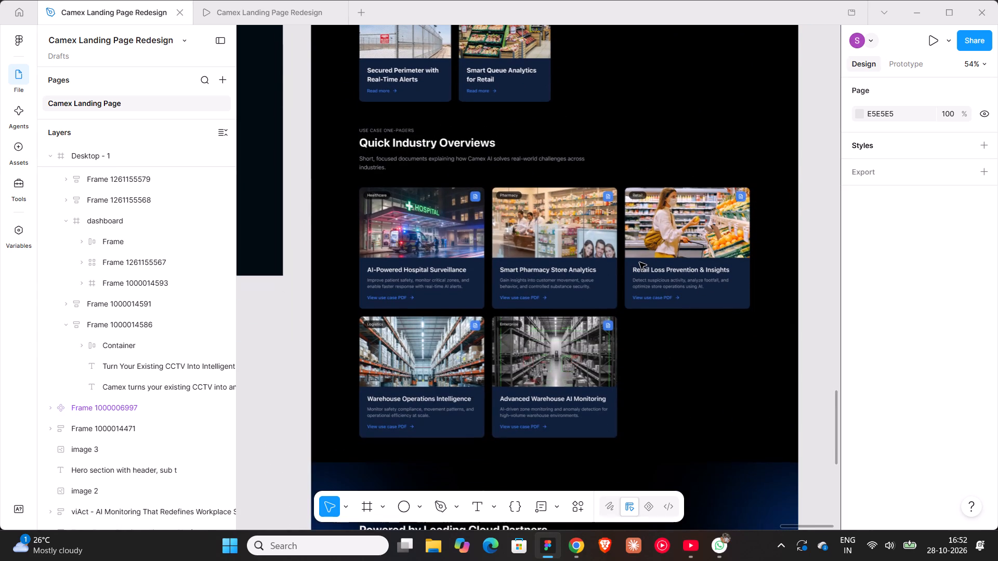
pyautogui.press('shift+super+s')
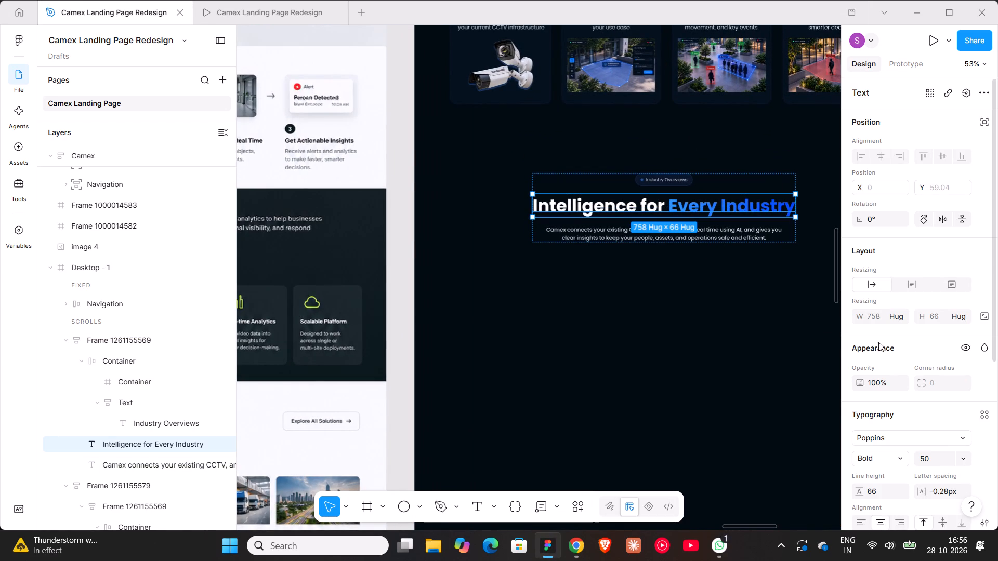
pyautogui.tripleClick(706, 236)
pyautogui.click(706, 236)
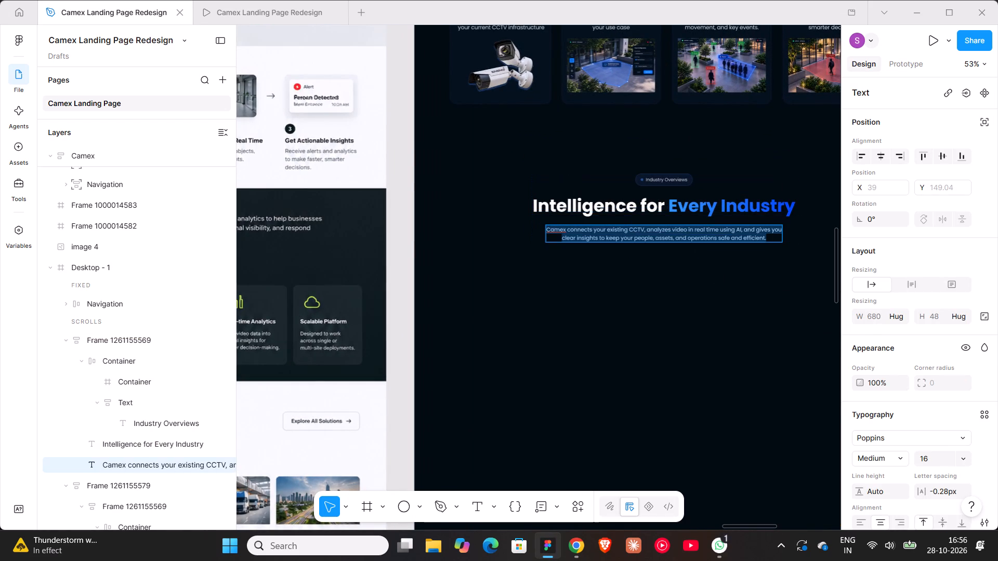
pyautogui.hotkey('ctrl', 'v')
pyautogui.click(746, 309)
pyautogui.keyDown('shift'); pyautogui.scroll(-4, 751, 280); pyautogui.keyUp('shift')
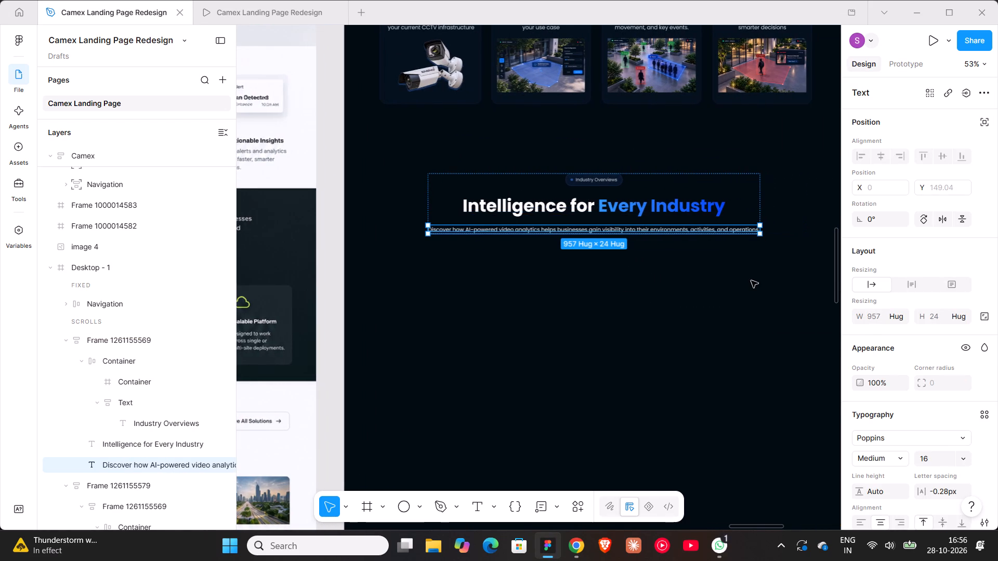
pyautogui.click(711, 296)
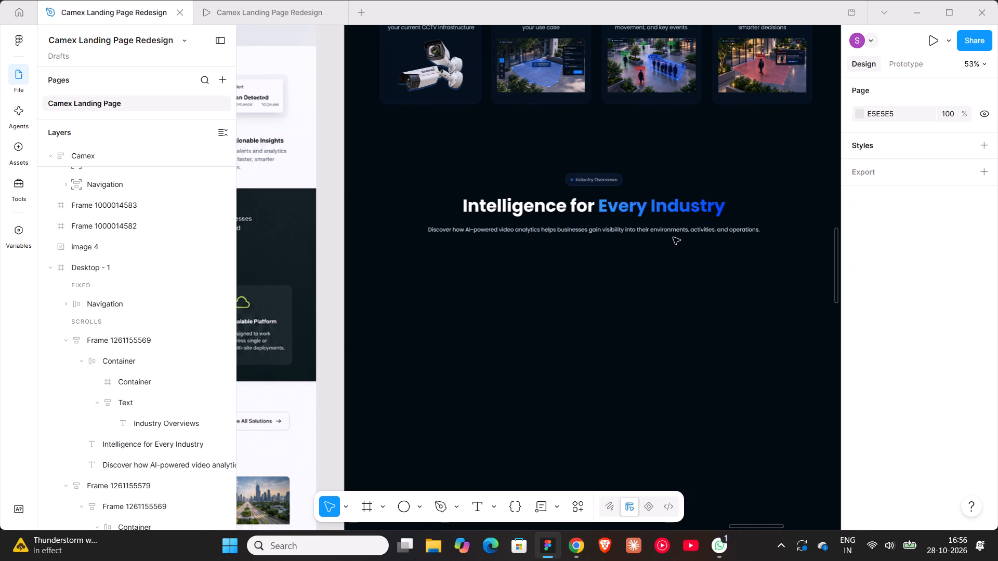
# Break the description into two lines before "their environments, activities, and operations.".
pyautogui.doubleClick(669, 230)
pyautogui.doubleClick(669, 230)
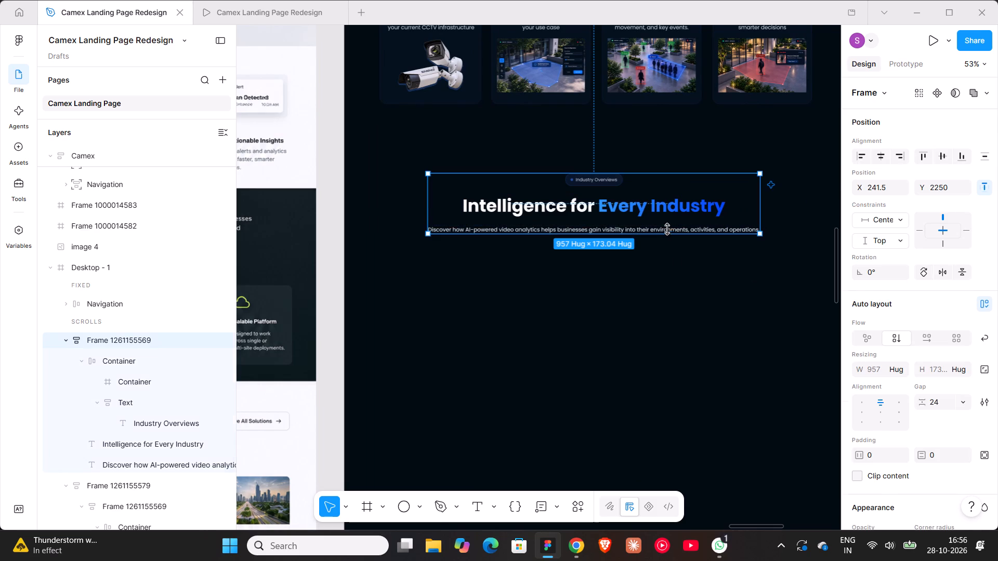
pyautogui.doubleClick(651, 225)
pyautogui.doubleClick(651, 229)
pyautogui.click(635, 229)
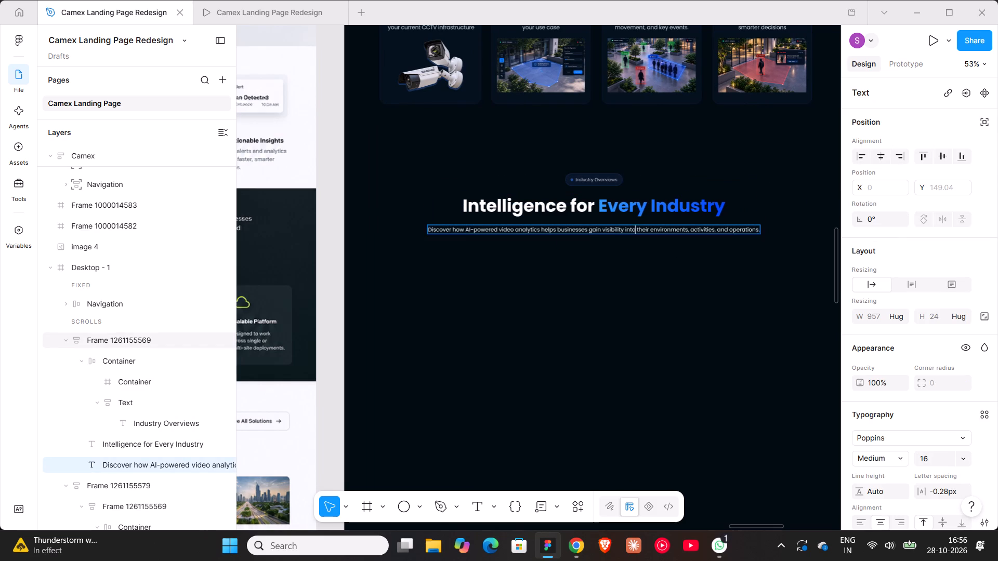
pyautogui.click(637, 229)
pyautogui.press('Return')
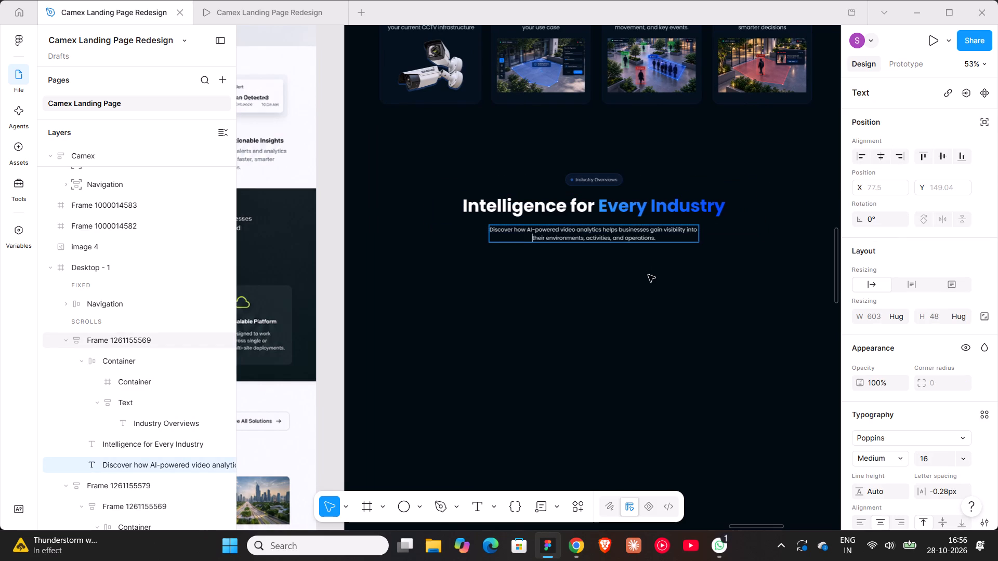
pyautogui.doubleClick(650, 280)
pyautogui.click(635, 217)
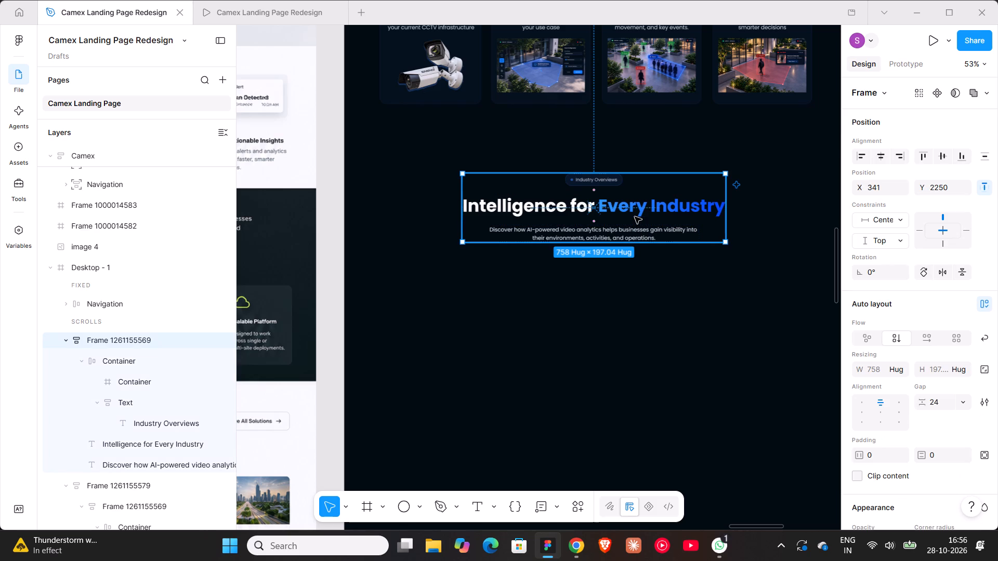
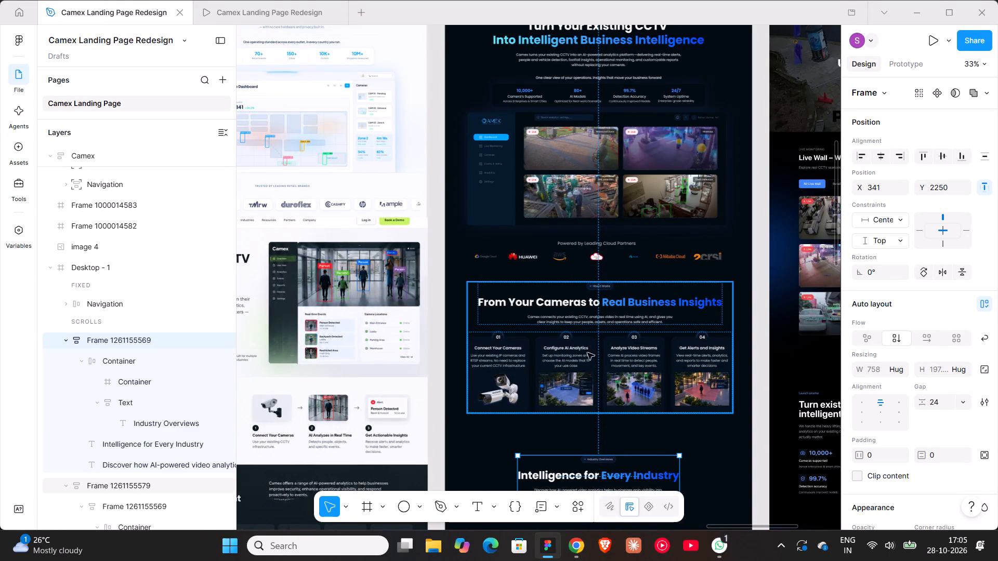
# Match the previous section gap by setting the spacing between the How it Works section and the Industry Overviews header block to 104.
pyautogui.click(623, 251)
pyautogui.keyDown('shift'); pyautogui.click(614, 317); pyautogui.keyUp('shift')
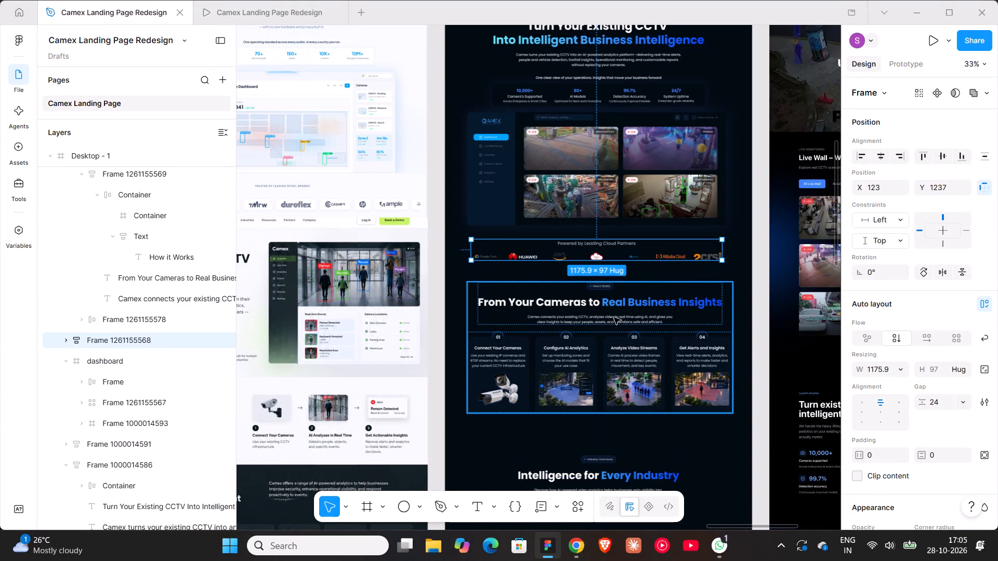
pyautogui.scroll(-5, 595, 272)
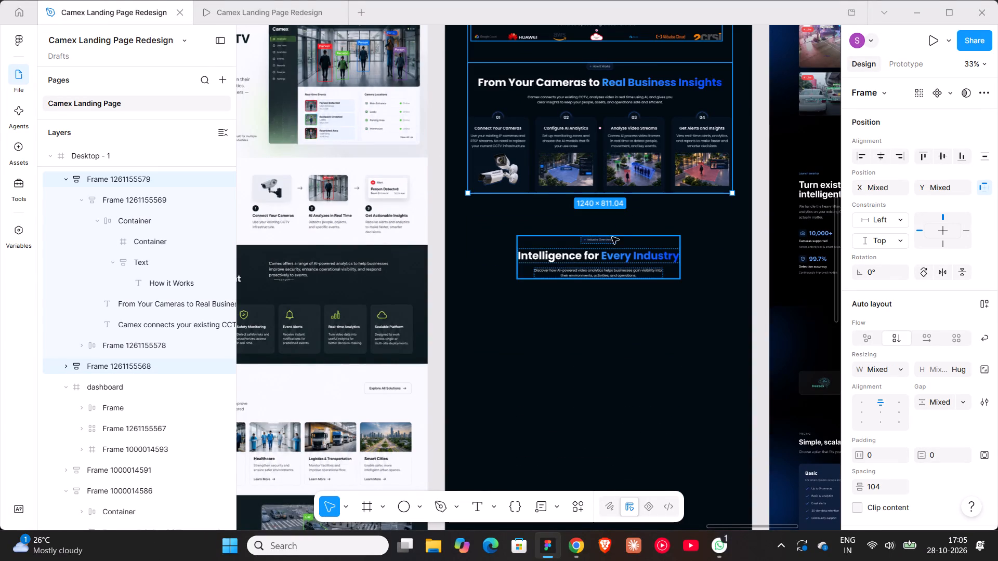
pyautogui.click(659, 202)
pyautogui.click(633, 252)
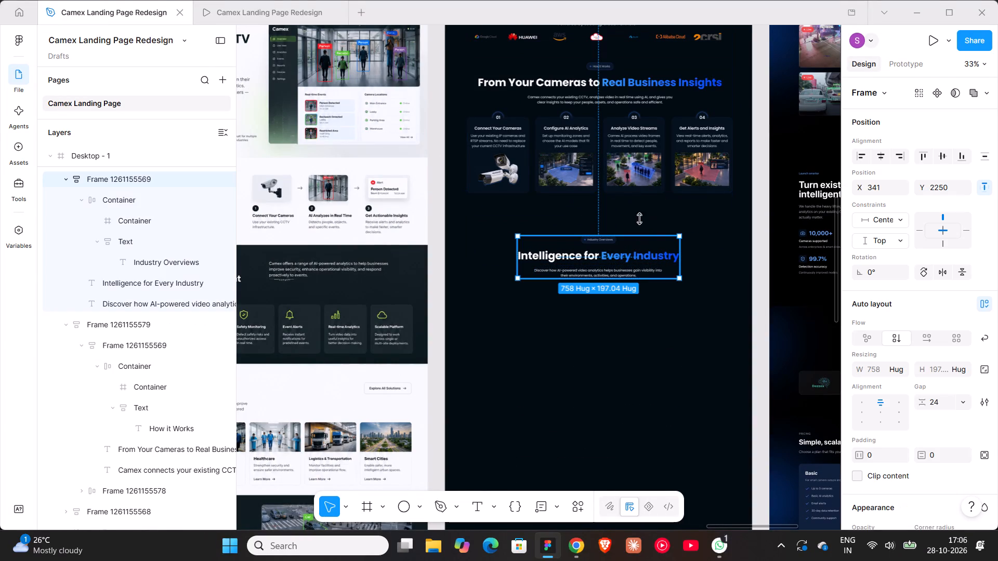
pyautogui.keyDown('shift'); pyautogui.click(647, 184); pyautogui.keyUp('shift')
pyautogui.click(883, 483)
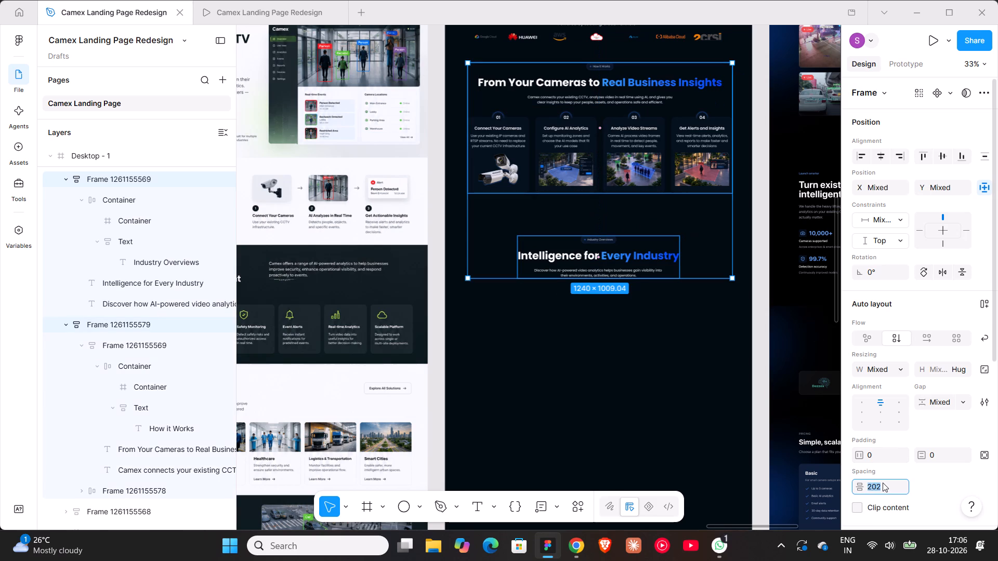
pyautogui.write('104')
pyautogui.press('Return')
pyautogui.click(641, 405)
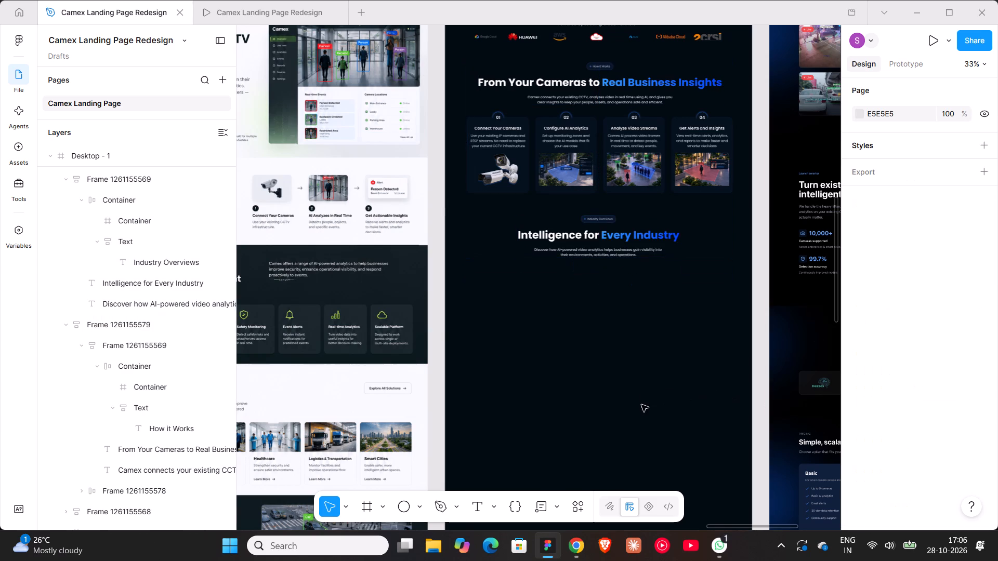
# Open the Practice & Respurces design file from the recent files.
pyautogui.scroll(-3, 613, 281)
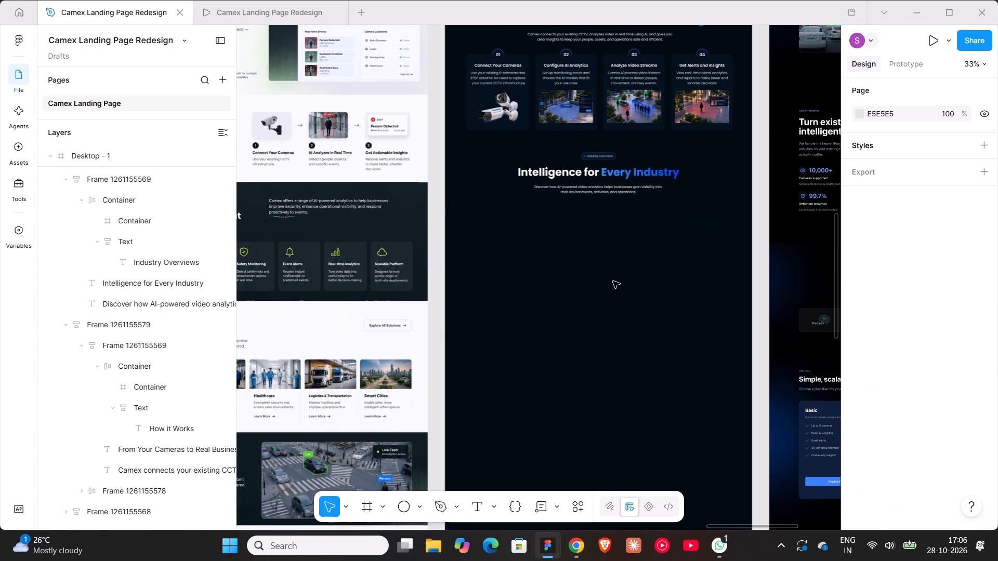
pyautogui.click(28, 11)
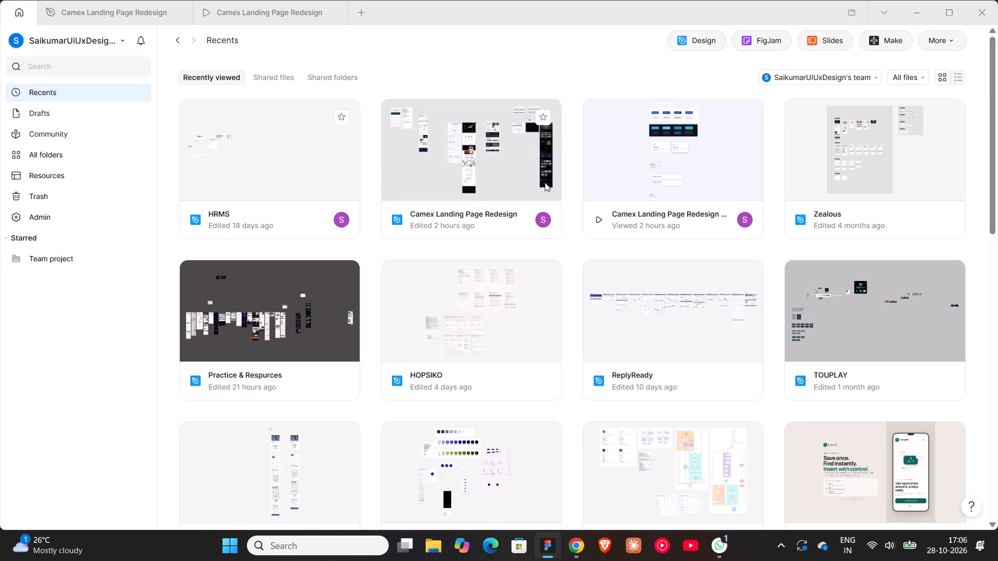
pyautogui.doubleClick(300, 311)
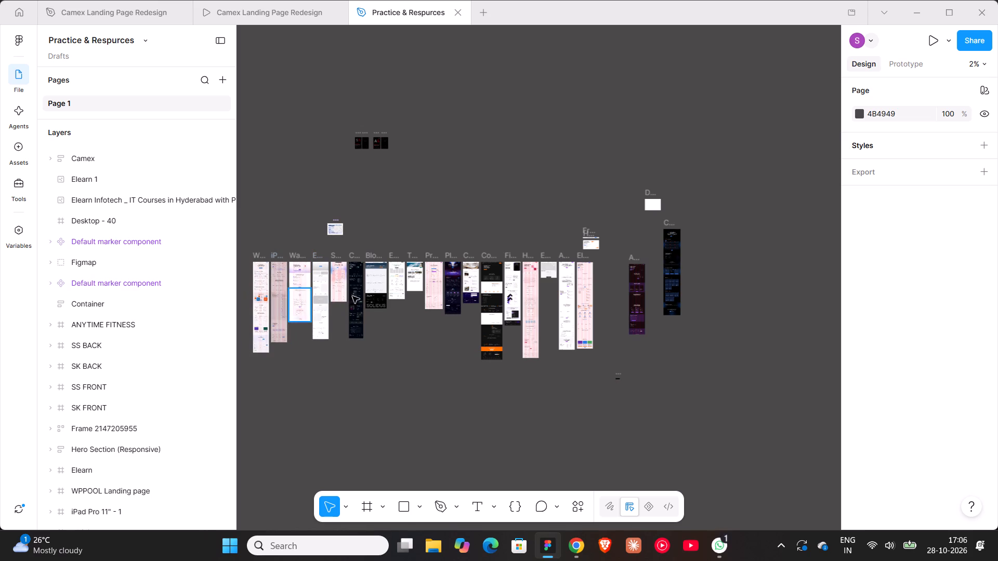
# Examine the landing page designs for a section layout to reuse, including the Construction Website's services and What We Build sections.
pyautogui.keyDown('ctrl'); pyautogui.scroll(11, 441, 283); pyautogui.keyUp('ctrl')
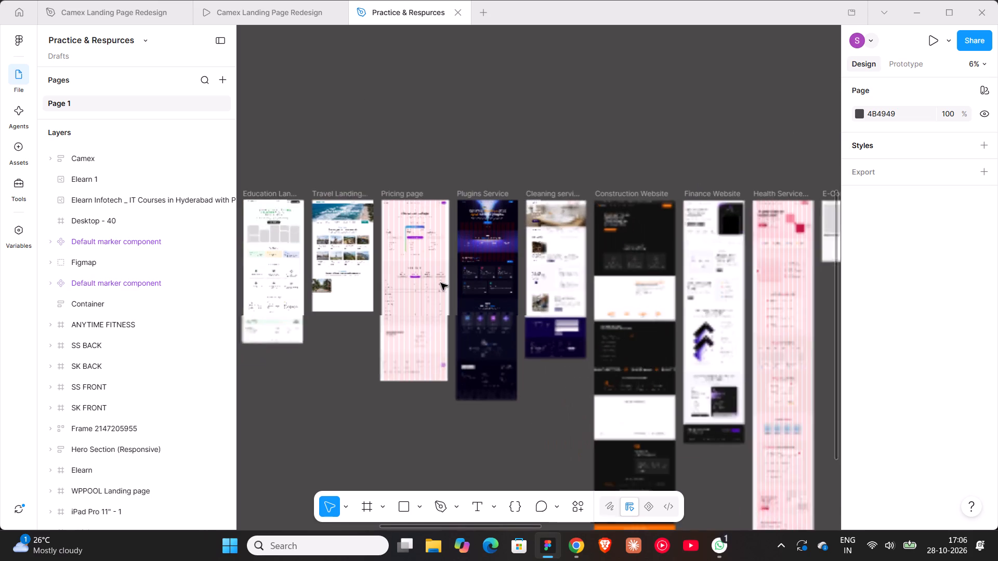
pyautogui.keyDown('shift'); pyautogui.scroll(8, 435, 281); pyautogui.keyUp('shift')
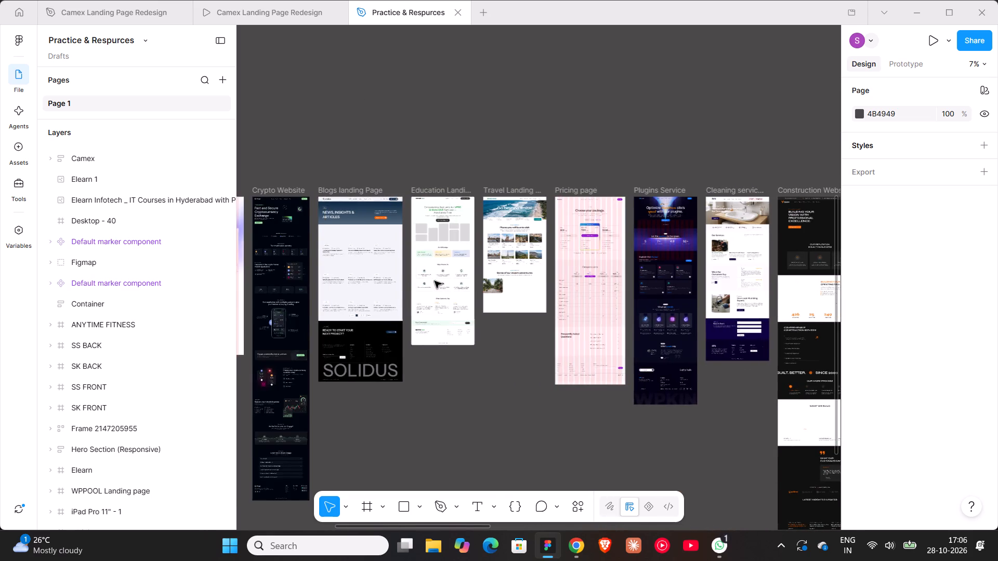
pyautogui.keyDown('shift'); pyautogui.scroll(-8, 435, 281); pyautogui.keyUp('shift')
pyautogui.scroll(-7, 435, 281)
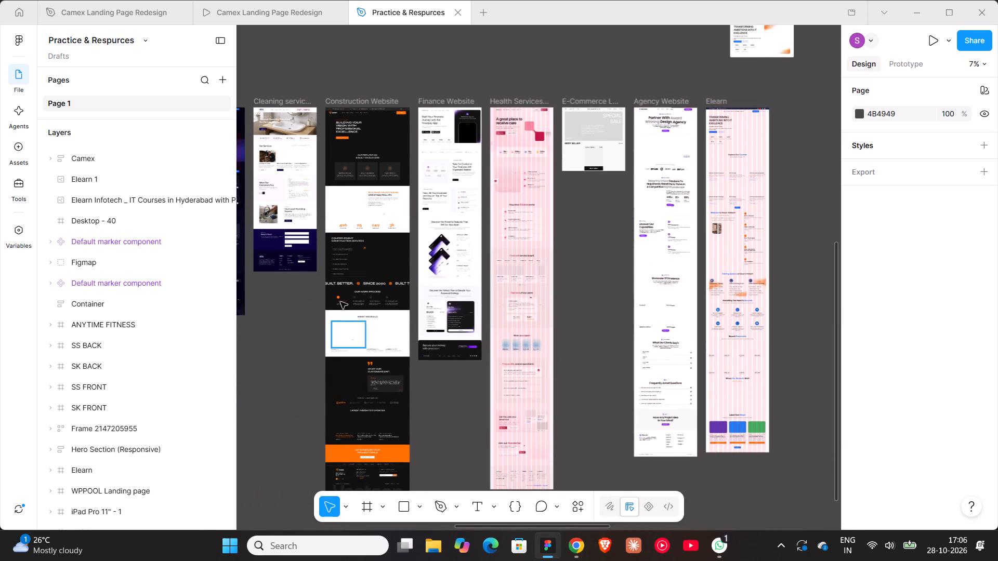
pyautogui.keyDown('ctrl'); pyautogui.scroll(10, 353, 270); pyautogui.keyUp('ctrl')
pyautogui.scroll(-5, 353, 270)
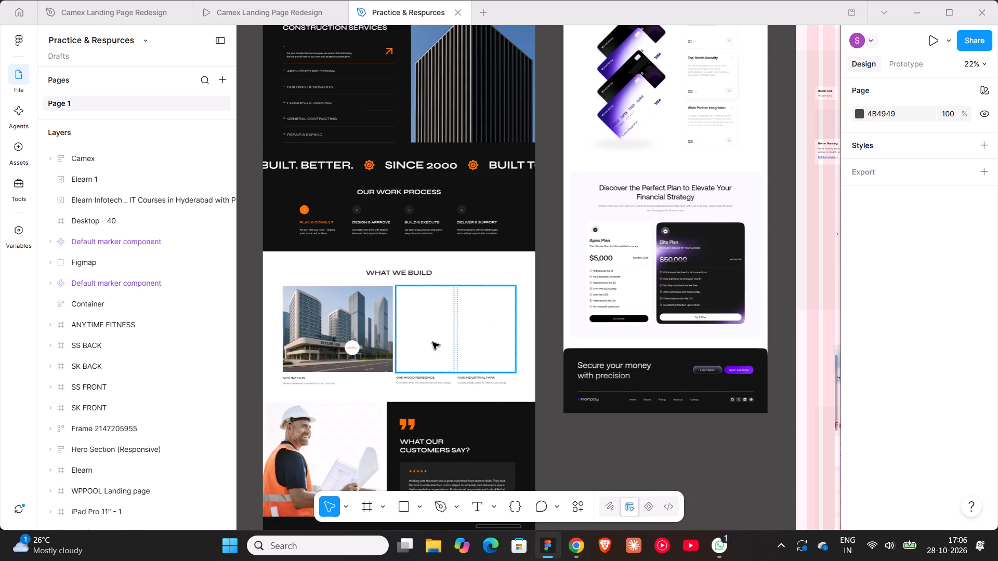
pyautogui.scroll(-5, 451, 345)
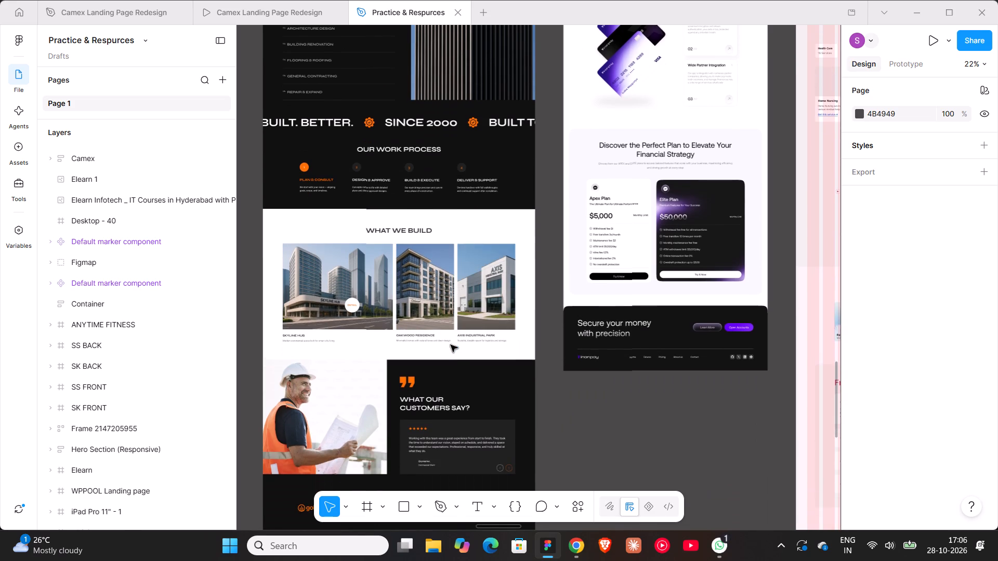
pyautogui.scroll(-6, 451, 345)
pyautogui.scroll(6, 451, 345)
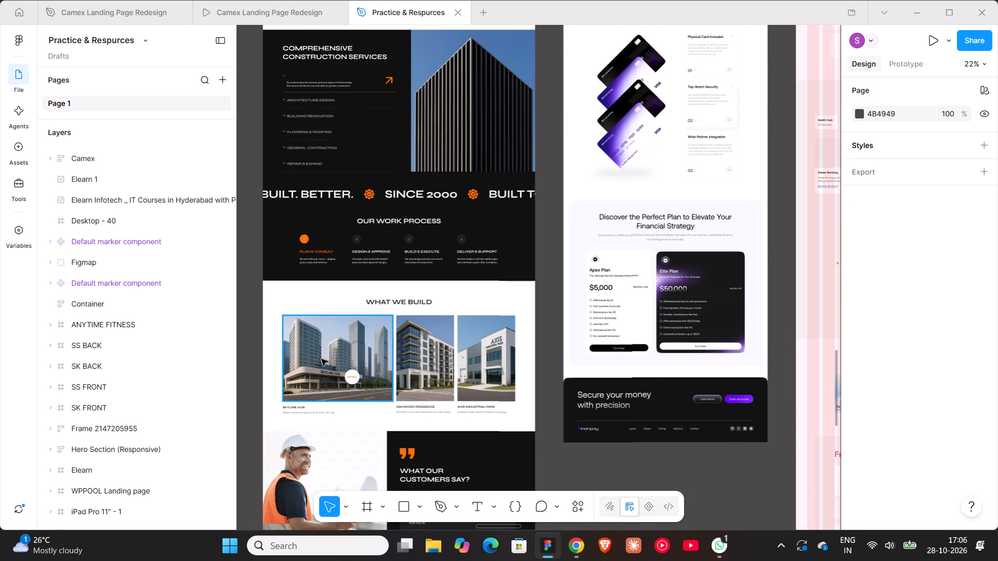
pyautogui.keyDown('ctrl'); pyautogui.scroll(-7, 321, 359); pyautogui.keyUp('ctrl')
pyautogui.scroll(5, 371, 336)
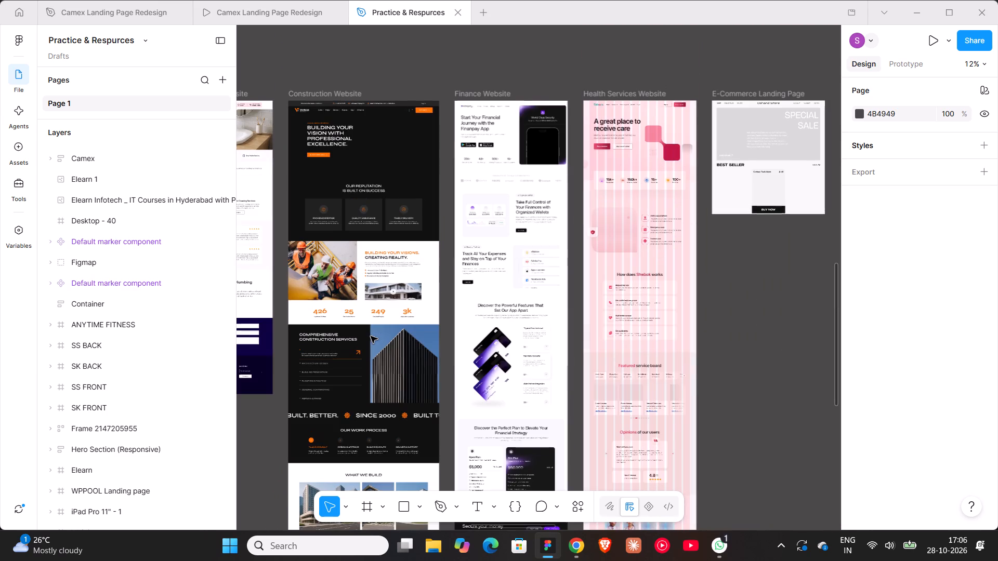
pyautogui.keyDown('shift'); pyautogui.scroll(12, 400, 298); pyautogui.keyUp('shift')
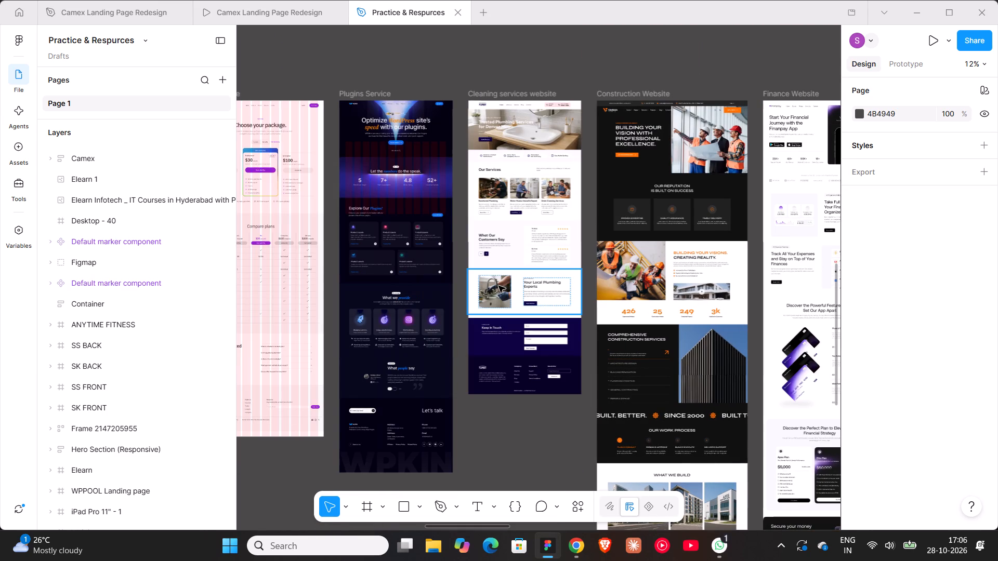
# Inspect the "Your Local Plumbing Experts" Quote section of the Cleaning services website up close.
pyautogui.click(498, 286)
pyautogui.keyDown('ctrl'); pyautogui.scroll(16, 498, 286); pyautogui.keyUp('ctrl')
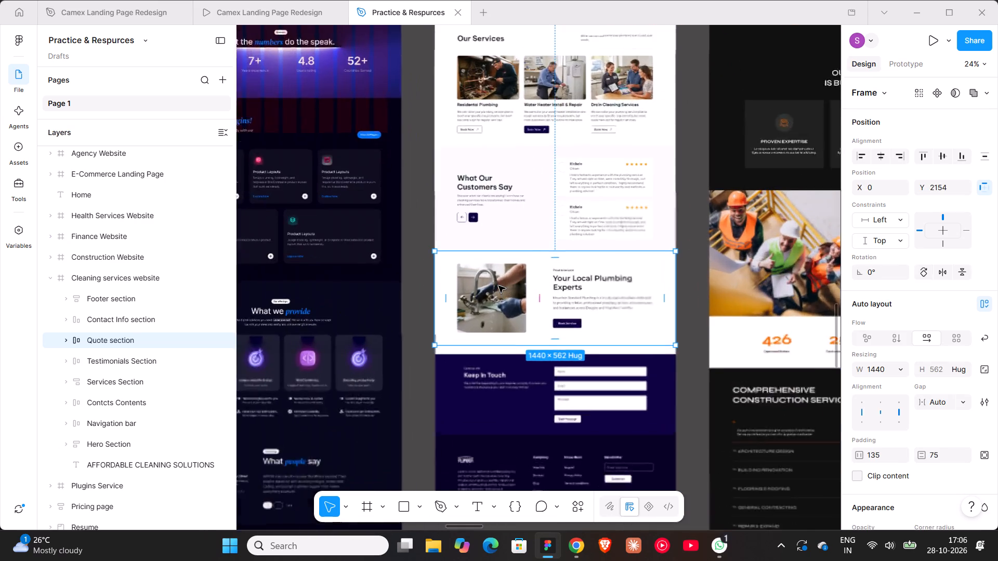
pyautogui.keyDown('ctrl'); pyautogui.scroll(9, 498, 286); pyautogui.keyUp('ctrl')
pyautogui.keyDown('ctrl'); pyautogui.scroll(-1, 498, 286); pyautogui.keyUp('ctrl')
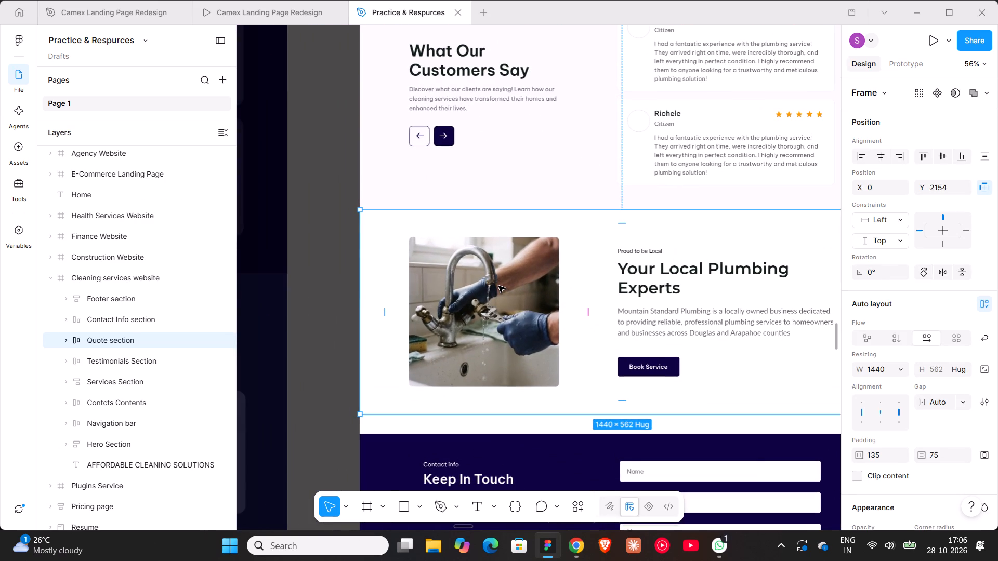
pyautogui.keyDown('ctrl'); pyautogui.scroll(-8, 523, 274); pyautogui.keyUp('ctrl')
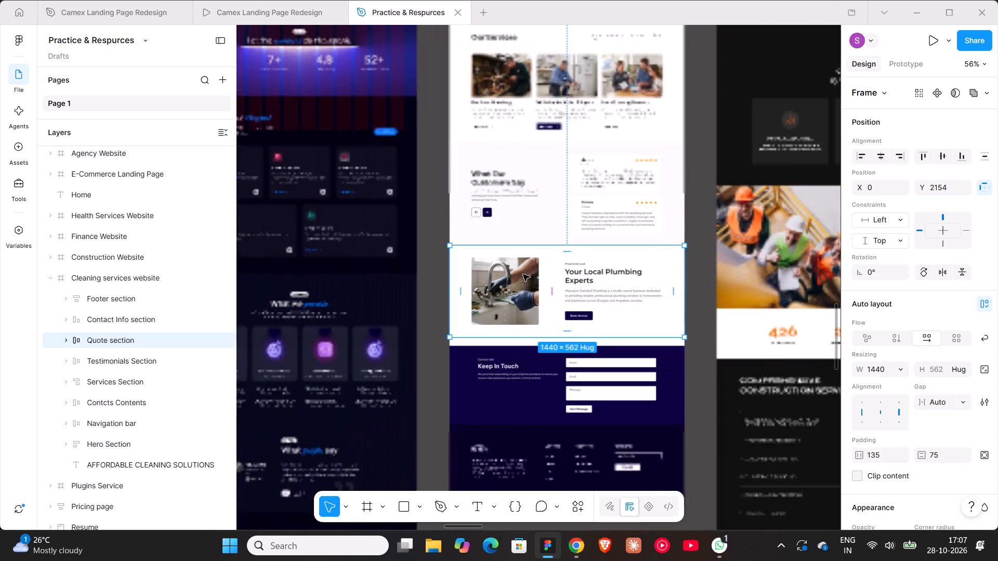
# Look through the remaining landing pages, from the WPPOOL page to ANYTIME FITNESS, for other section layouts to use as reference.
pyautogui.keyDown('shift'); pyautogui.scroll(17, 546, 239); pyautogui.keyUp('shift')
pyautogui.scroll(7, 546, 239)
pyautogui.scroll(-5, 546, 239)
pyautogui.keyDown('shift'); pyautogui.scroll(6, 546, 239); pyautogui.keyUp('shift')
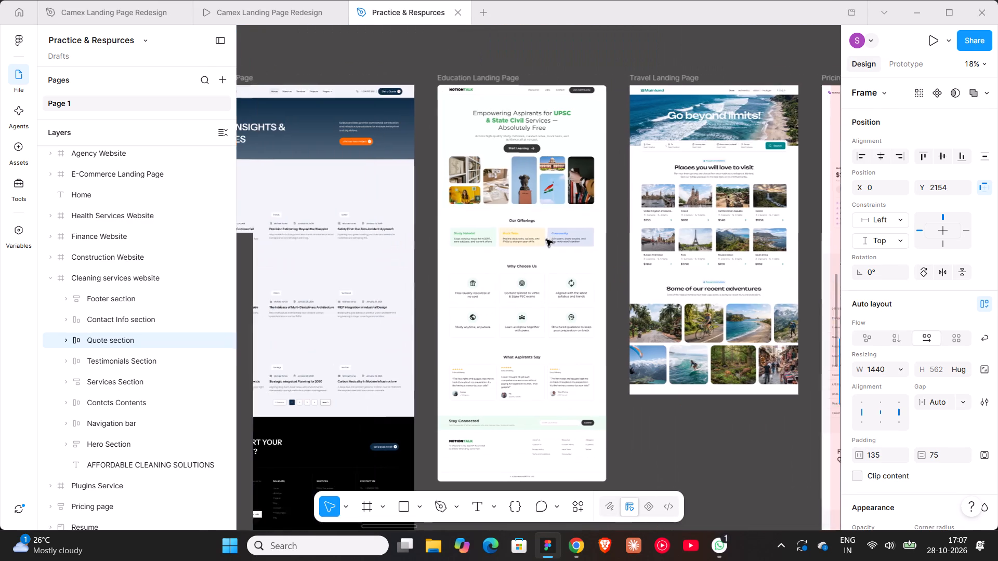
pyautogui.keyDown('shift'); pyautogui.scroll(8, 546, 239); pyautogui.keyUp('shift')
pyautogui.scroll(-3, 546, 239)
pyautogui.keyDown('shift'); pyautogui.scroll(7, 546, 239); pyautogui.keyUp('shift')
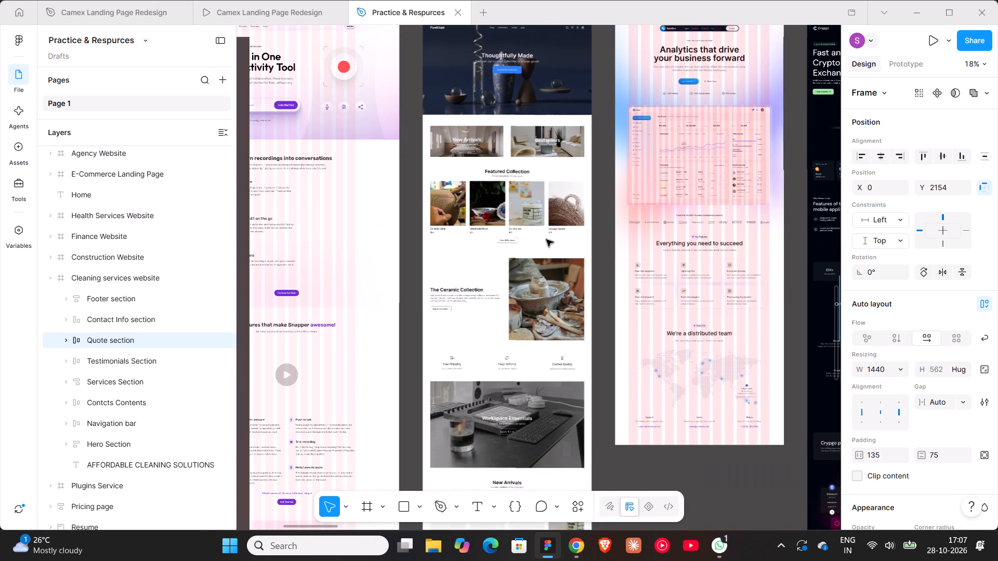
pyautogui.keyDown('shift'); pyautogui.scroll(10, 546, 239); pyautogui.keyUp('shift')
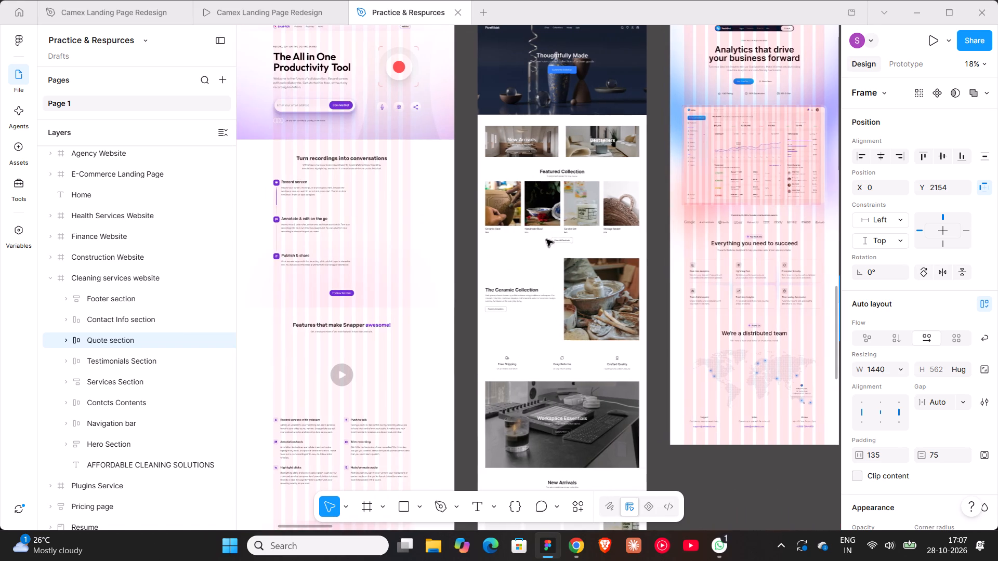
pyautogui.keyDown('shift'); pyautogui.scroll(11, 546, 239); pyautogui.keyUp('shift')
pyautogui.keyDown('ctrl'); pyautogui.scroll(-6, 546, 239); pyautogui.keyUp('ctrl')
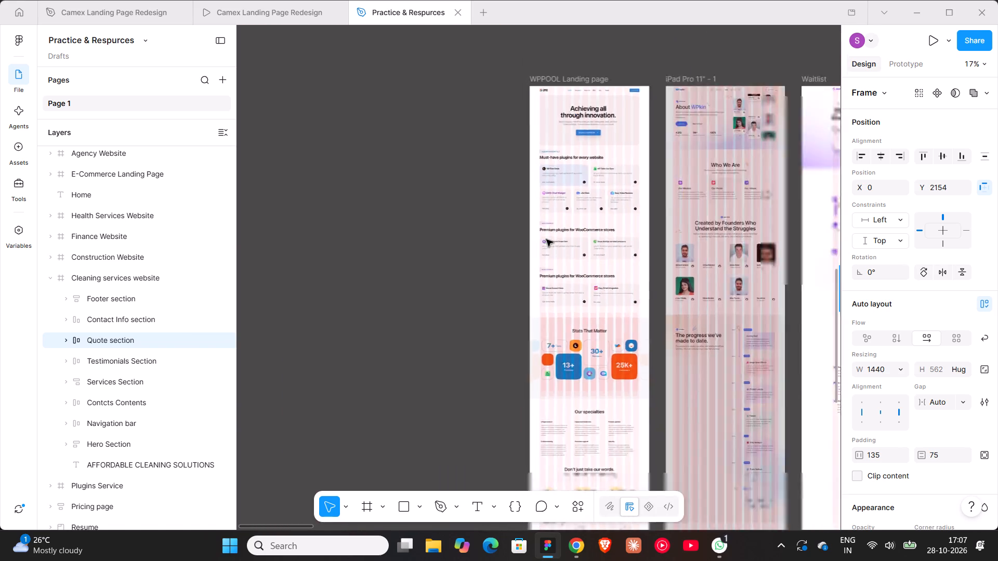
pyautogui.keyDown('ctrl'); pyautogui.scroll(-3, 546, 239); pyautogui.keyUp('ctrl')
pyautogui.keyDown('shift'); pyautogui.scroll(-15, 546, 239); pyautogui.keyUp('shift')
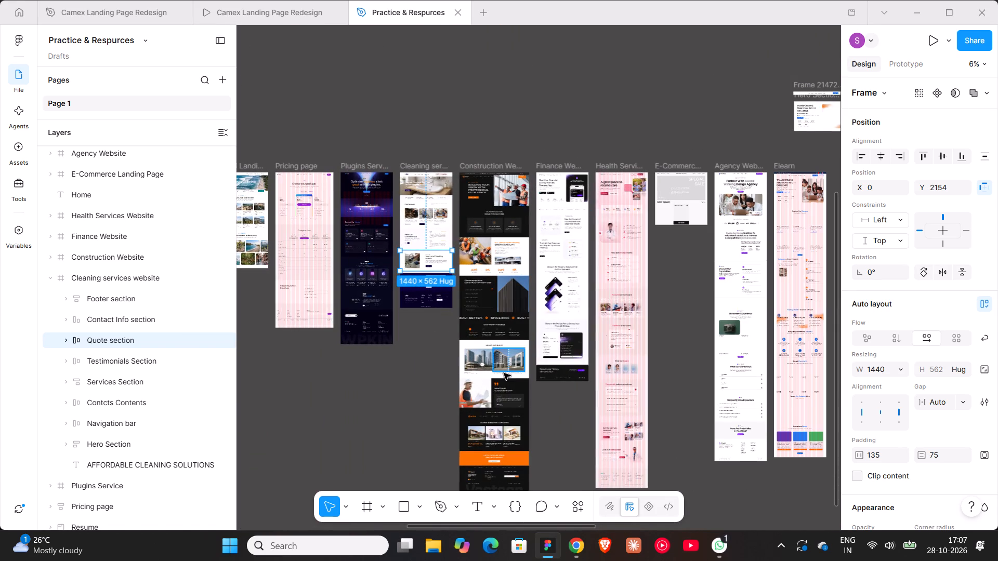
pyautogui.keyDown('shift'); pyautogui.scroll(-4, 594, 321); pyautogui.keyUp('shift')
pyautogui.scroll(-3, 479, 316)
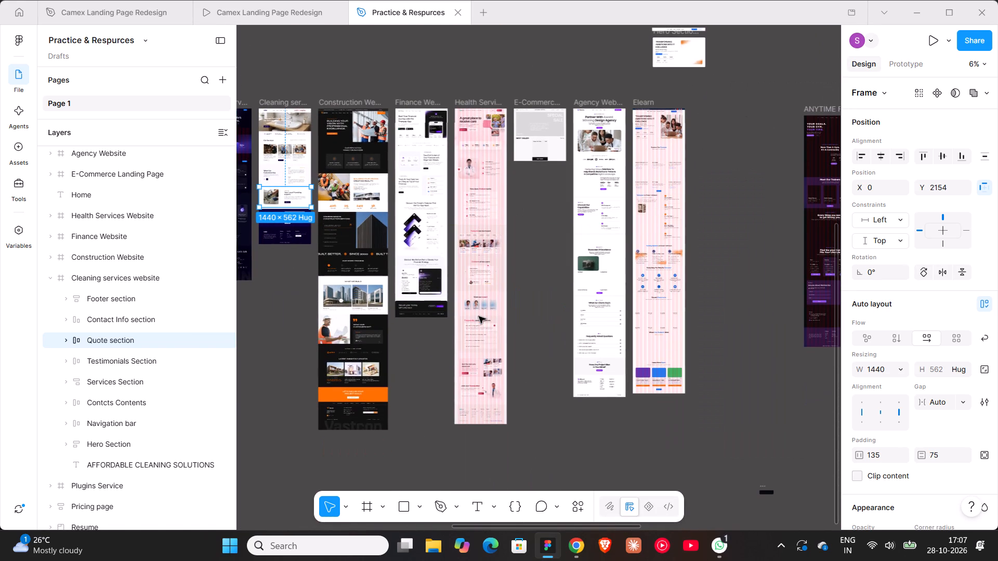
pyautogui.keyDown('shift'); pyautogui.scroll(-6, 605, 291); pyautogui.keyUp('shift')
pyautogui.keyDown('shift'); pyautogui.scroll(4, 605, 291); pyautogui.keyUp('shift')
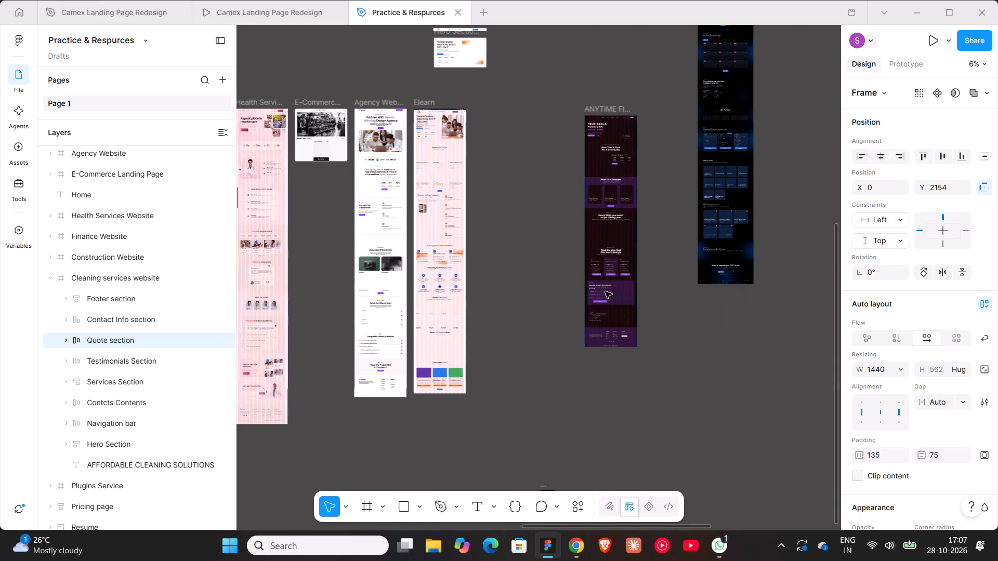
pyautogui.keyDown('shift'); pyautogui.scroll(5, 605, 291); pyautogui.keyUp('shift')
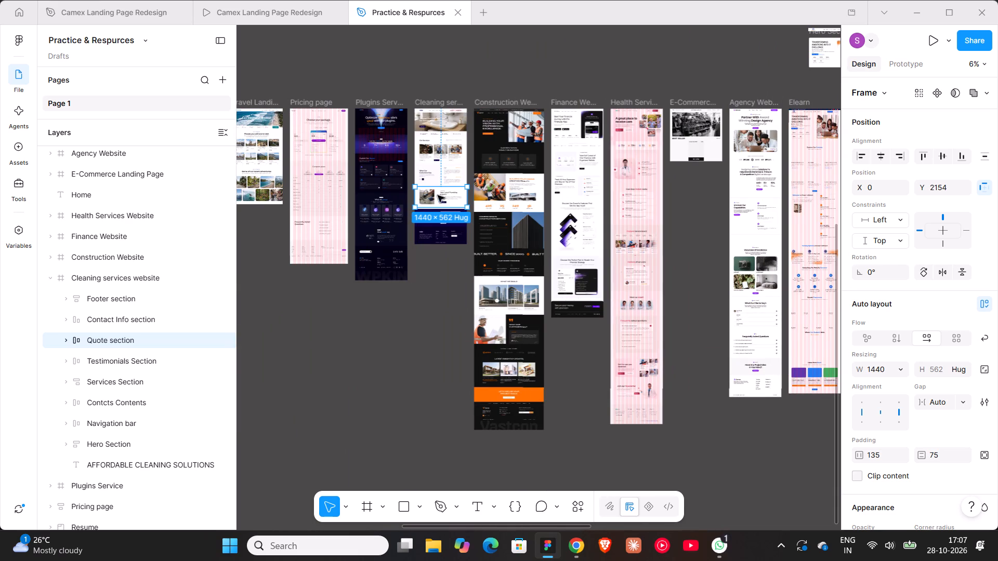
# Copy the "Your Local Plumbing Experts" Quote section from the Cleaning services website.
pyautogui.keyDown('ctrl'); pyautogui.scroll(20, 453, 251); pyautogui.keyUp('ctrl')
pyautogui.keyDown('ctrl'); pyautogui.scroll(3, 426, 169); pyautogui.keyUp('ctrl')
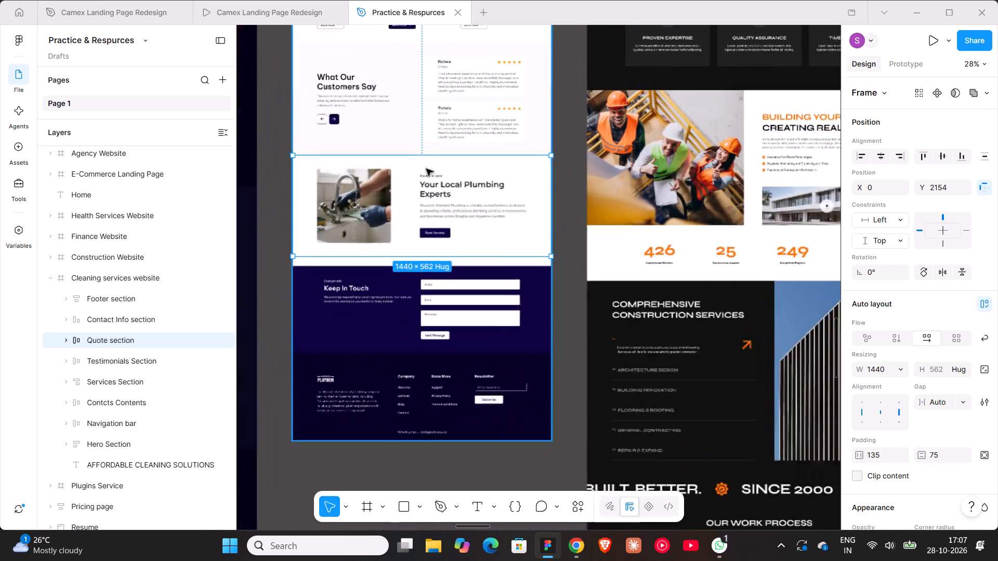
pyautogui.keyDown('ctrl'); pyautogui.scroll(6, 426, 169); pyautogui.keyUp('ctrl')
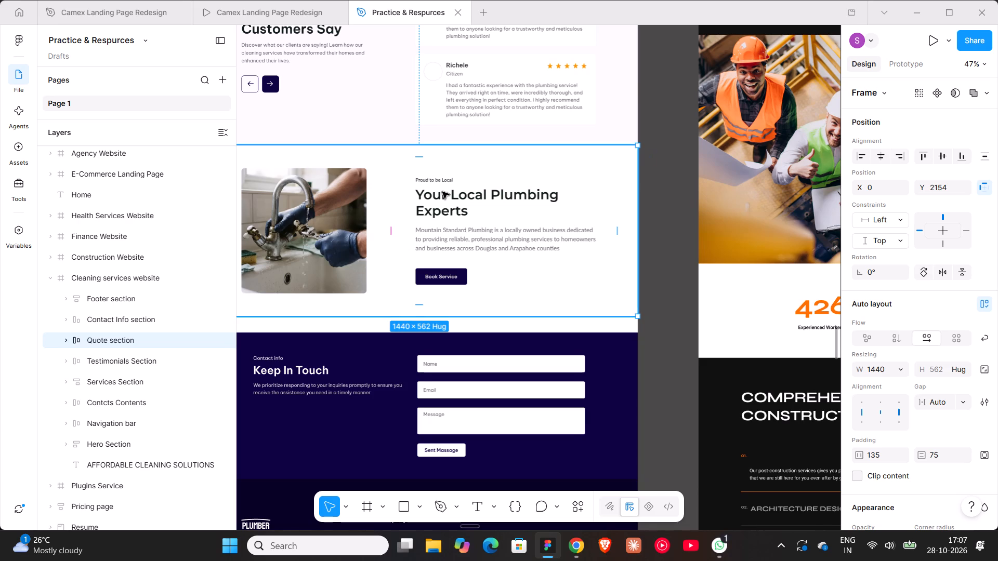
pyautogui.keyDown('shift'); pyautogui.scroll(7, 442, 192); pyautogui.keyUp('shift')
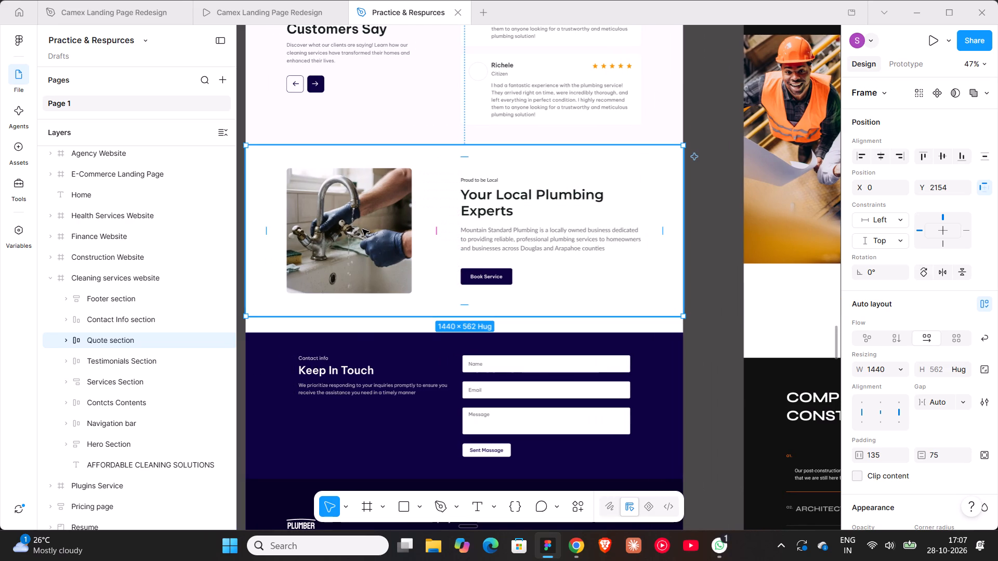
pyautogui.click(537, 220)
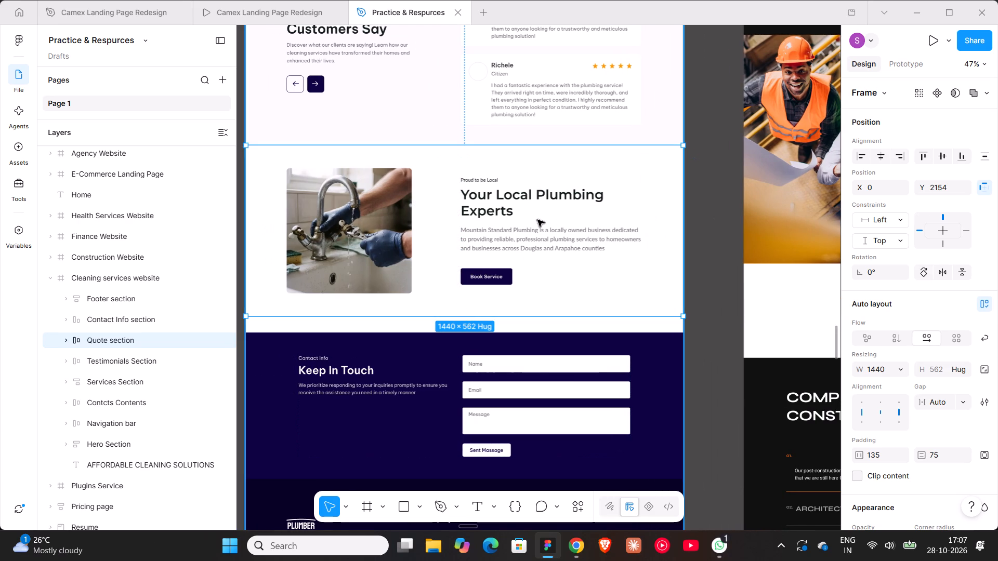
pyautogui.hotkey('ctrl', 'c')
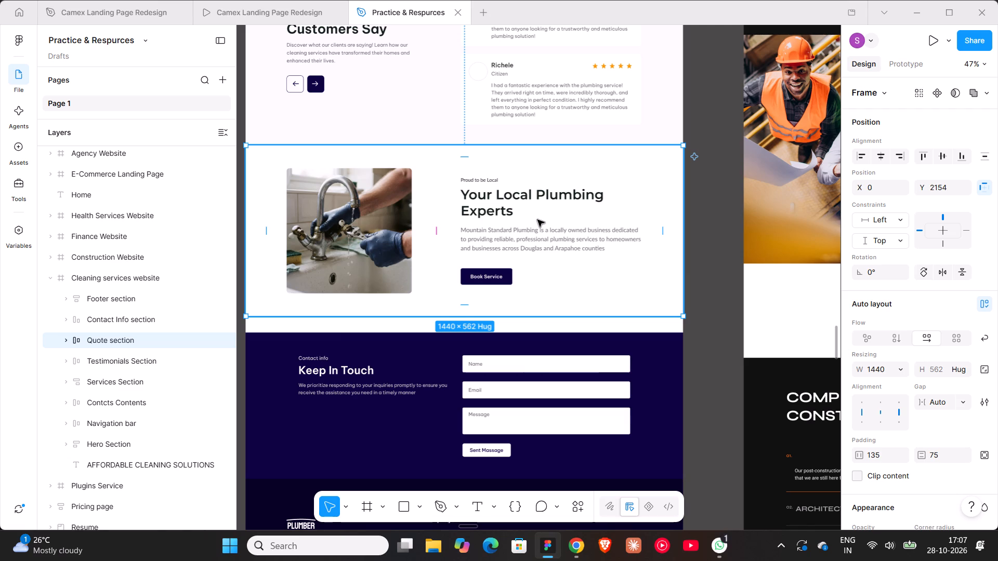
# Return to the Camex Landing Page Redesign file and bring the Desktop - 1 frame and its surroundings into view.
pyautogui.click(572, 554)
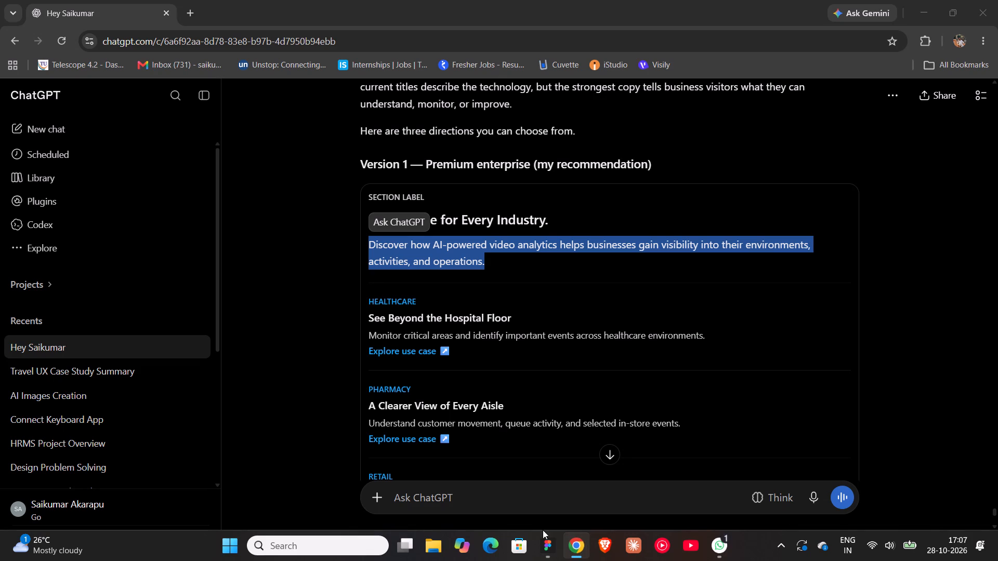
pyautogui.click(542, 539)
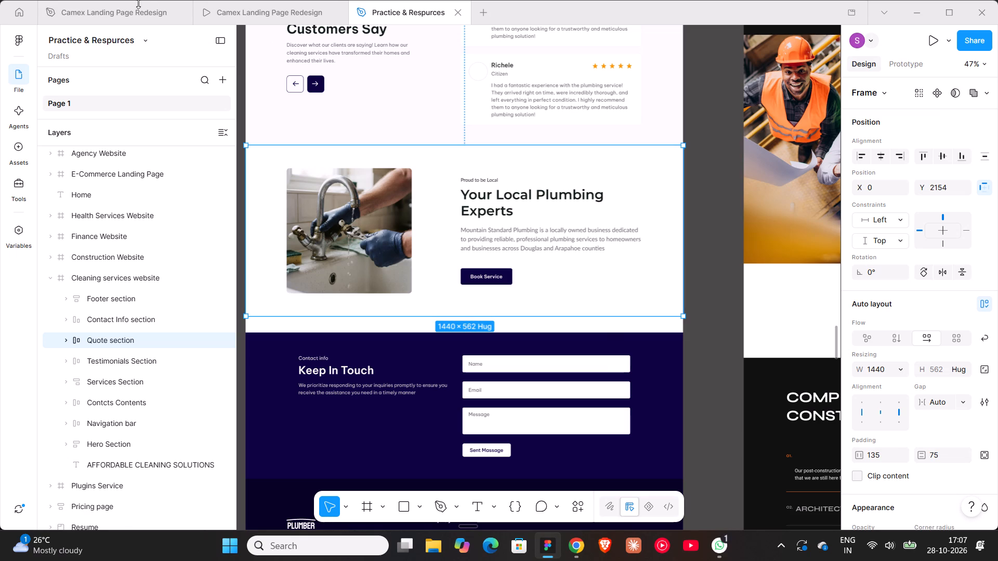
pyautogui.click(137, 8)
pyautogui.keyDown('ctrl'); pyautogui.scroll(-8, 564, 219); pyautogui.keyUp('ctrl')
pyautogui.keyDown('shift'); pyautogui.scroll(-9, 622, 220); pyautogui.keyUp('shift')
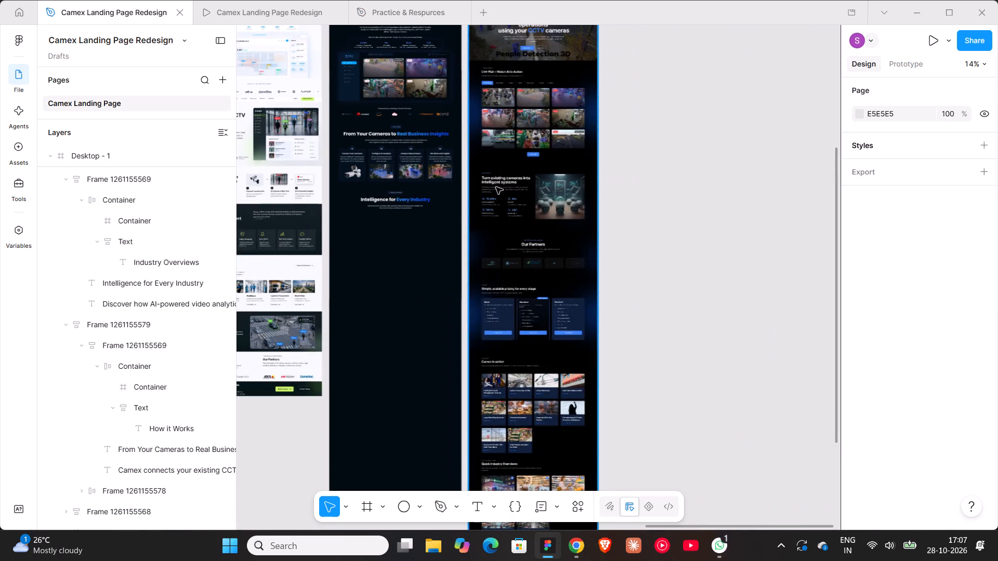
# Paste the Quote section and place it horizontally centred in Desktop - 1 at about Y 2515, below the "Intelligence for Every Industry" intro.
pyautogui.rightClick(658, 178)
pyautogui.click(695, 185)
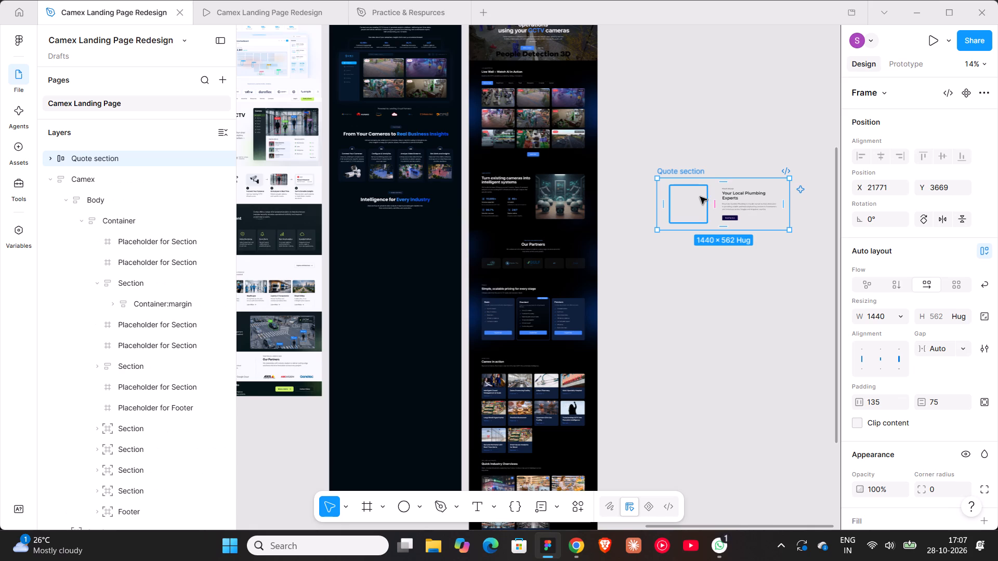
pyautogui.moveTo(686, 172); pyautogui.dragTo(392, 211)
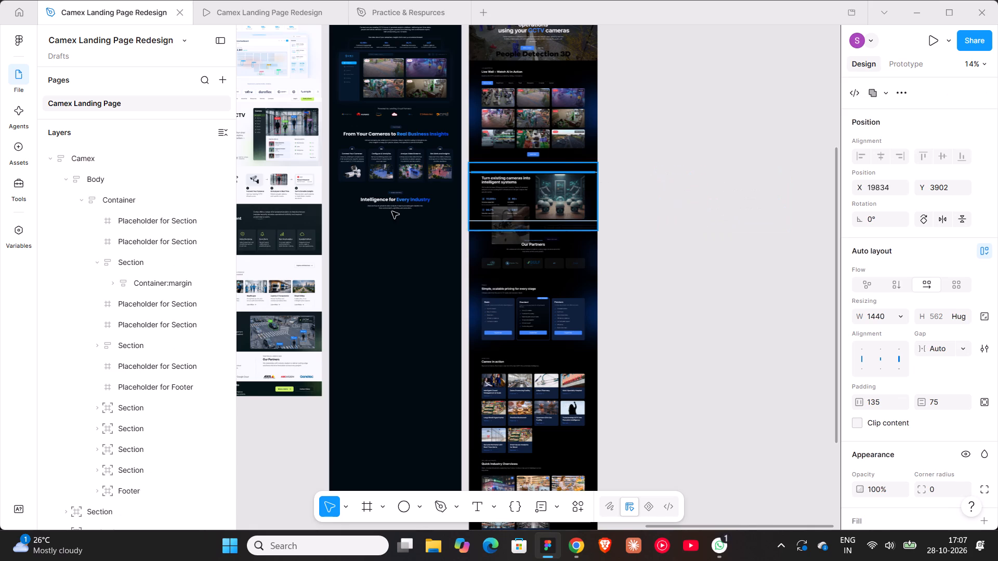
pyautogui.moveTo(392, 211); pyautogui.dragTo(356, 218)
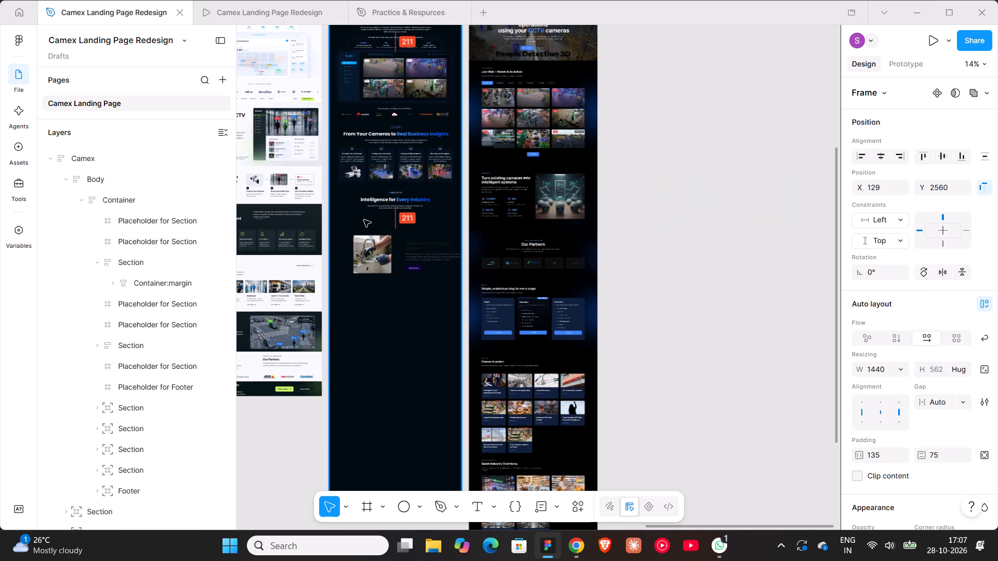
pyautogui.click(882, 158)
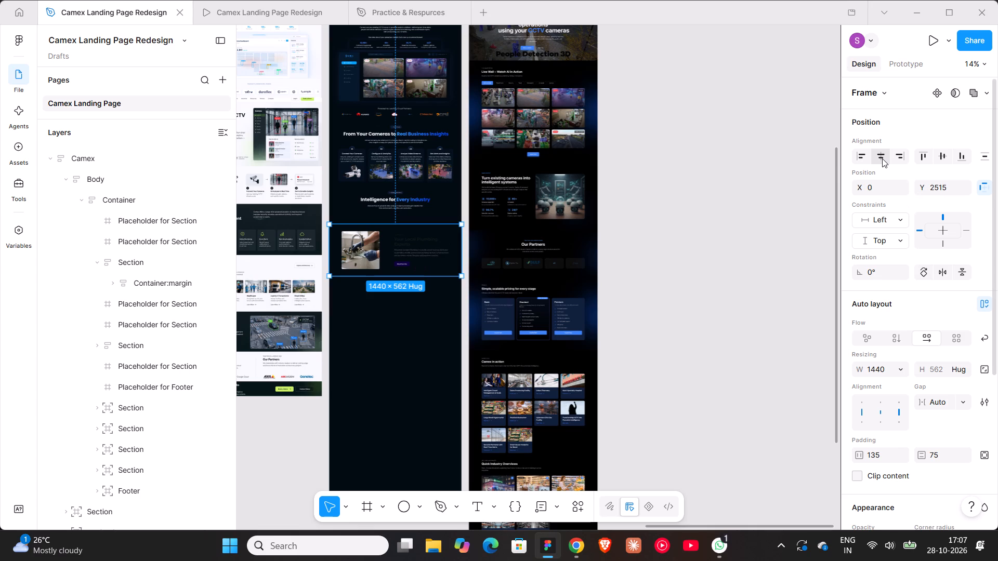
# Delete the small "Proud to be Local" label above the pasted section's heading.
pyautogui.scroll(-5, 908, 413)
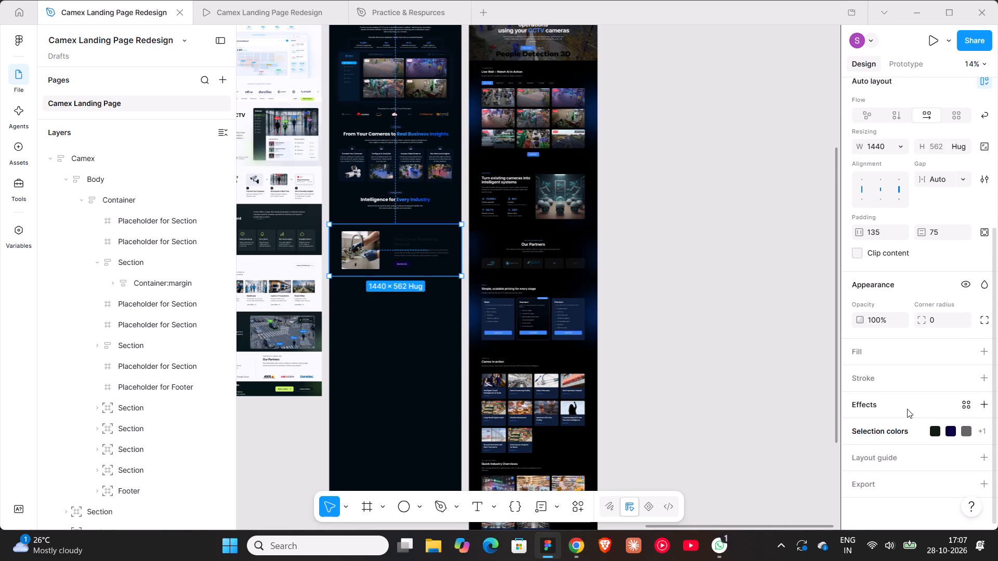
pyautogui.keyDown('ctrl'); pyautogui.scroll(13, 379, 236); pyautogui.keyUp('ctrl')
pyautogui.keyDown('ctrl'); pyautogui.scroll(-3, 379, 236); pyautogui.keyUp('ctrl')
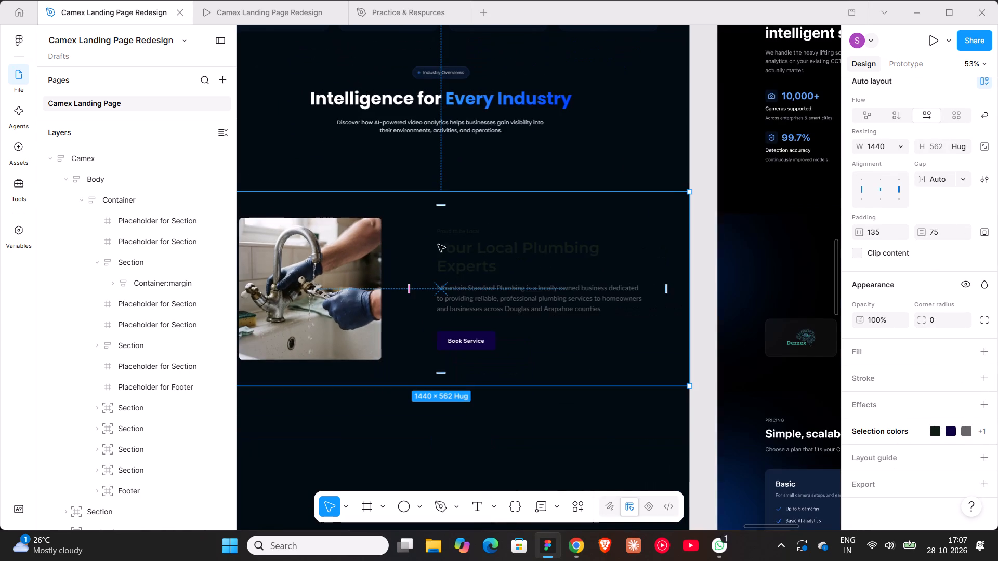
pyautogui.tripleClick(454, 231)
pyautogui.click(454, 231)
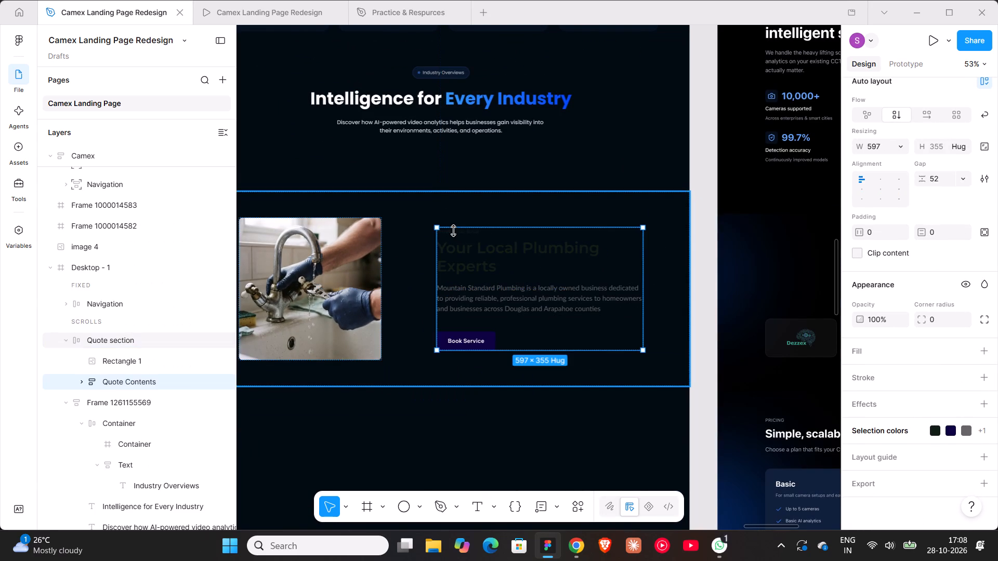
pyautogui.keyDown('ctrl'); pyautogui.scroll(8, 462, 236); pyautogui.keyUp('ctrl')
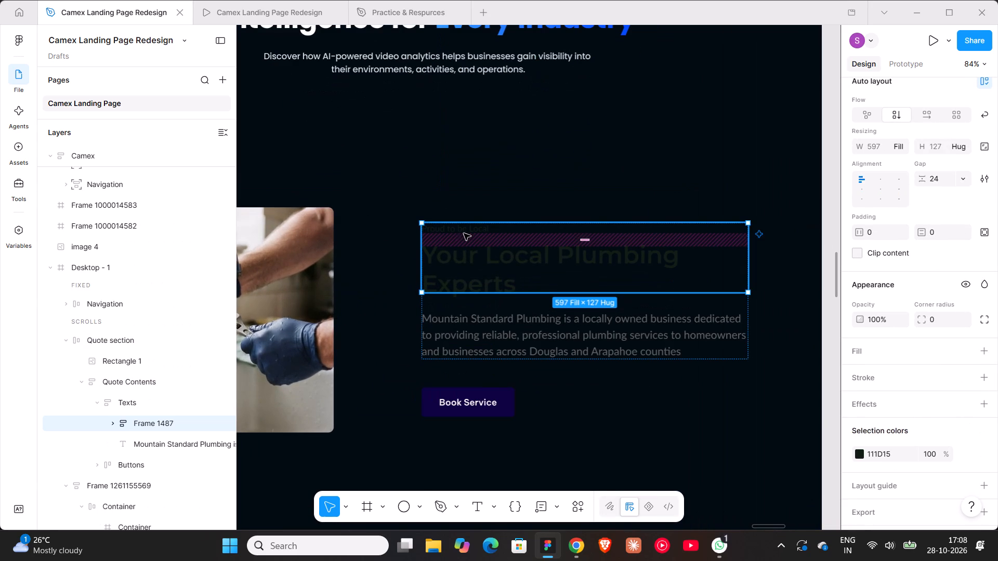
pyautogui.doubleClick(464, 230)
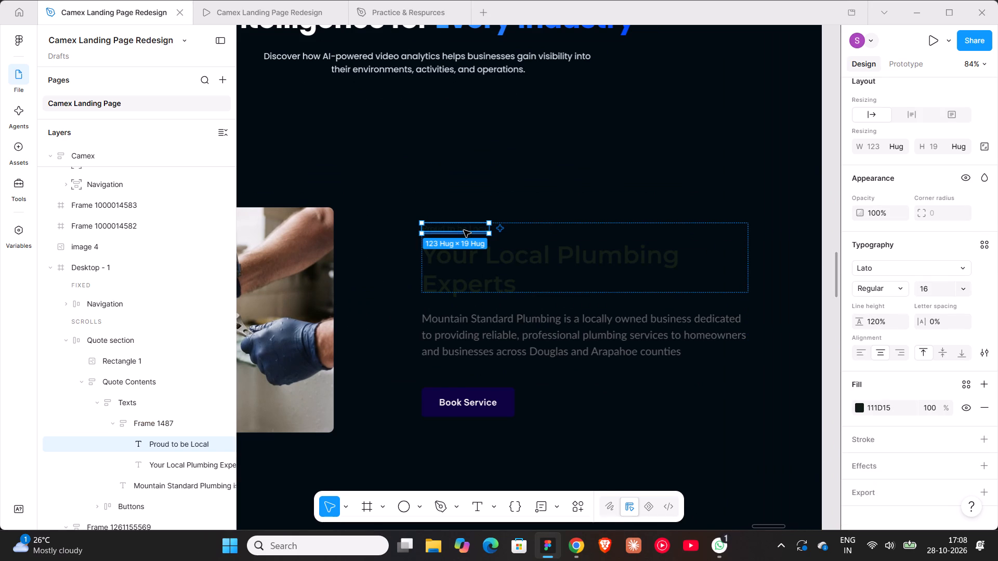
pyautogui.press('Delete')
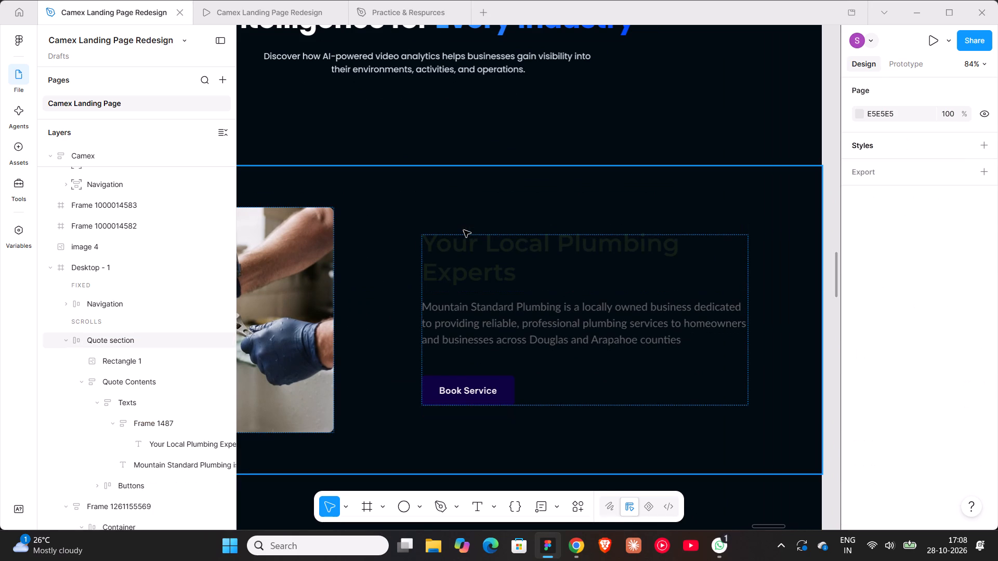
# Change the font of the "Your Local Plumbing Experts" heading to Poppins.
pyautogui.doubleClick(487, 258)
pyautogui.doubleClick(487, 258)
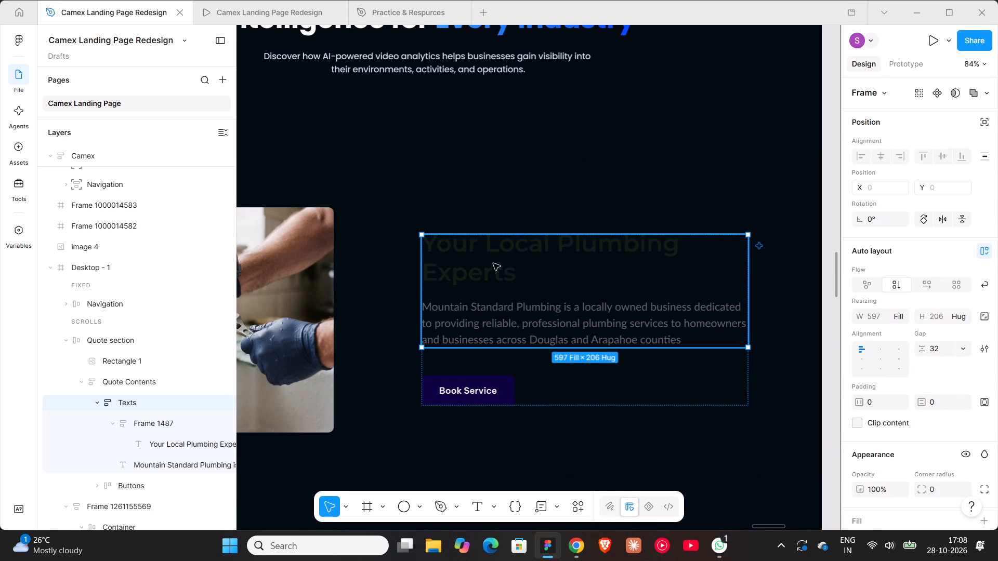
pyautogui.doubleClick(501, 245)
pyautogui.scroll(-3, 877, 413)
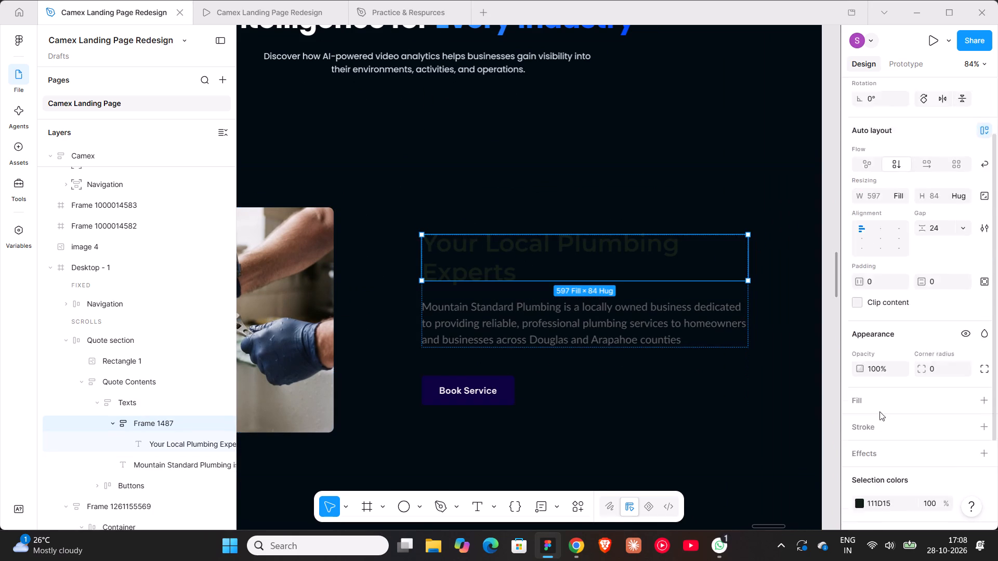
pyautogui.doubleClick(537, 252)
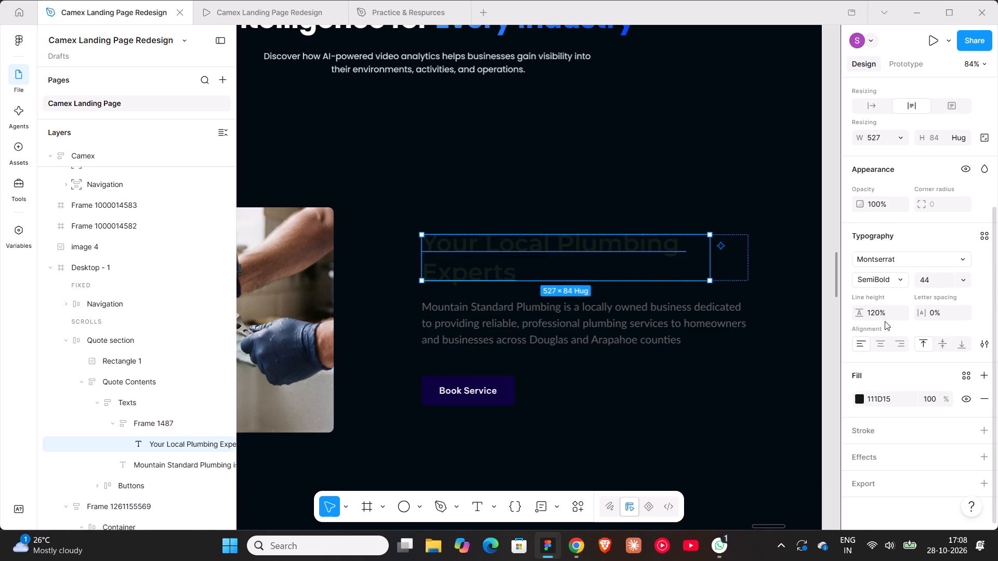
pyautogui.click(891, 259)
pyautogui.write('pop')
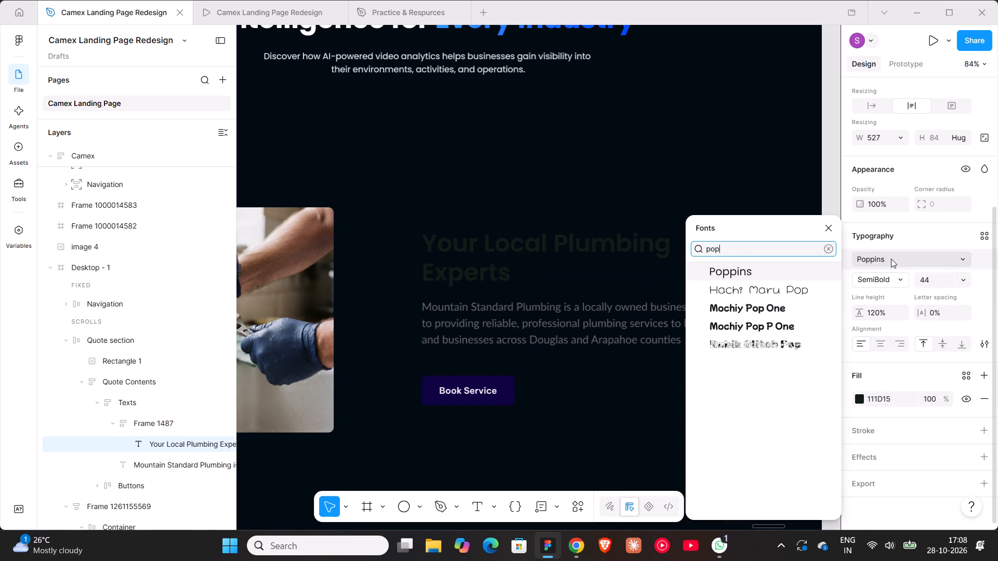
pyautogui.press('Down')
pyautogui.press('Return')
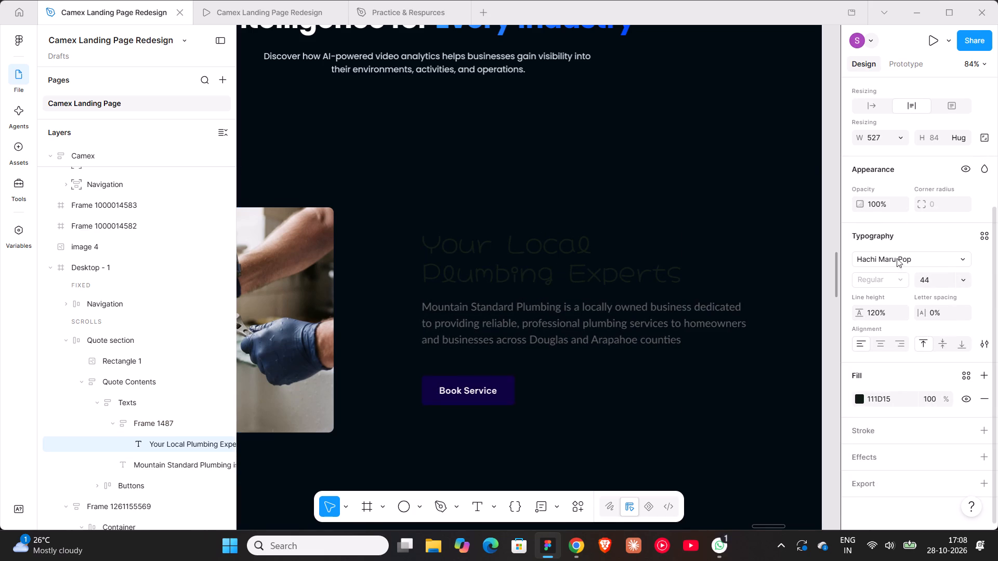
pyautogui.click(894, 252)
pyautogui.write('popp')
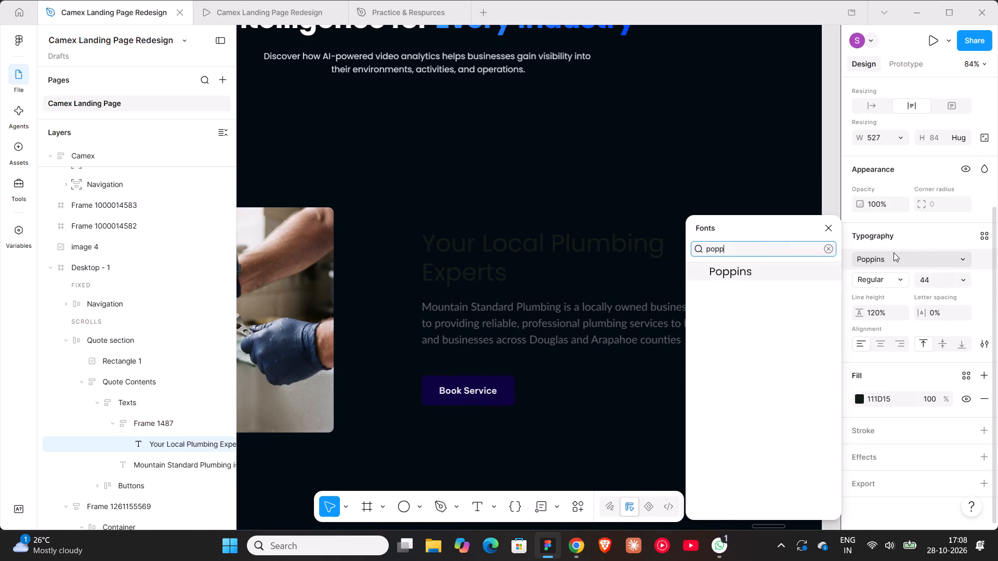
pyautogui.press('Return')
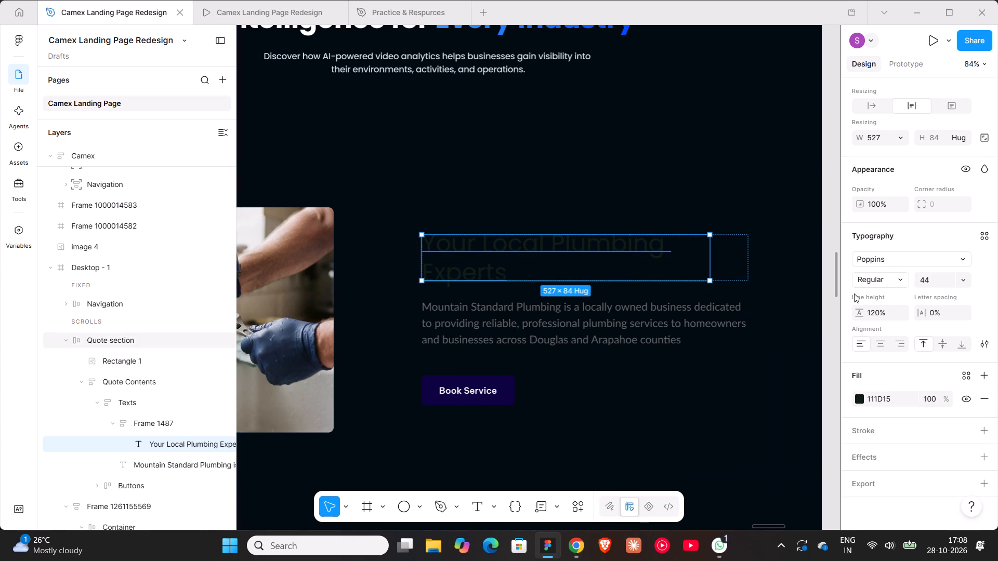
# Set the fill of the "Your Local Plumbing Experts" heading to white, FFFFFF.
pyautogui.click(873, 404)
pyautogui.press('f')
pyautogui.press('Return')
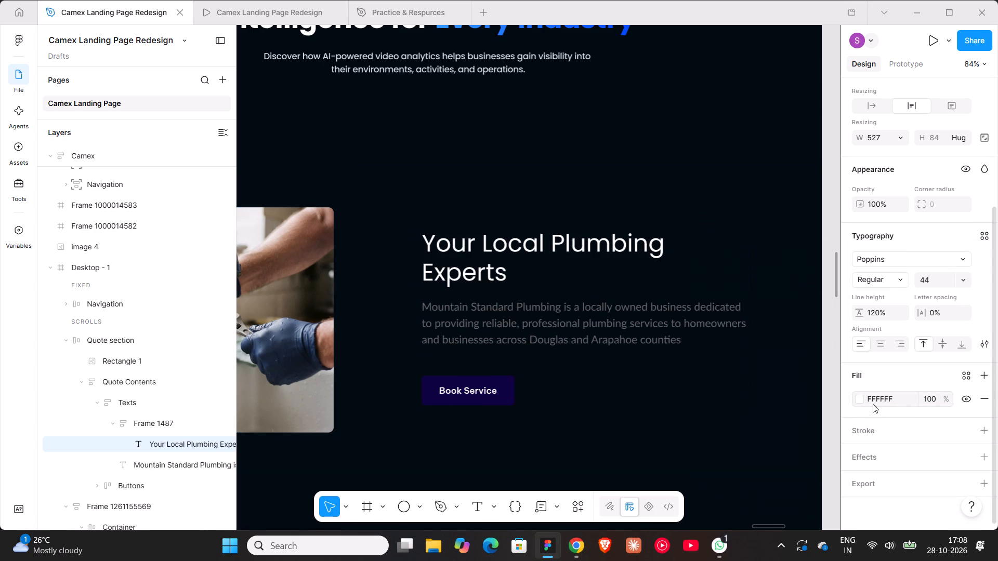
# Widen the heading's text box to fill its container, 597 wide.
pyautogui.moveTo(712, 260); pyautogui.dragTo(714, 260)
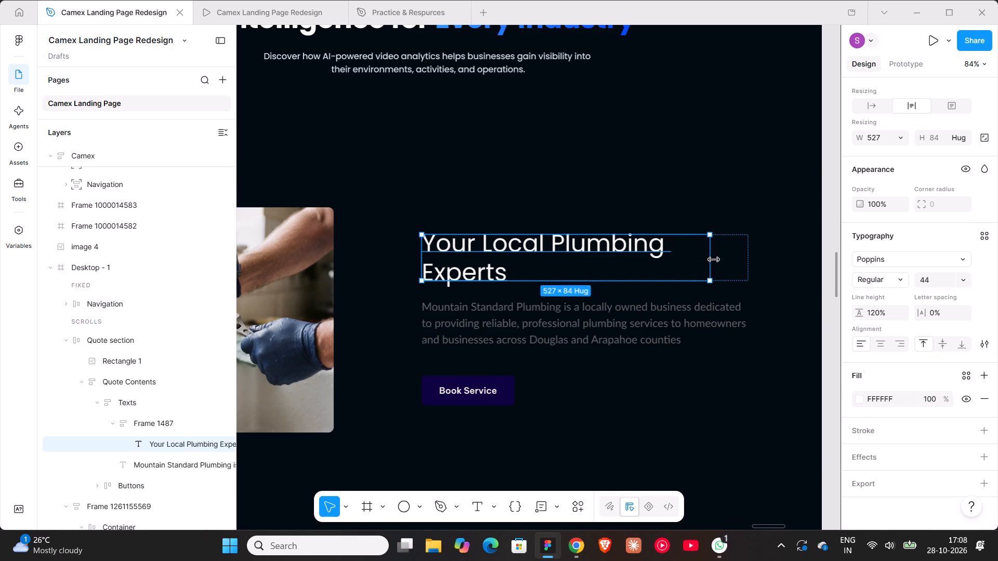
pyautogui.moveTo(714, 260); pyautogui.dragTo(747, 273)
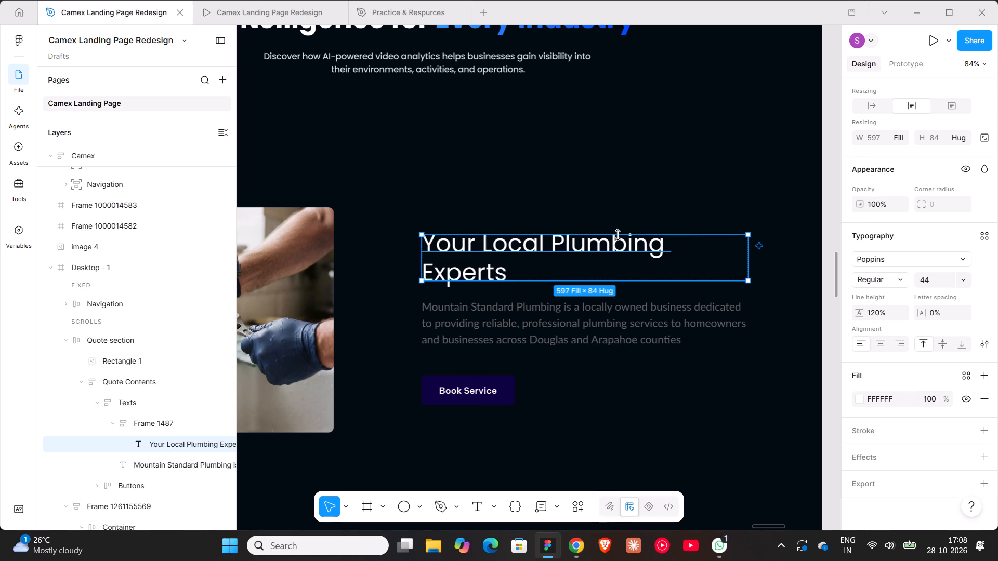
# Examine the card titles in the Quick Industry Overviews section of the existing Camex page, especially the hospital card, as reference for the heading.
pyautogui.keyDown('ctrl'); pyautogui.scroll(-8, 602, 288); pyautogui.keyUp('ctrl')
pyautogui.keyDown('shift'); pyautogui.scroll(-4, 649, 274); pyautogui.keyUp('shift')
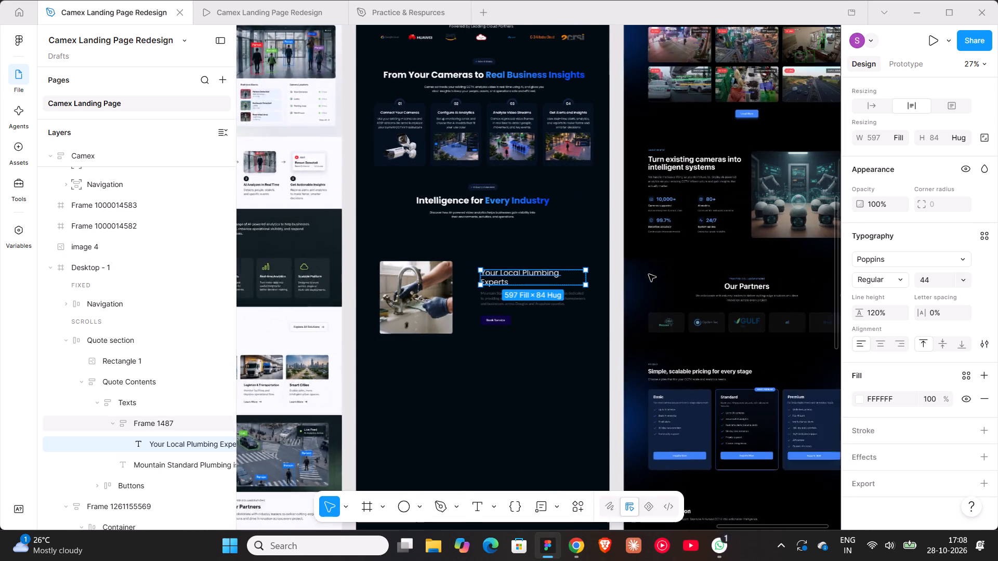
pyautogui.keyDown('shift'); pyautogui.scroll(-1, 649, 274); pyautogui.keyUp('shift')
pyautogui.scroll(-7, 589, 272)
pyautogui.keyDown('ctrl'); pyautogui.scroll(7, 509, 384); pyautogui.keyUp('ctrl')
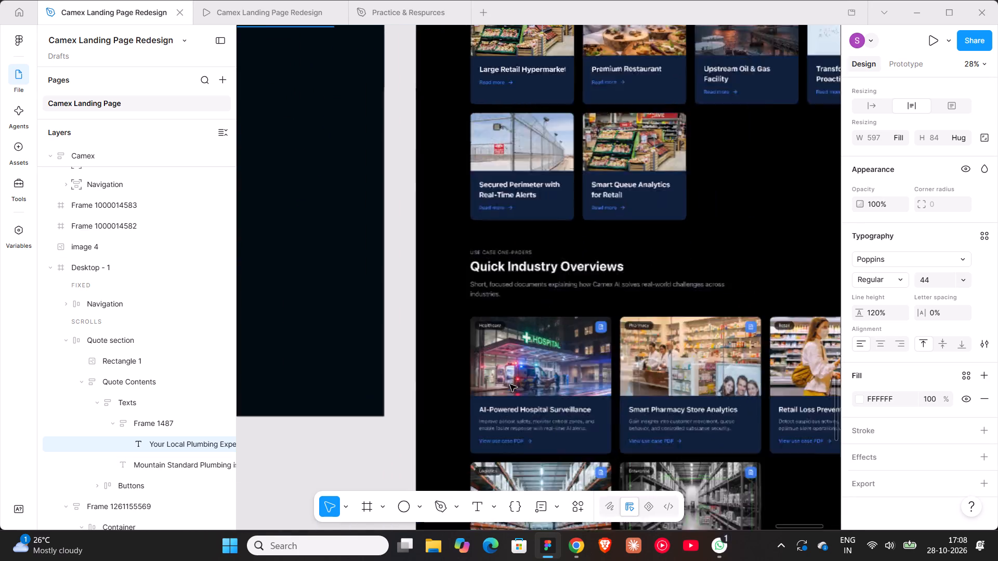
pyautogui.keyDown('ctrl'); pyautogui.scroll(3, 510, 384); pyautogui.keyUp('ctrl')
pyautogui.scroll(-4, 510, 384)
pyautogui.tripleClick(552, 294)
pyautogui.tripleClick(552, 294)
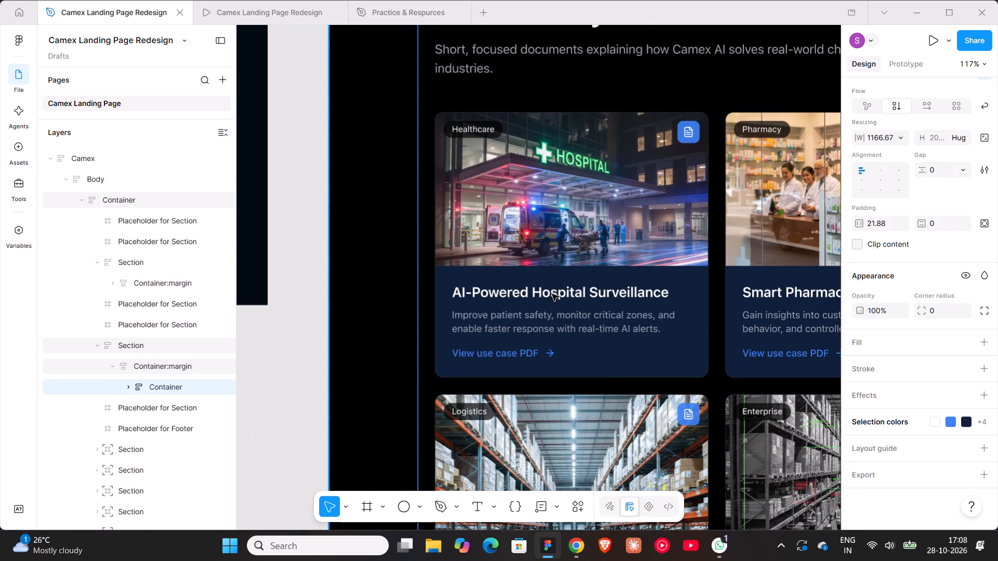
pyautogui.tripleClick(552, 294)
pyautogui.tripleClick(552, 294)
pyautogui.keyDown('ctrl'); pyautogui.scroll(-11, 552, 294); pyautogui.keyUp('ctrl')
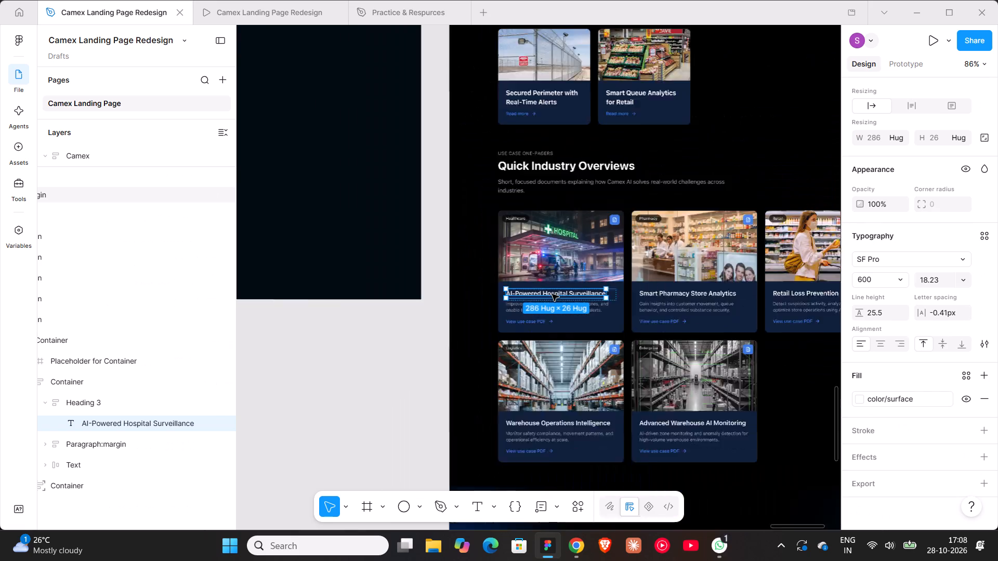
pyautogui.keyDown('ctrl'); pyautogui.scroll(-2, 552, 294); pyautogui.keyUp('ctrl')
pyautogui.keyDown('shift'); pyautogui.scroll(16, 552, 294); pyautogui.keyUp('shift')
pyautogui.scroll(9, 552, 294)
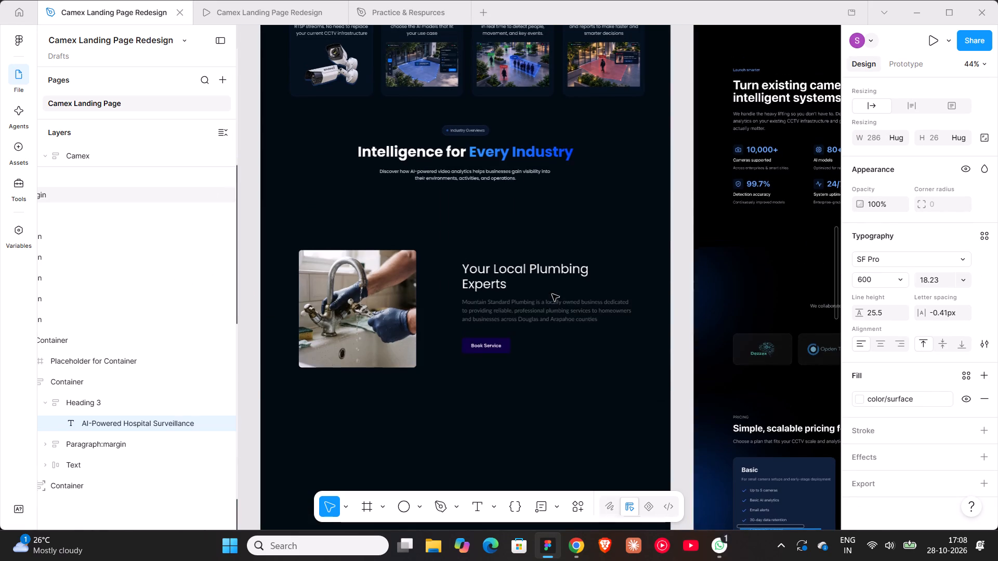
# Replace the "Your Local Plumbing Experts" heading text with "AI Powered".
pyautogui.tripleClick(524, 270)
pyautogui.tripleClick(524, 270)
pyautogui.click(524, 270)
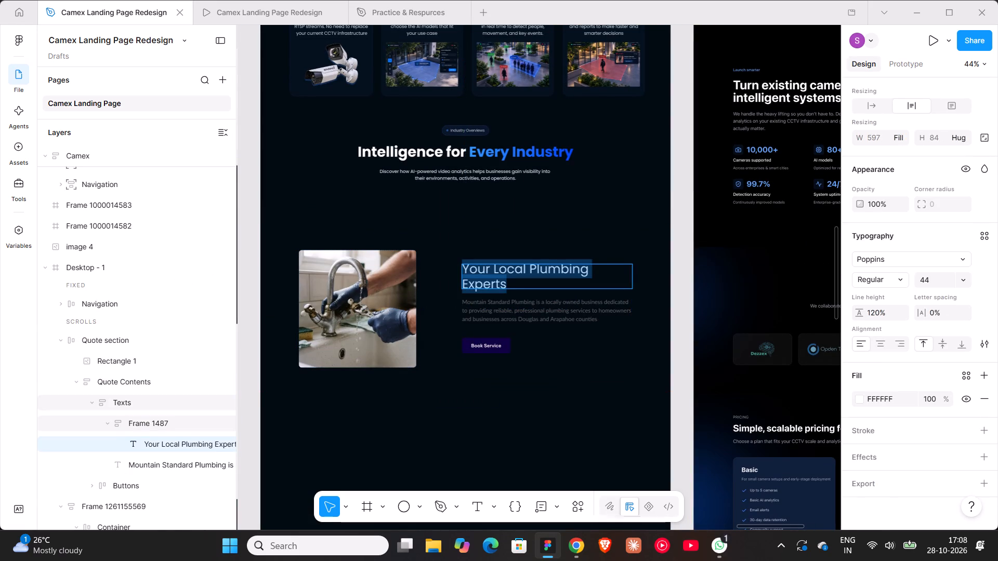
pyautogui.write('AI')
pyautogui.click(524, 270)
pyautogui.press('space')
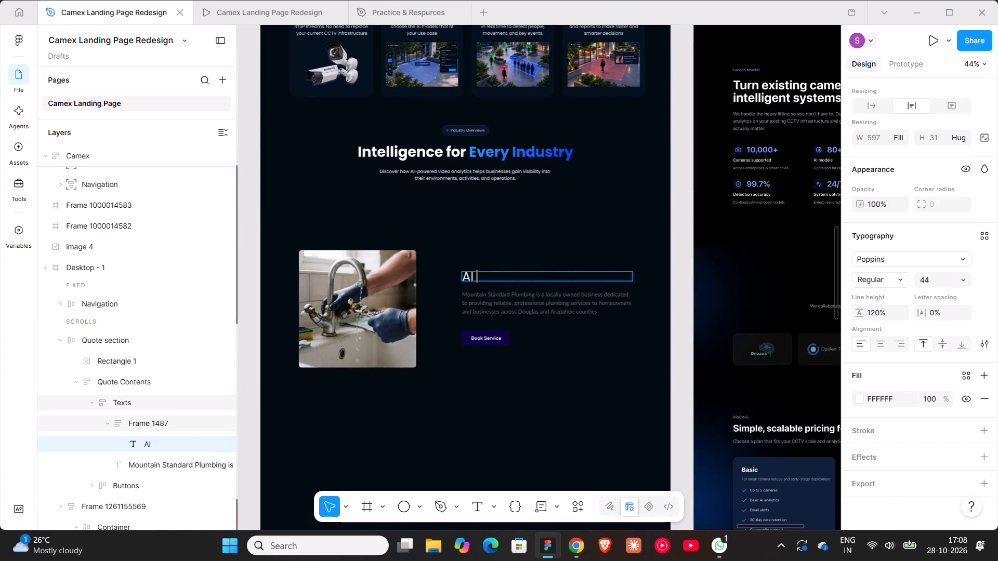
pyautogui.write('Poe')
pyautogui.press('BackSpace')
pyautogui.write('wered')
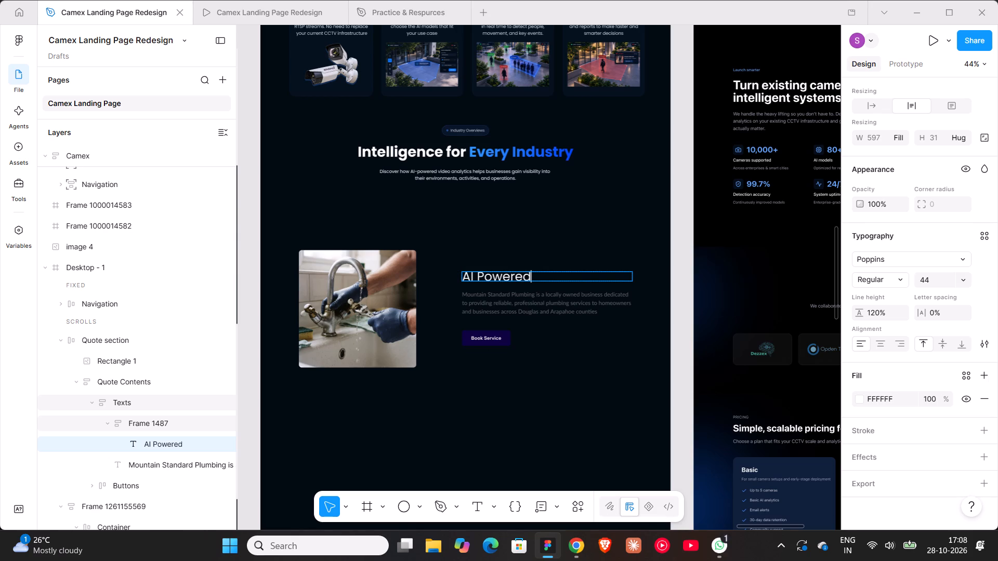
# Check the hospital card's title wording and hyphenate the new heading to read "AI-Powered".
pyautogui.keyDown('ctrl'); pyautogui.scroll(-3, 524, 270); pyautogui.keyUp('ctrl')
pyautogui.scroll(-8, 606, 272)
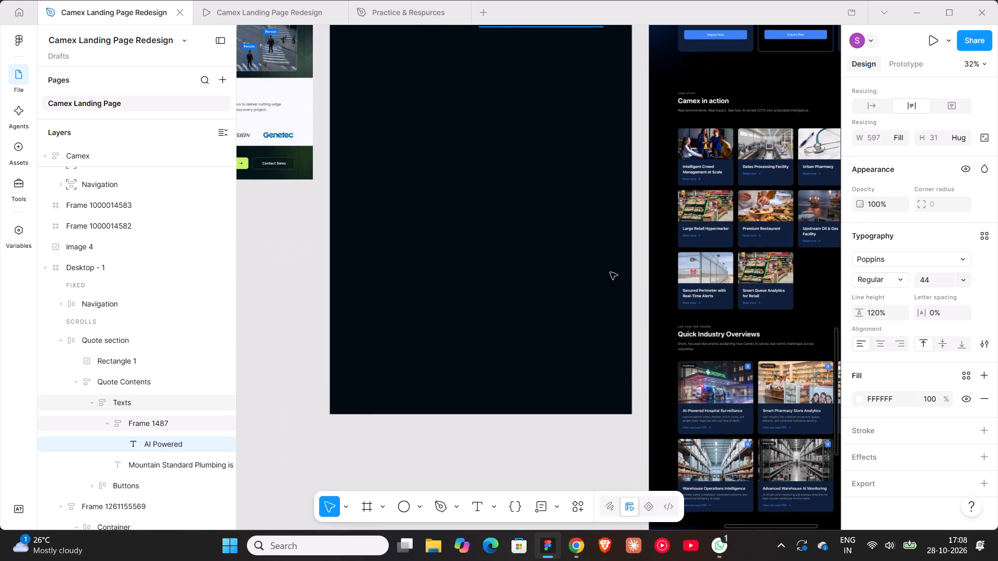
pyautogui.scroll(8, 442, 145)
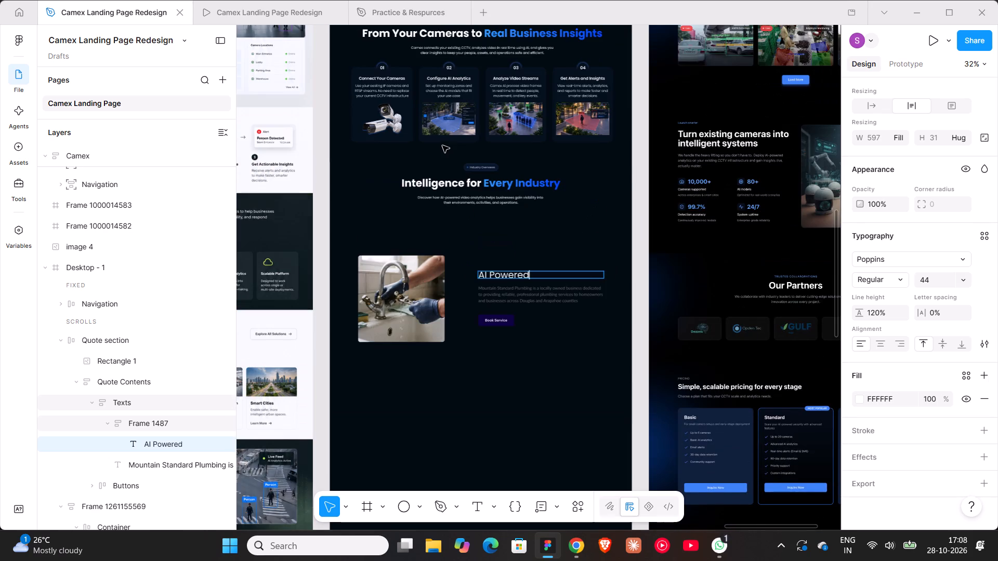
pyautogui.keyDown('ctrl'); pyautogui.scroll(11, 518, 215); pyautogui.keyUp('ctrl')
pyautogui.click(442, 372)
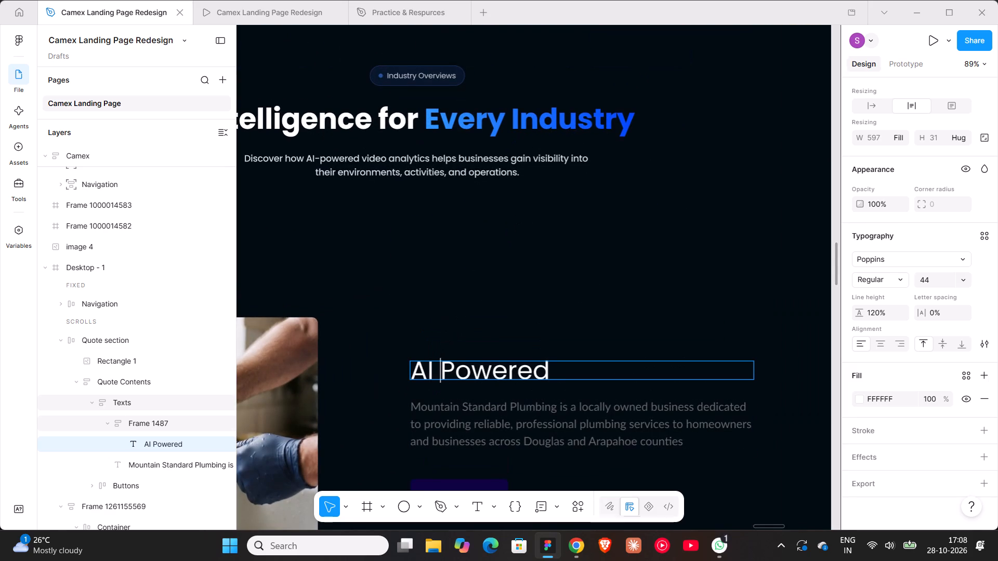
pyautogui.press('BackSpace')
pyautogui.press('-')
pyautogui.press('Right')
pyautogui.press('Right')
pyautogui.press('Right')
pyautogui.press('Right')
pyautogui.press('Right')
pyautogui.press('Right')
pyautogui.press('Right')
pyautogui.press('Right')
pyautogui.press('Right')
pyautogui.press('Right')
pyautogui.press('Right')
pyautogui.press('Right')
pyautogui.press('Right')
pyautogui.press('Right')
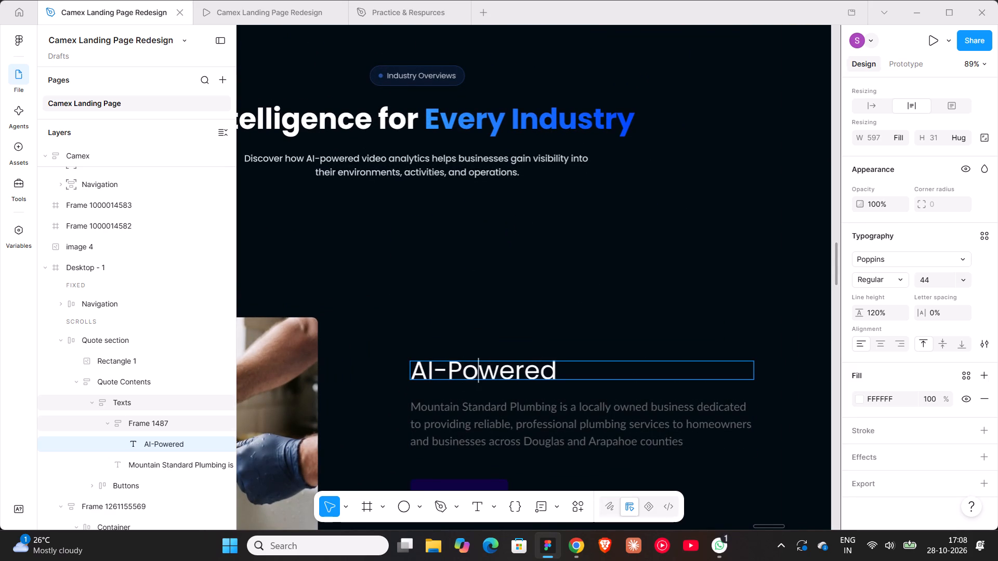
# Extend the heading to read "AI-Powered Hospital Surv", checking the wording against the existing page's hospital card.
pyautogui.press('space')
pyautogui.write('Surv')
pyautogui.keyDown('ctrl'); pyautogui.scroll(-20, 442, 372); pyautogui.keyUp('ctrl')
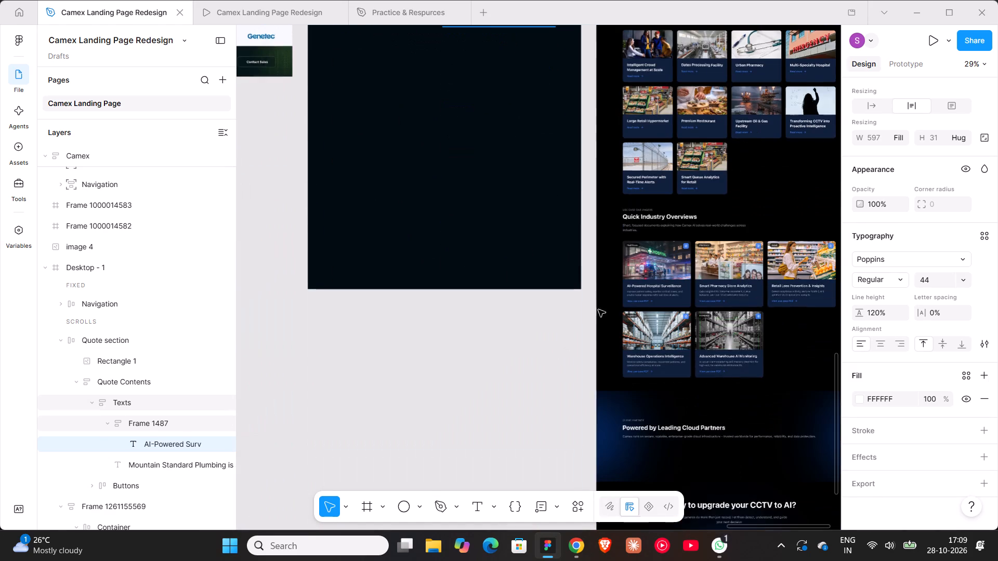
pyautogui.keyDown('ctrl'); pyautogui.scroll(6, 647, 255); pyautogui.keyUp('ctrl')
pyautogui.scroll(10, 441, 275)
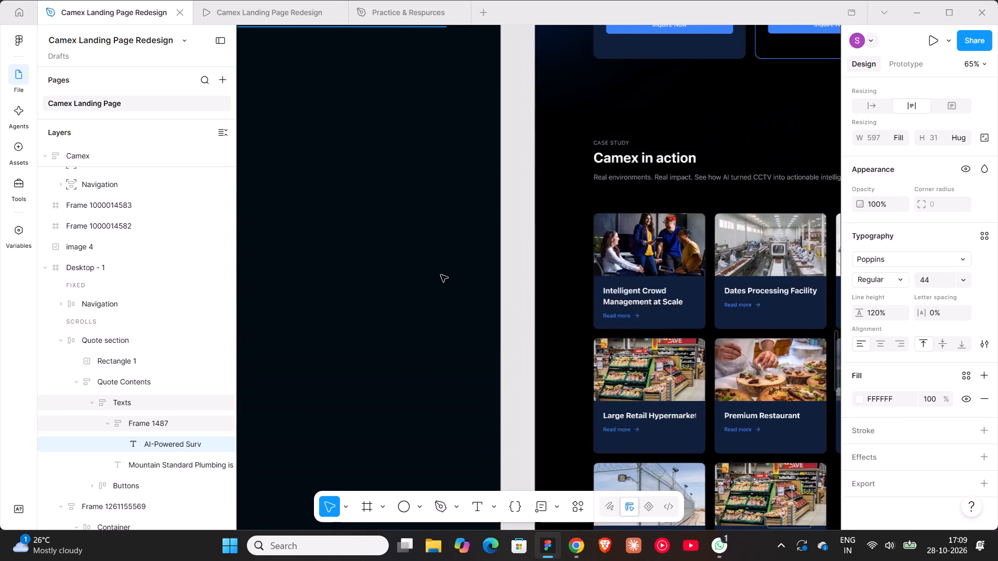
pyautogui.scroll(17, 441, 275)
pyautogui.click(519, 274)
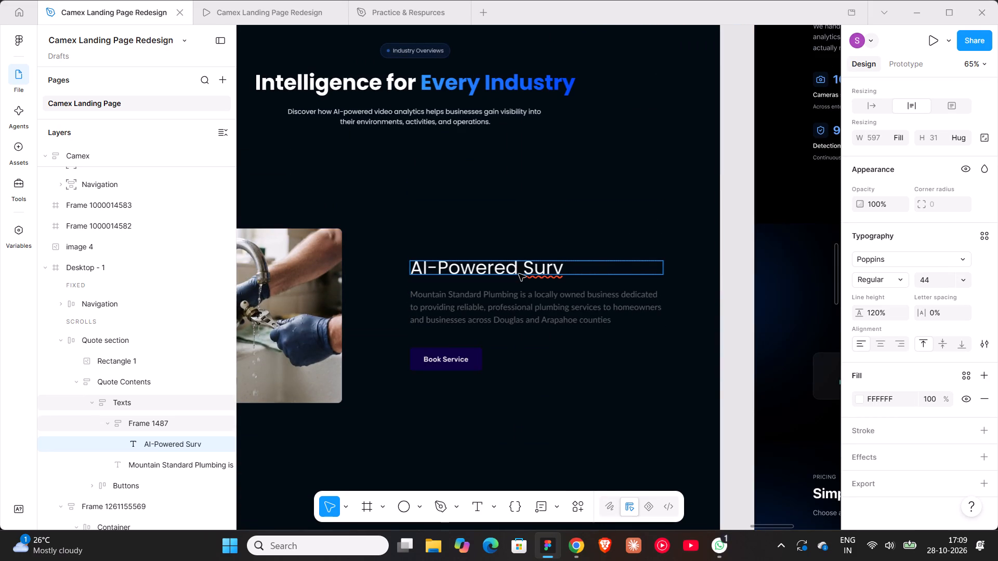
pyautogui.click(521, 269)
pyautogui.press('Left')
pyautogui.press('space')
pyautogui.write('Hospital')
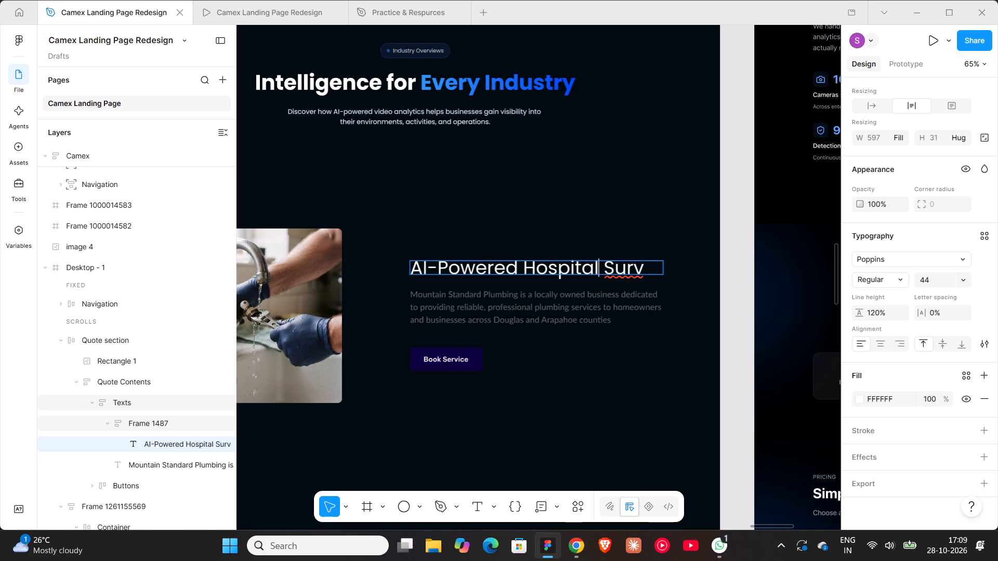
# Break the heading onto a second line after "Hospital" and complete its last word as "Surveillance".
pyautogui.click(603, 267)
pyautogui.press('Return')
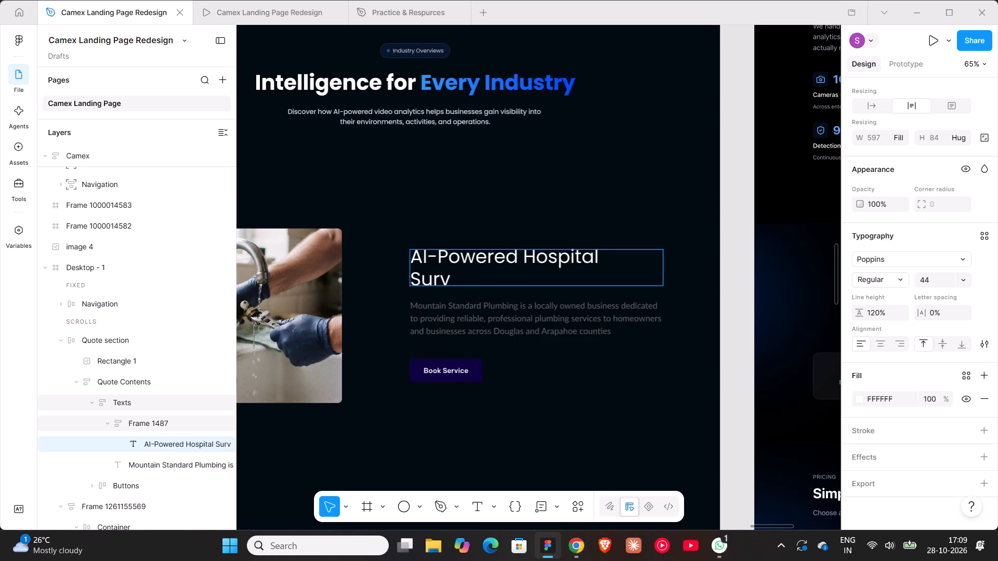
pyautogui.click(450, 276)
pyautogui.write('eillance')
pyautogui.doubleClick(632, 425)
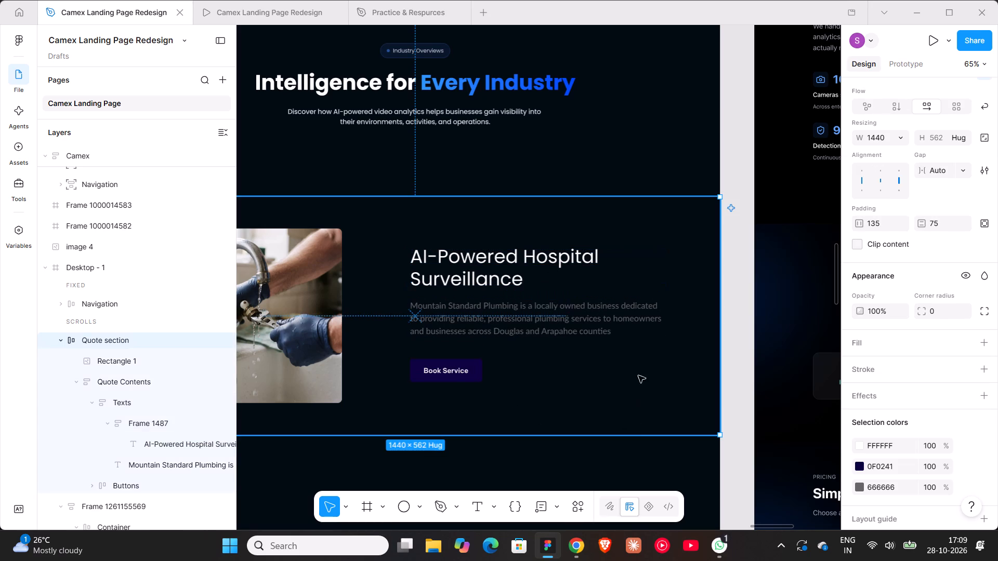
# Examine the layout and typography settings of the two-line heading and its containing frames.
pyautogui.doubleClick(626, 274)
pyautogui.doubleClick(626, 274)
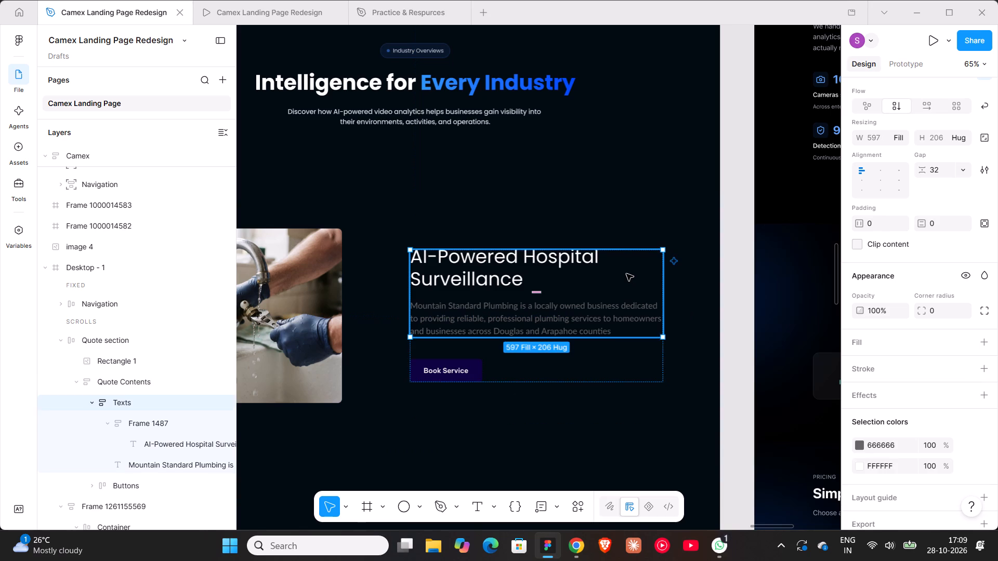
pyautogui.doubleClick(626, 274)
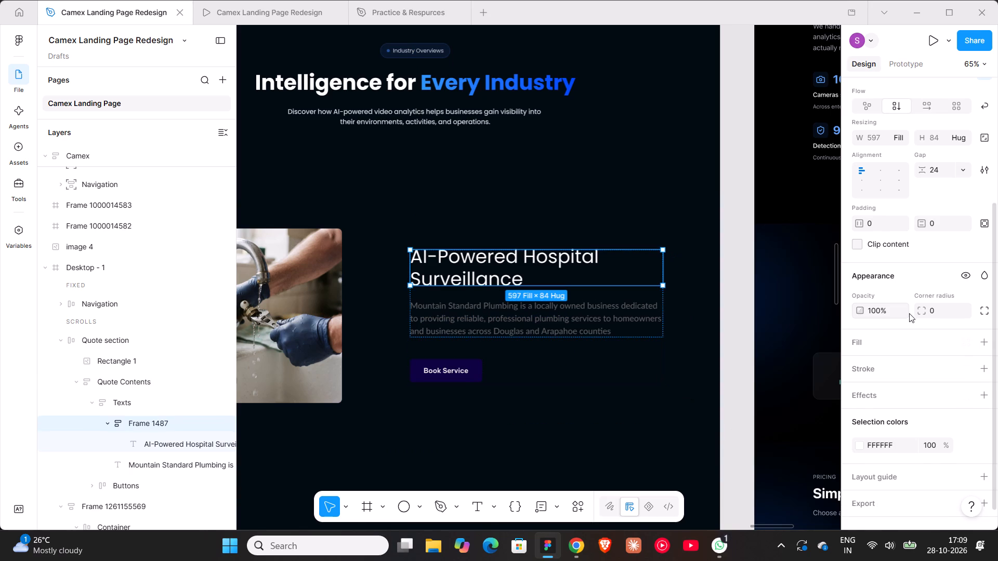
pyautogui.scroll(-4, 909, 313)
pyautogui.scroll(6, 909, 313)
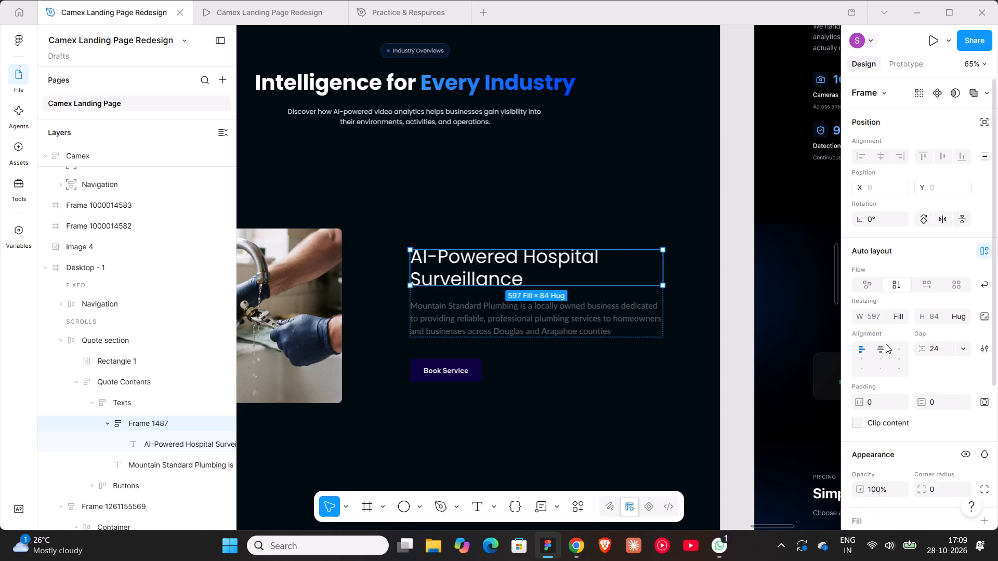
pyautogui.scroll(-3, 886, 344)
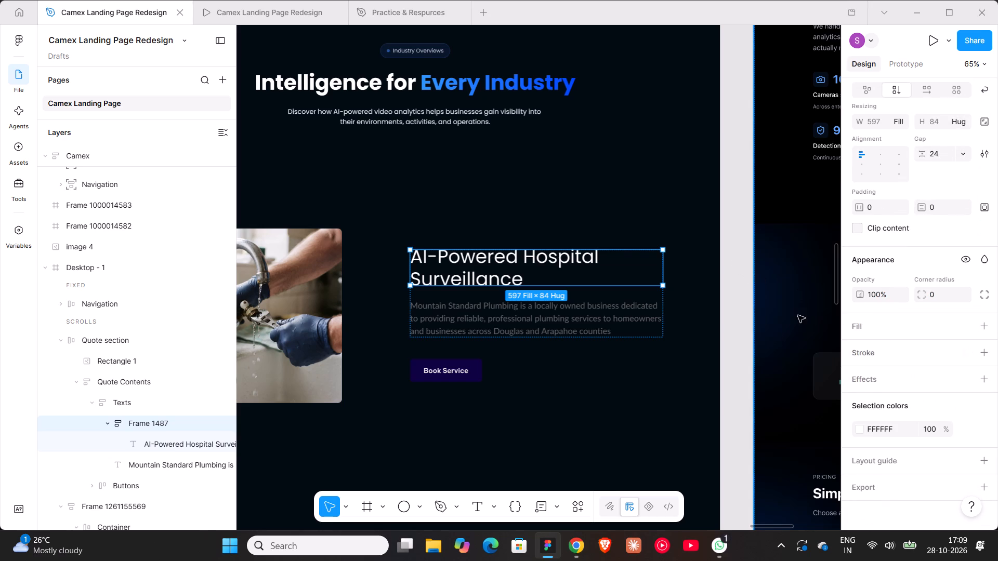
pyautogui.doubleClick(504, 259)
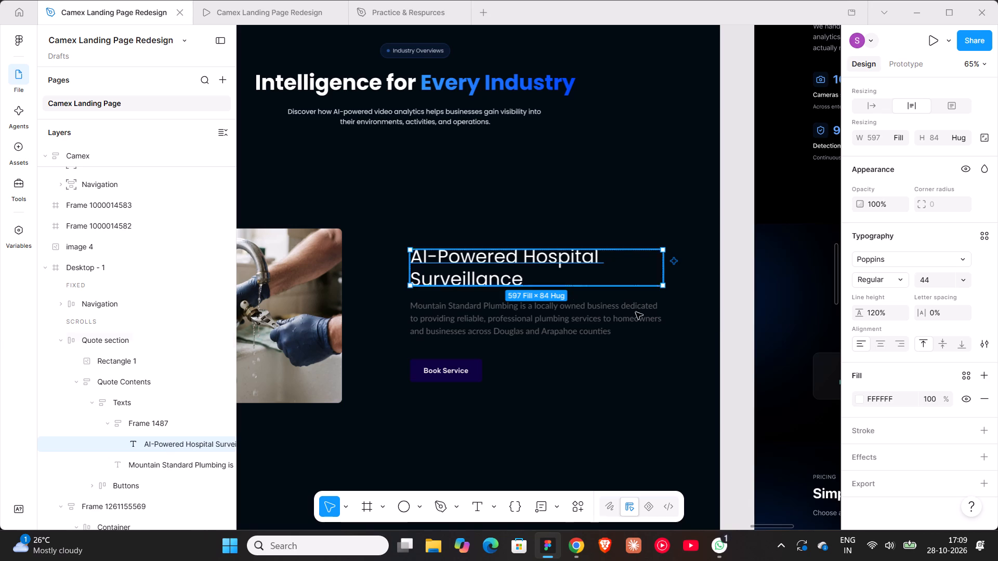
pyautogui.click(732, 252)
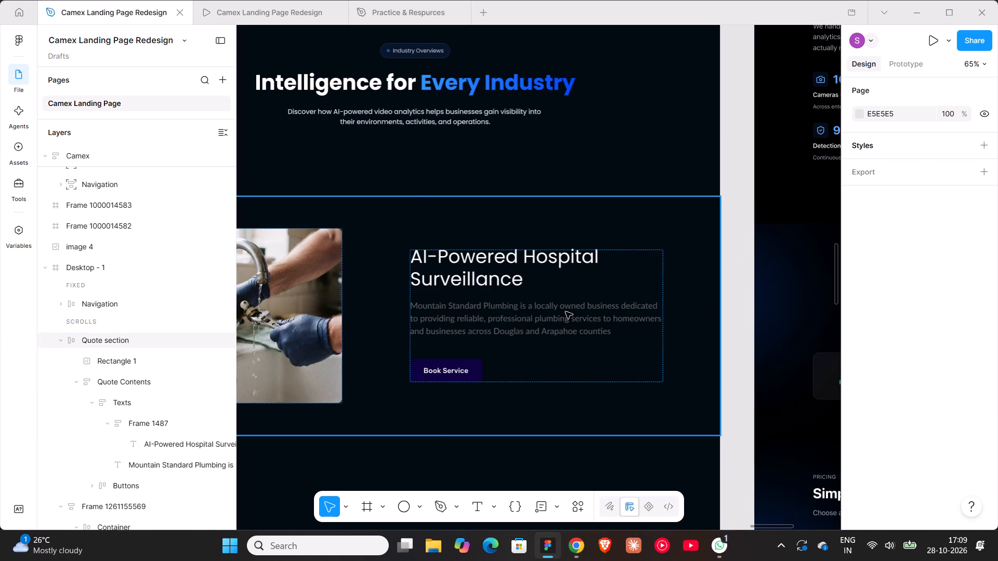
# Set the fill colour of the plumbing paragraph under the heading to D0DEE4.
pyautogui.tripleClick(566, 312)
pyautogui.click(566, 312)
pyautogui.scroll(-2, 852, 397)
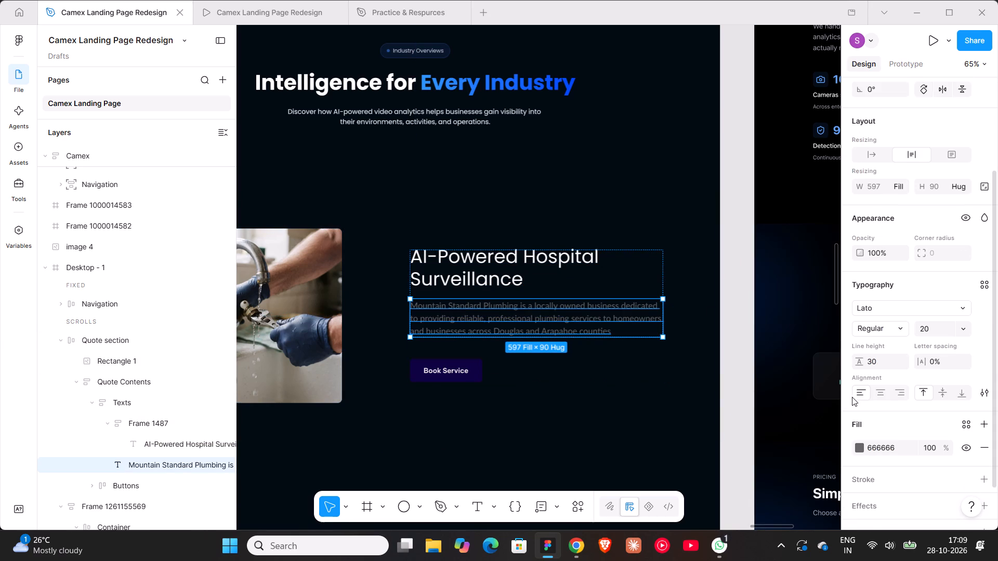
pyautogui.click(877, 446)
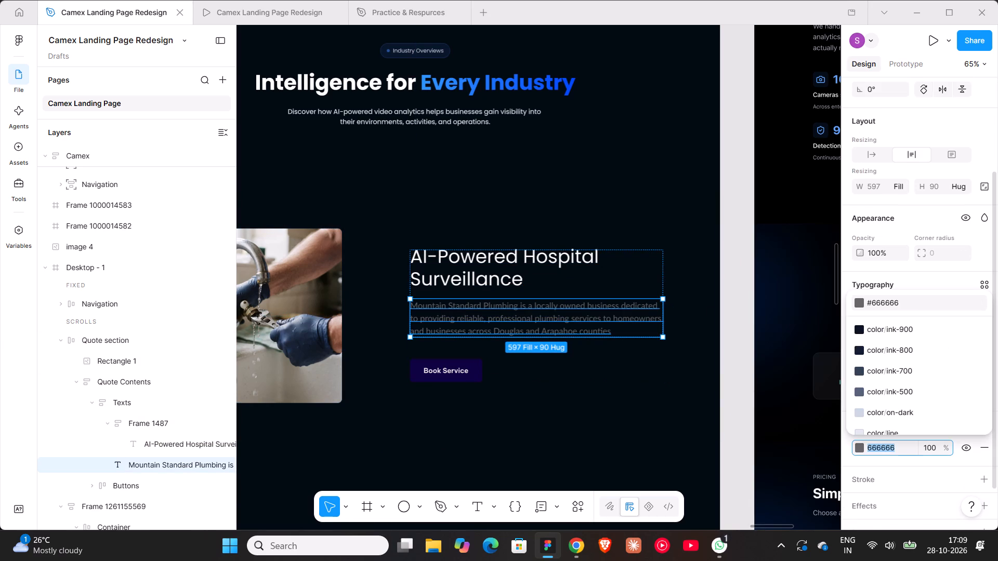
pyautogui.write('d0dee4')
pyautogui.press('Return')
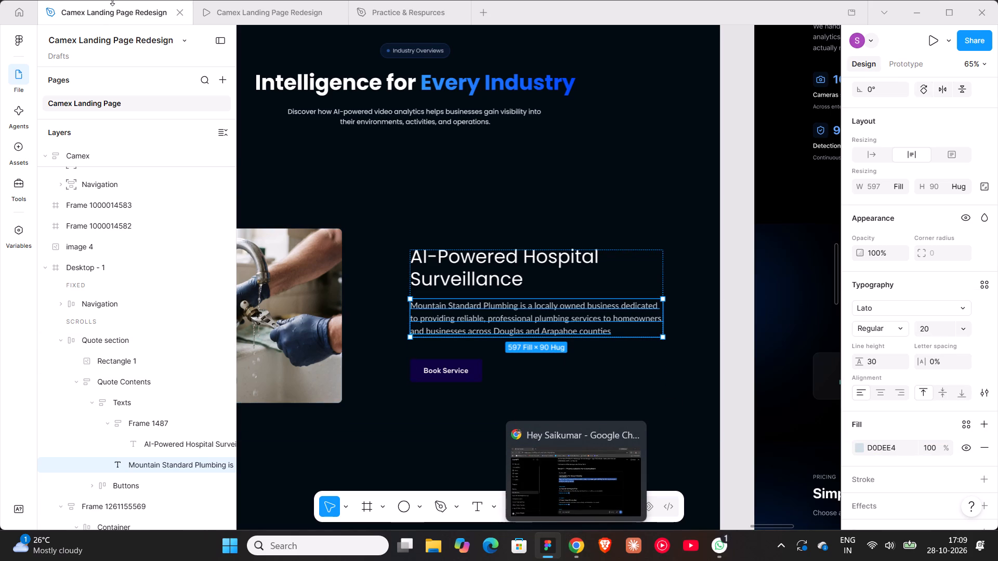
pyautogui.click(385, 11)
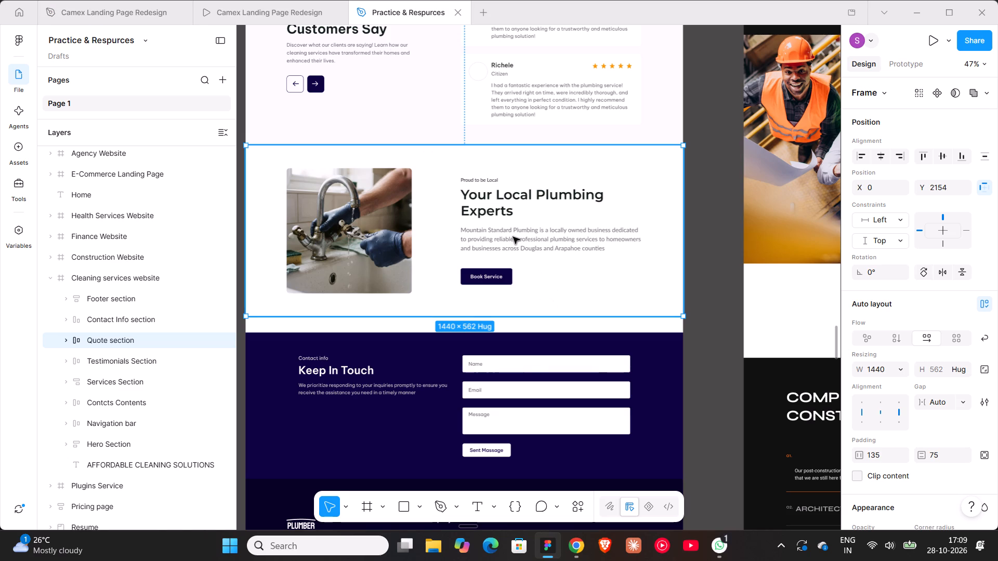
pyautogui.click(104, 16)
# Copy the description text of the AI-Powered Hospital Surveillance card in the existing page's Quick Industry Overviews section.
pyautogui.scroll(-15, 568, 309)
pyautogui.scroll(-16, 568, 309)
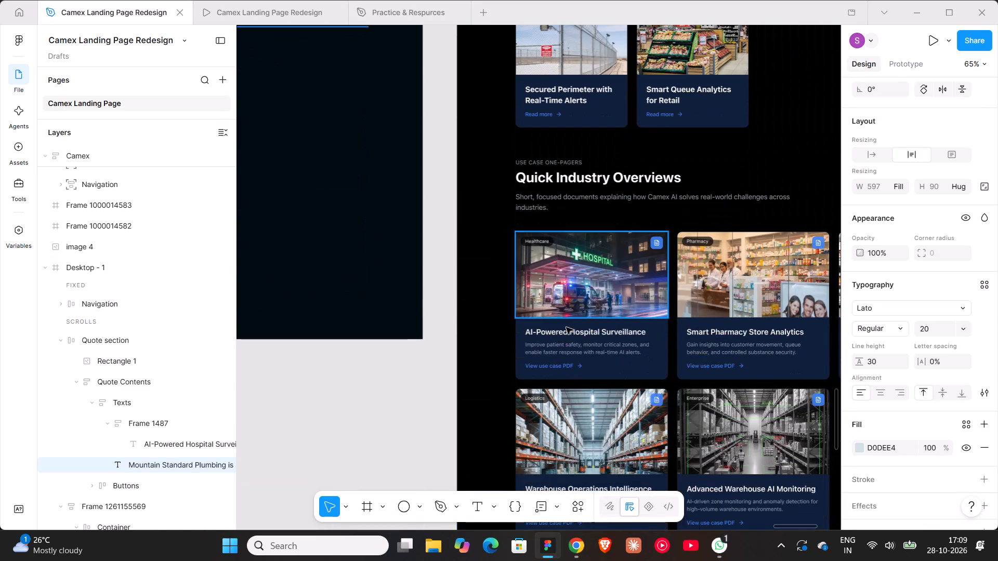
pyautogui.keyDown('ctrl'); pyautogui.scroll(10, 559, 364); pyautogui.keyUp('ctrl')
pyautogui.tripleClick(556, 327)
pyautogui.tripleClick(556, 327)
pyautogui.tripleClick(556, 327)
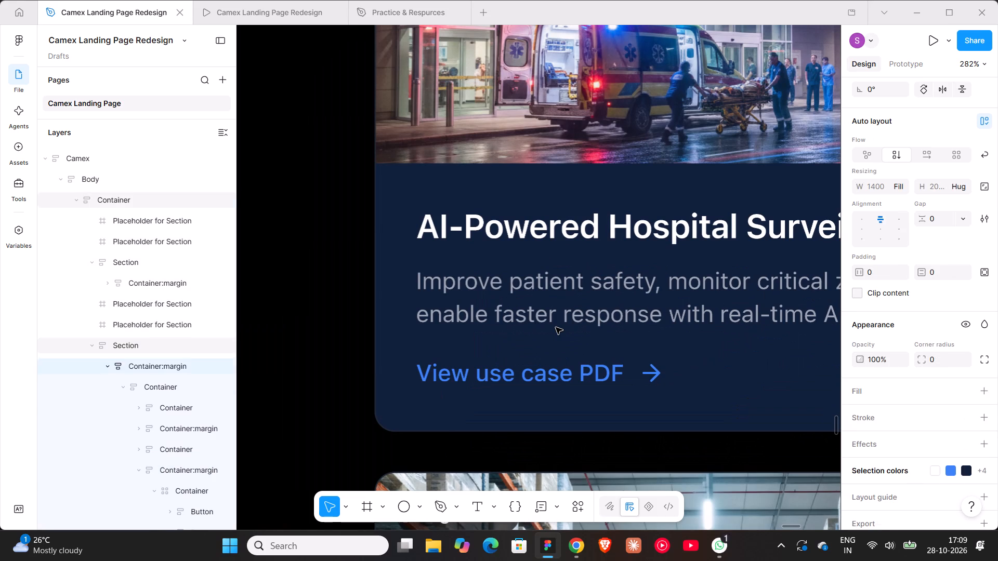
pyautogui.tripleClick(556, 327)
pyautogui.tripleClick(555, 309)
pyautogui.tripleClick(555, 309)
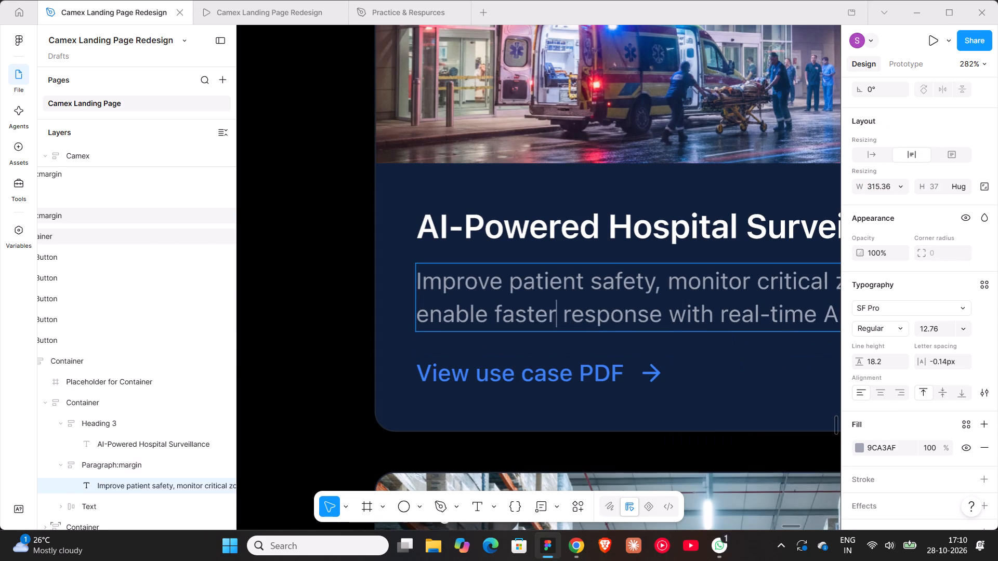
pyautogui.doubleClick(555, 309)
pyautogui.hotkey('ctrl', 'c')
# Replace the plumbing paragraph under the new heading with the copied hospital description.
pyautogui.keyDown('ctrl'); pyautogui.scroll(-11, 555, 309); pyautogui.keyUp('ctrl')
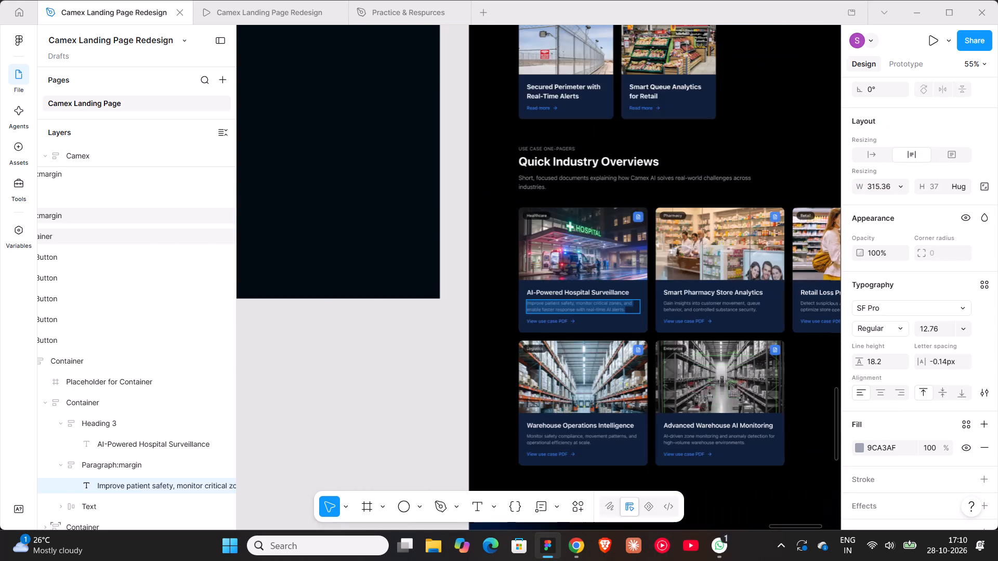
pyautogui.keyDown('ctrl'); pyautogui.scroll(-6, 555, 309); pyautogui.keyUp('ctrl')
pyautogui.keyDown('shift'); pyautogui.scroll(16, 555, 309); pyautogui.keyUp('shift')
pyautogui.keyDown('ctrl'); pyautogui.scroll(2, 680, 312); pyautogui.keyUp('ctrl')
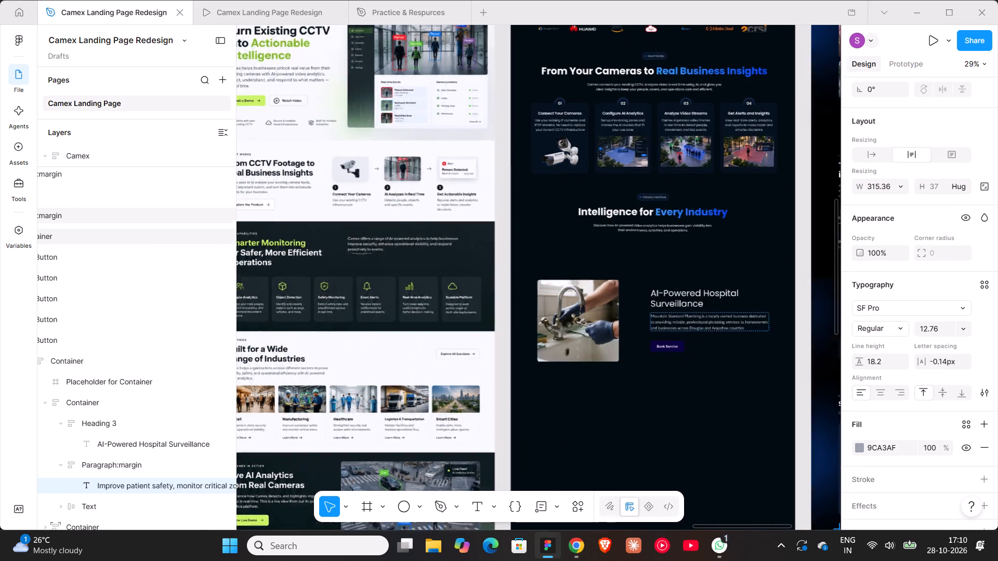
pyautogui.keyDown('ctrl'); pyautogui.scroll(8, 680, 312); pyautogui.keyUp('ctrl')
pyautogui.tripleClick(682, 335)
pyautogui.click(682, 335)
pyautogui.hotkey('ctrl', 'v')
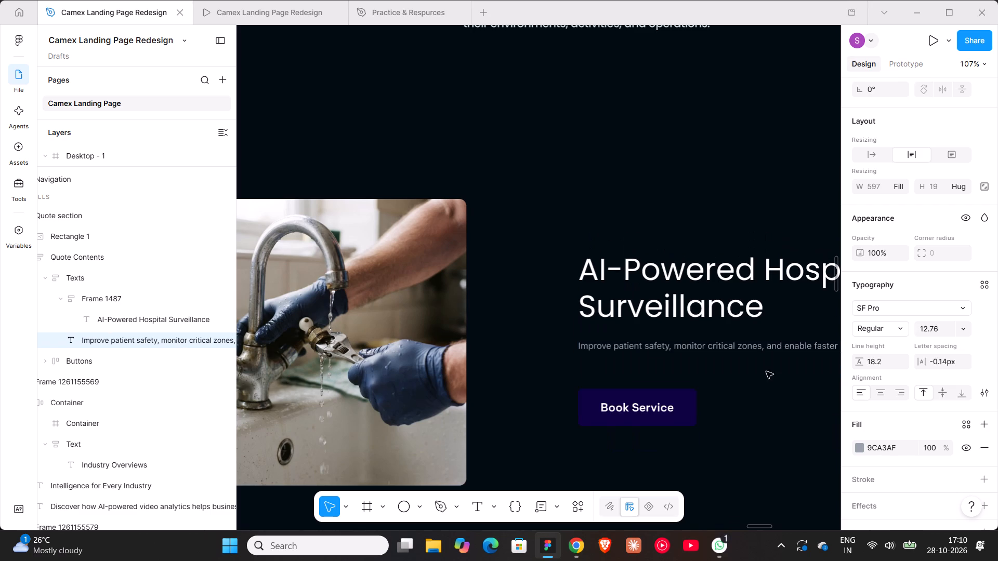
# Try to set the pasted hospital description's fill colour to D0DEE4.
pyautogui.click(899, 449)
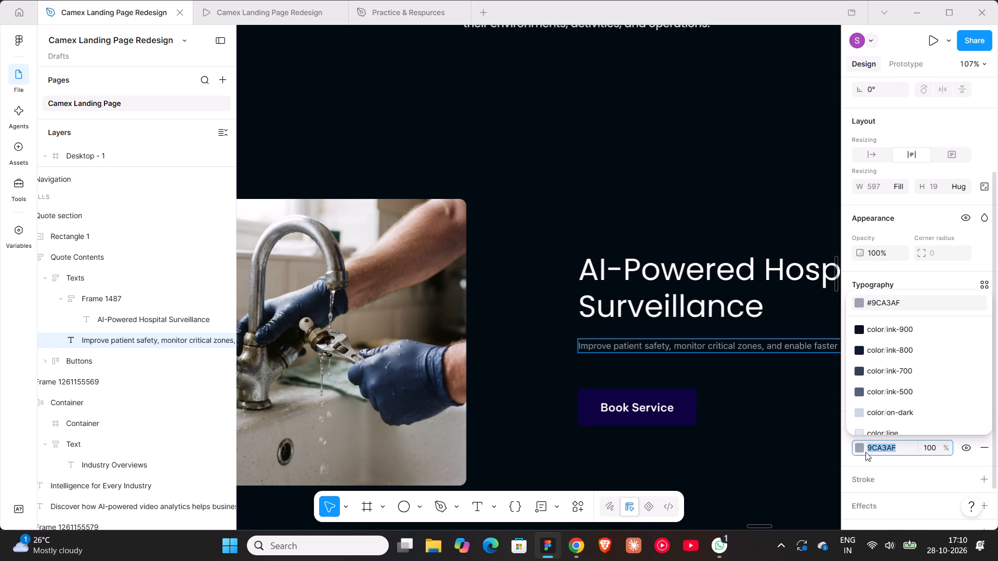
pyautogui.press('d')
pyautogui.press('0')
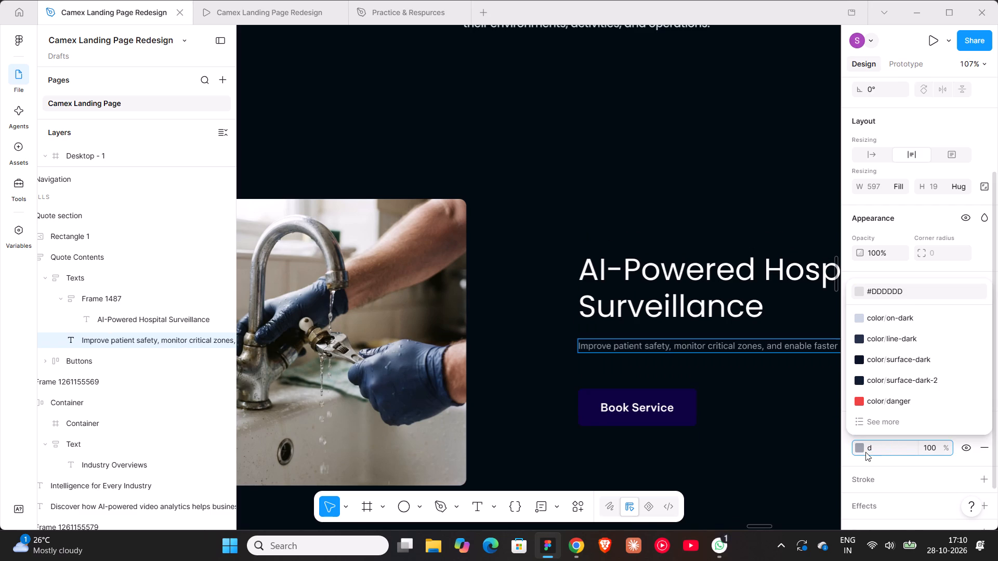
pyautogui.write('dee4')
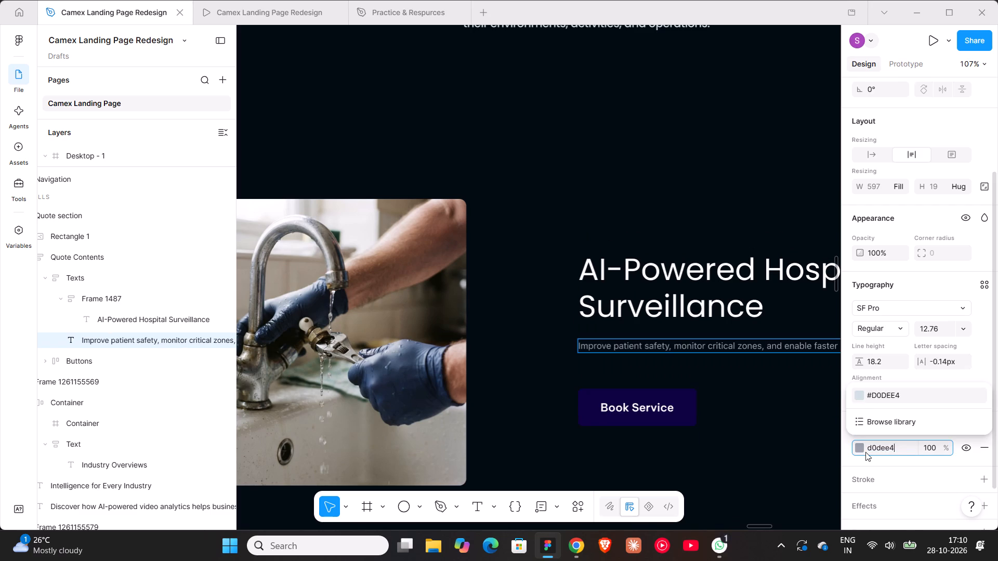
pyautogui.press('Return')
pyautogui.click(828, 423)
# Set the vertical padding of the Quote section to 0.
pyautogui.keyDown('shift'); pyautogui.scroll(-4, 750, 381); pyautogui.keyUp('shift')
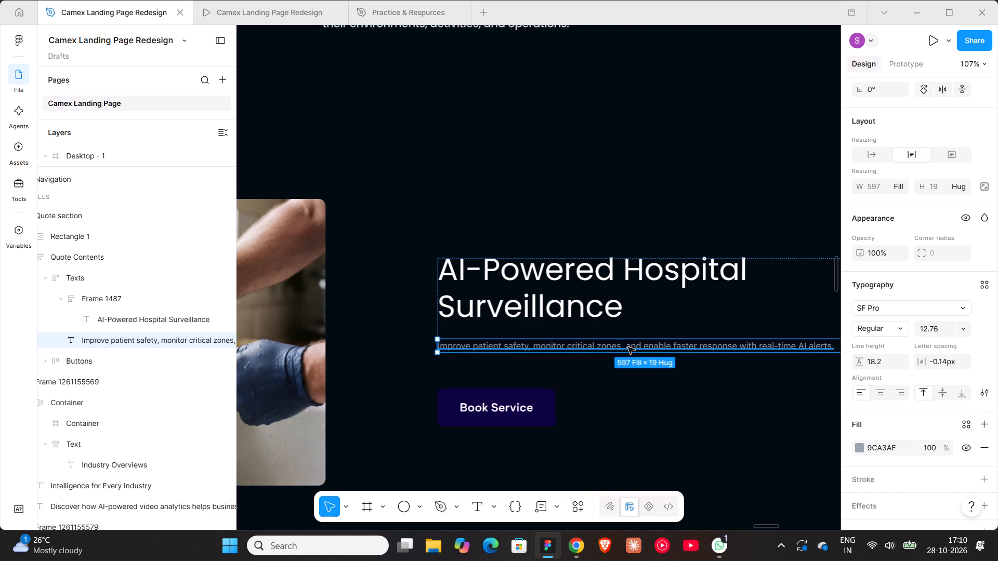
pyautogui.keyDown('shift'); pyautogui.scroll(-5, 628, 347); pyautogui.keyUp('shift')
pyautogui.keyDown('ctrl'); pyautogui.scroll(-6, 628, 347); pyautogui.keyUp('ctrl')
pyautogui.keyDown('shift'); pyautogui.scroll(5, 628, 347); pyautogui.keyUp('shift')
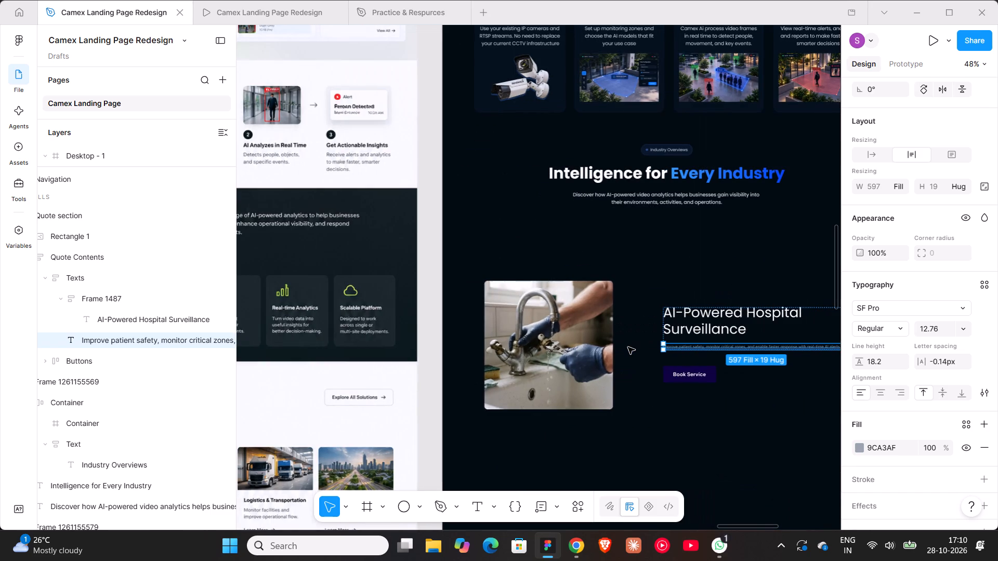
pyautogui.keyDown('shift'); pyautogui.scroll(-4, 628, 347); pyautogui.keyUp('shift')
pyautogui.click(576, 293)
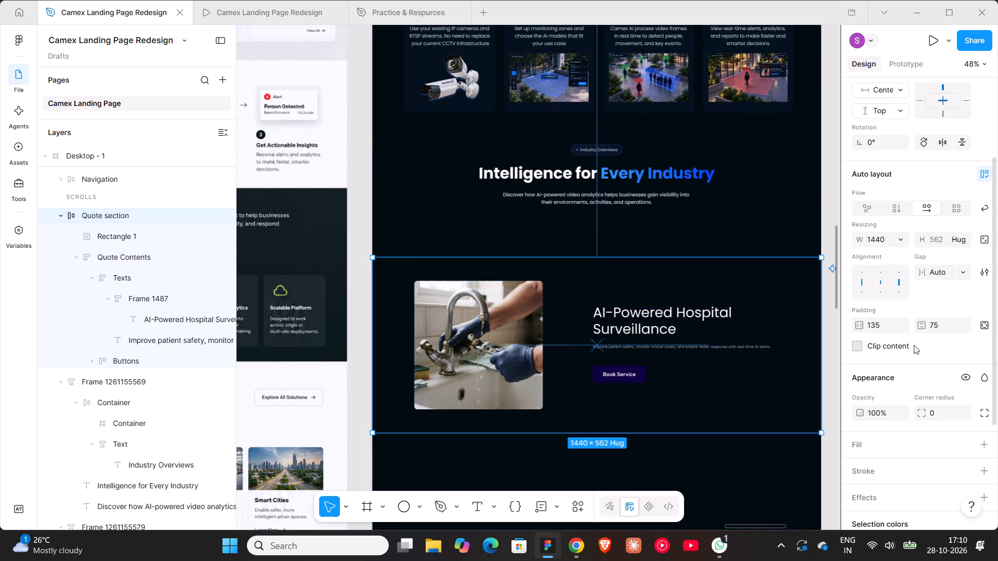
pyautogui.click(934, 326)
pyautogui.press('0')
pyautogui.press('Return')
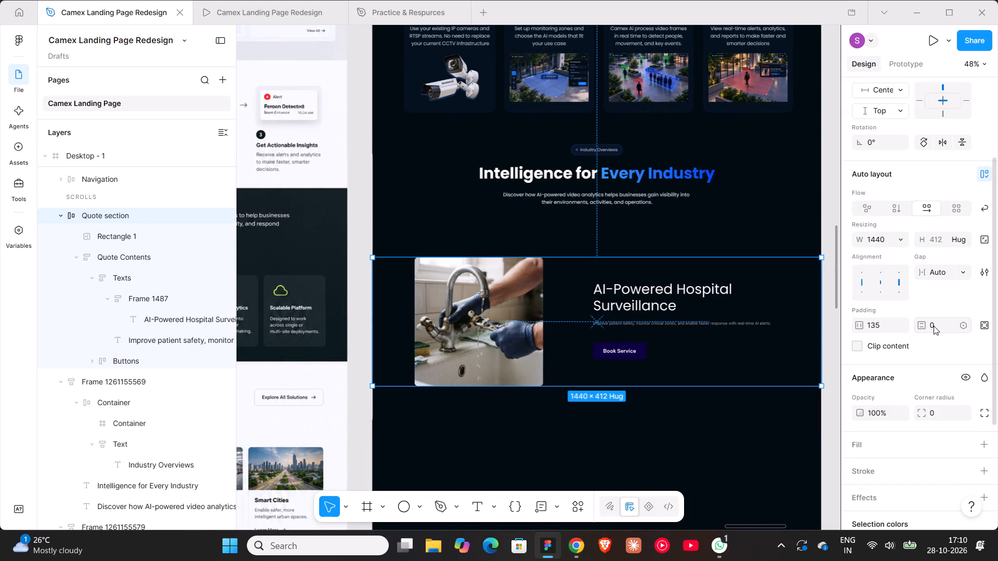
# Replace the "Book Service" button label with "View Pdf".
pyautogui.tripleClick(622, 354)
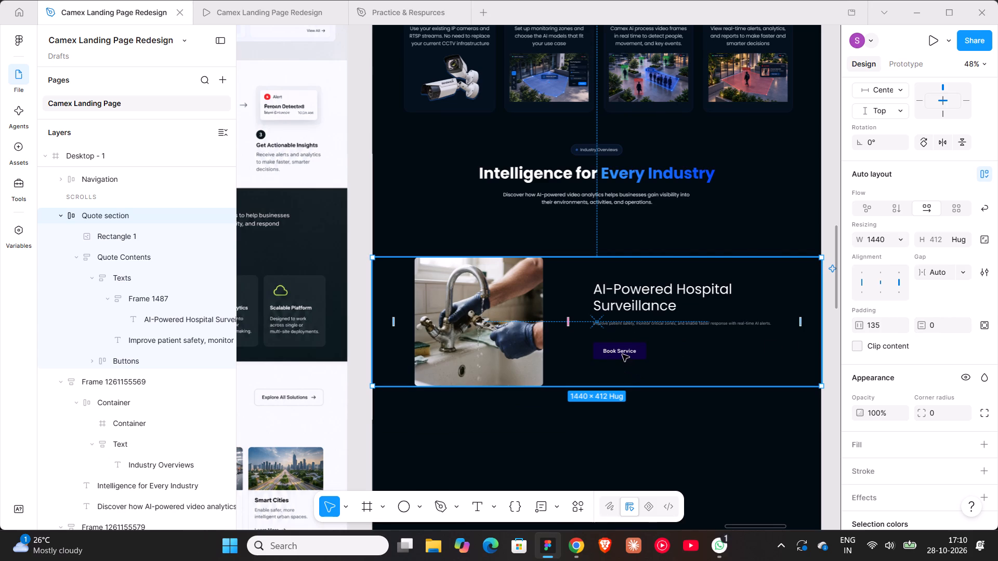
pyautogui.doubleClick(622, 354)
pyautogui.doubleClick(621, 353)
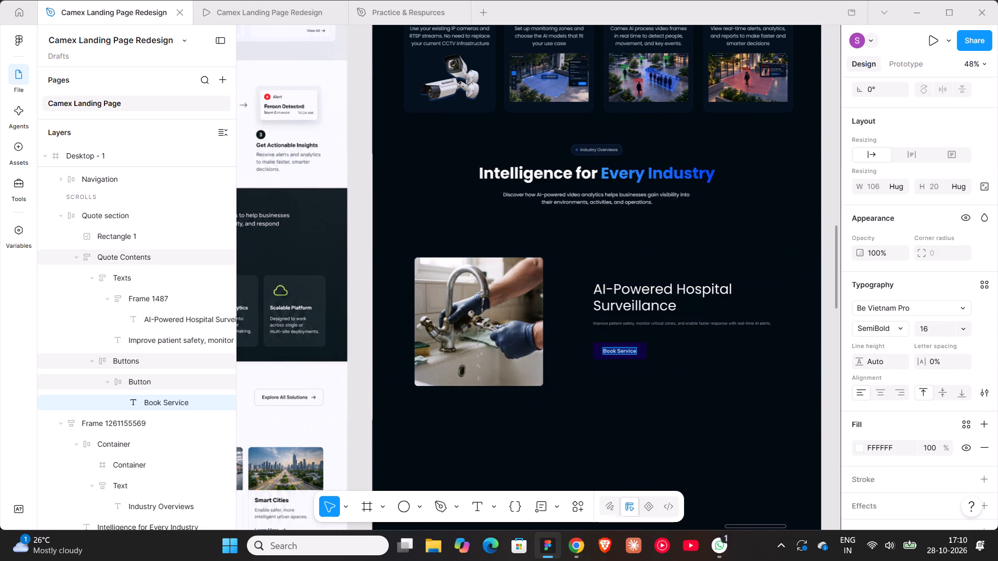
pyautogui.write('Vi')
pyautogui.write('ew')
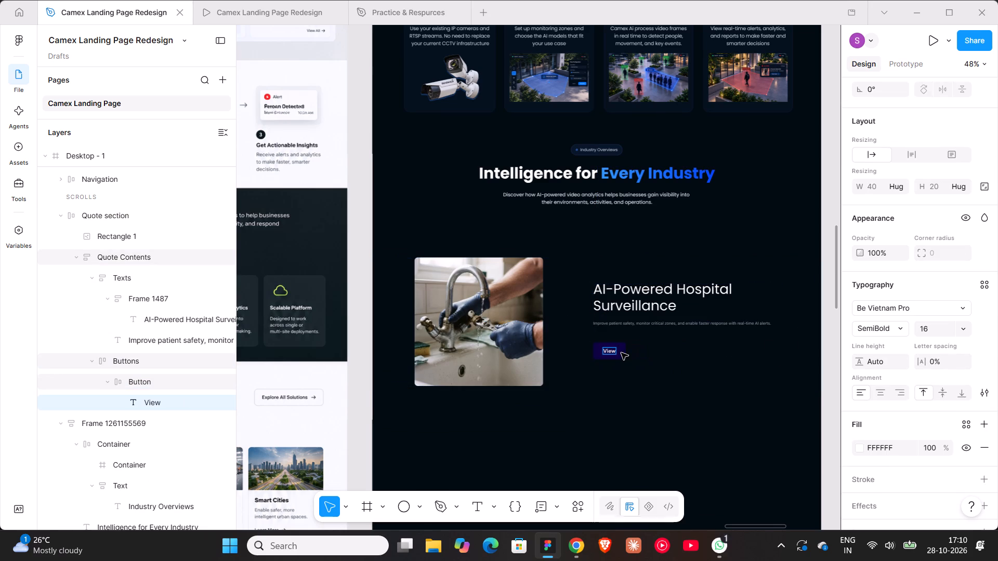
pyautogui.press('space')
pyautogui.write('PD')
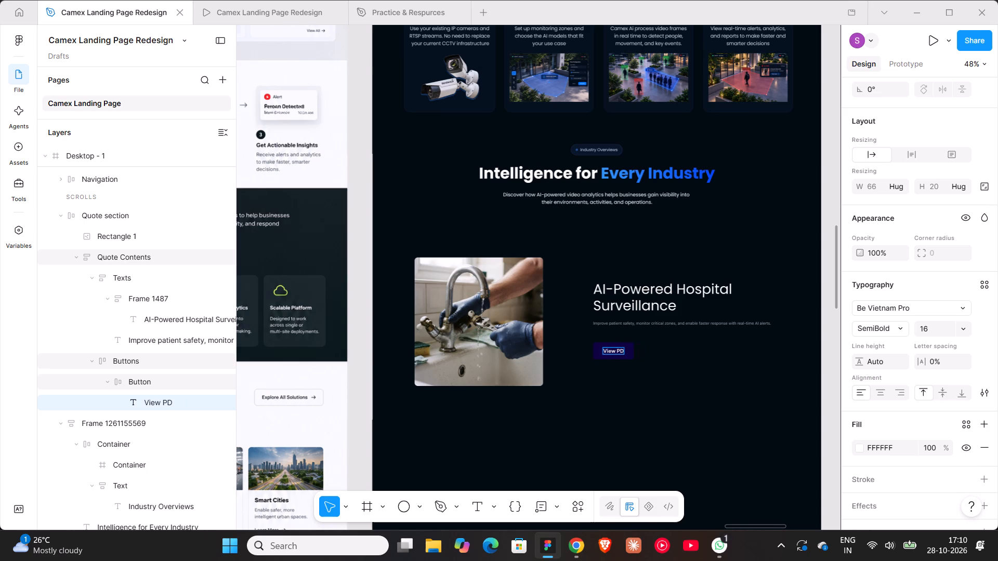
pyautogui.press('BackSpace')
pyautogui.write('df')
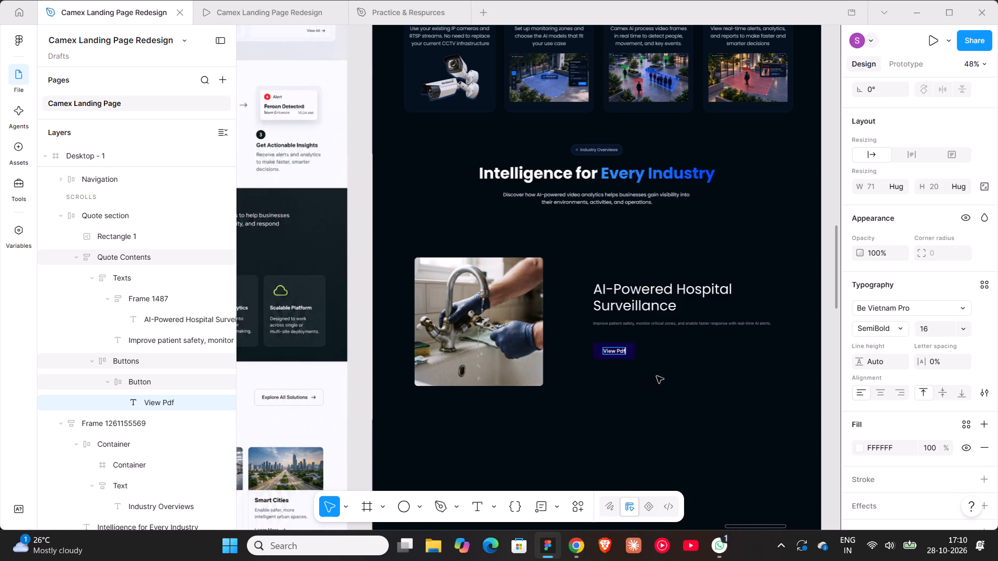
# Change the hospital block's button label to "View use Case Pdf", based on the reference card's link.
pyautogui.keyDown('shift'); pyautogui.scroll(-16, 653, 352); pyautogui.keyUp('shift')
pyautogui.scroll(-11, 530, 315)
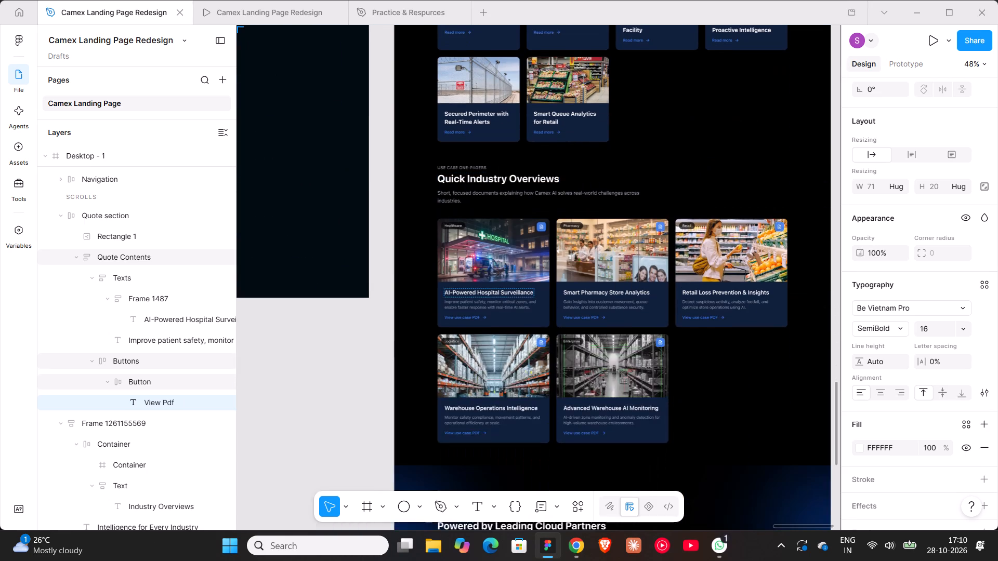
pyautogui.keyDown('ctrl'); pyautogui.scroll(6, 506, 296); pyautogui.keyUp('ctrl')
pyautogui.keyDown('ctrl'); pyautogui.scroll(-8, 506, 296); pyautogui.keyUp('ctrl')
pyautogui.keyDown('shift'); pyautogui.scroll(15, 506, 296); pyautogui.keyUp('shift')
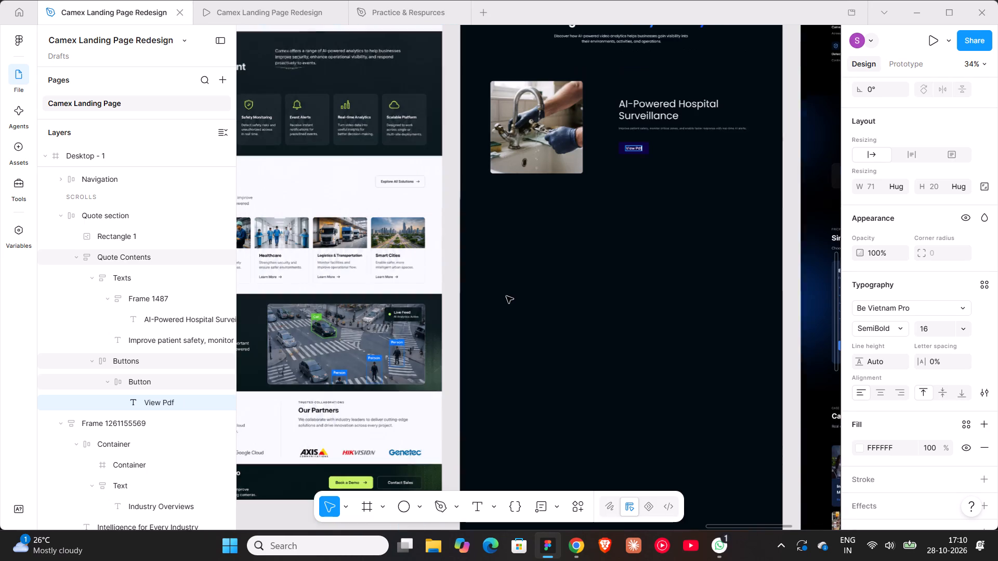
pyautogui.scroll(2, 506, 296)
pyautogui.keyDown('ctrl'); pyautogui.scroll(11, 655, 163); pyautogui.keyUp('ctrl')
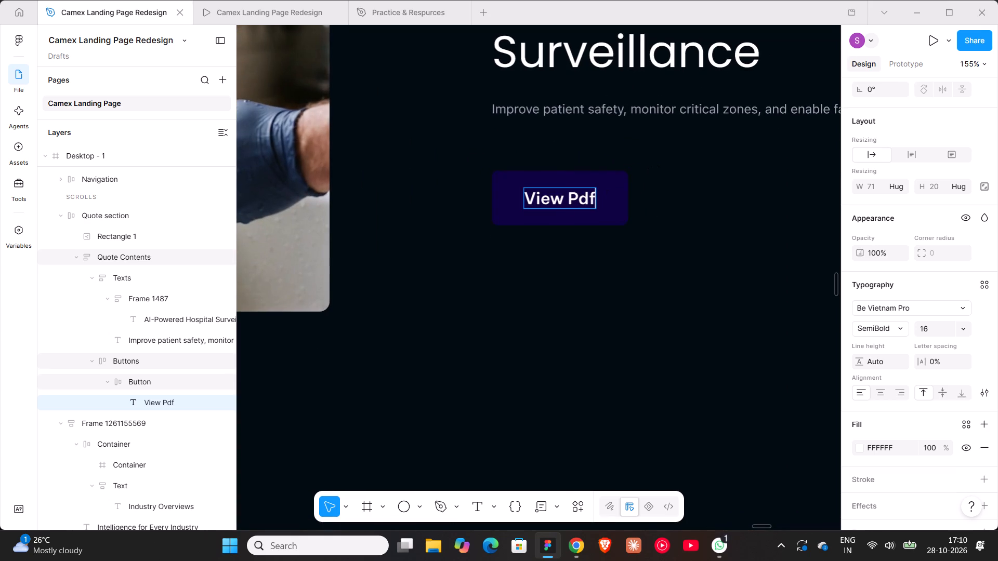
pyautogui.click(563, 197)
pyautogui.press('space')
pyautogui.write('use case')
pyautogui.press('BackSpace')
pyautogui.press('BackSpace')
pyautogui.press('BackSpace')
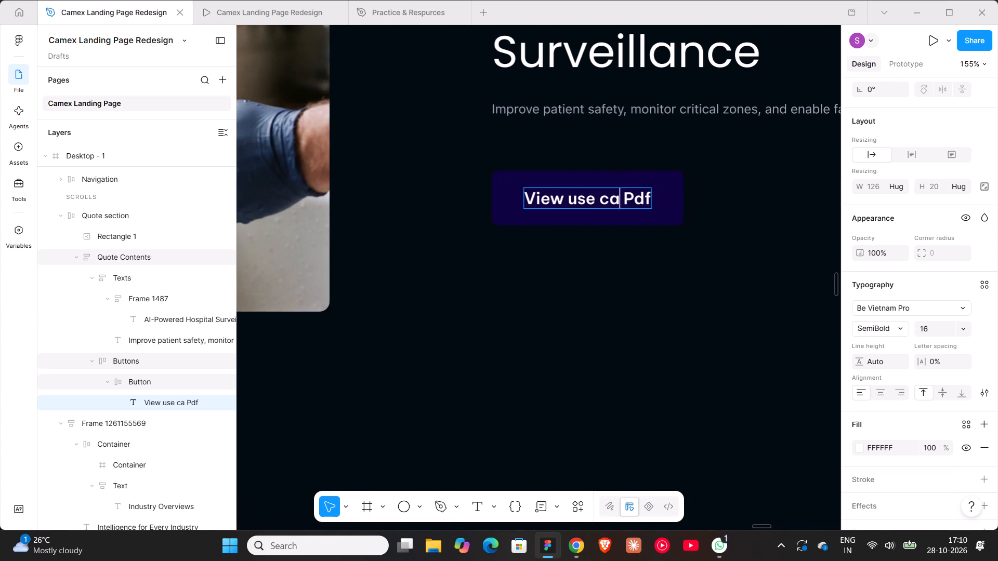
pyautogui.press('BackSpace')
pyautogui.write('cse')
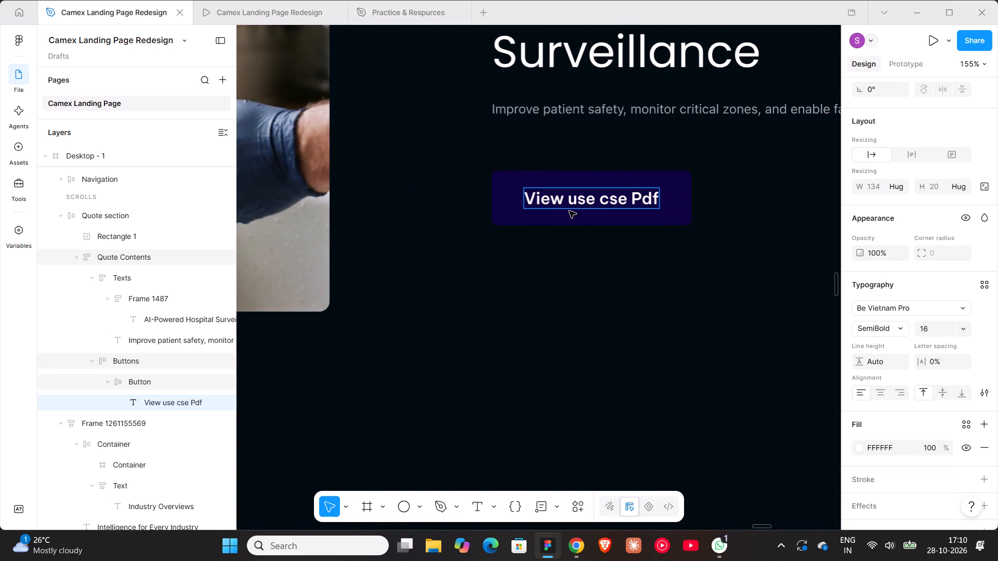
pyautogui.press('BackSpace')
pyautogui.press('BackSpace')
pyautogui.press('BackSpace')
pyautogui.write('Case')
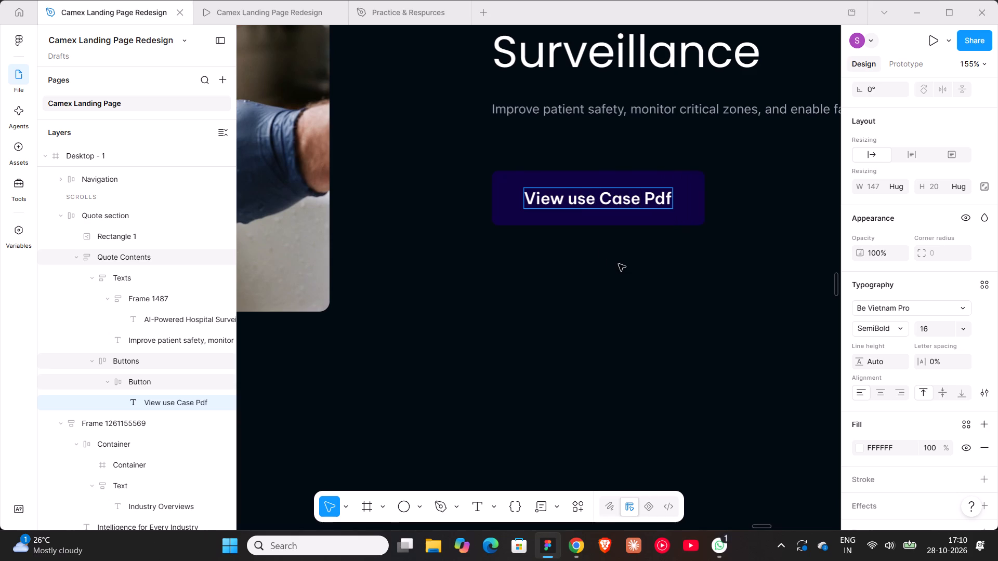
pyautogui.click(619, 264)
# Set the button label's font to Poppins Regular.
pyautogui.keyDown('ctrl'); pyautogui.scroll(-8, 619, 264); pyautogui.keyUp('ctrl')
pyautogui.click(878, 309)
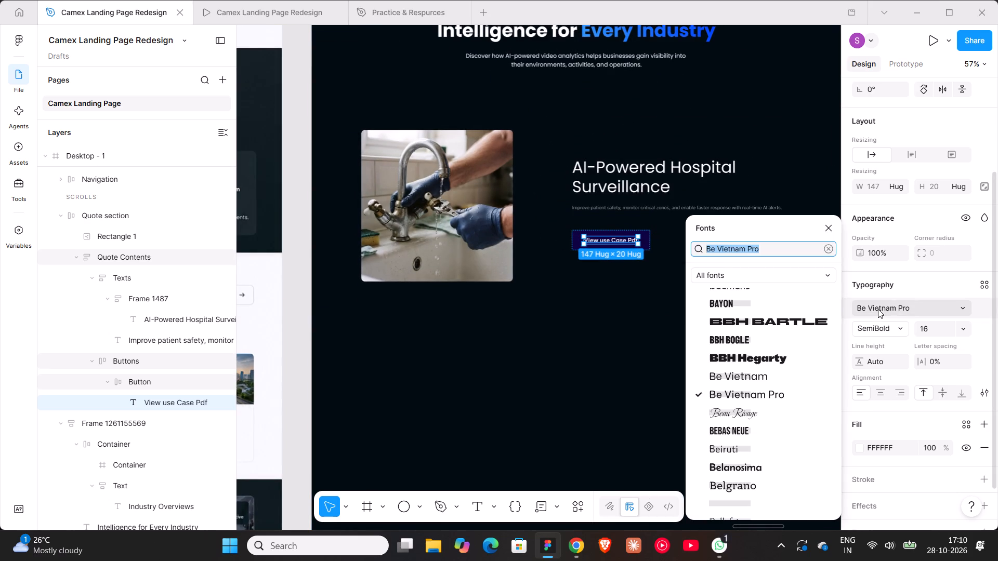
pyautogui.write('pop')
pyautogui.press('Return')
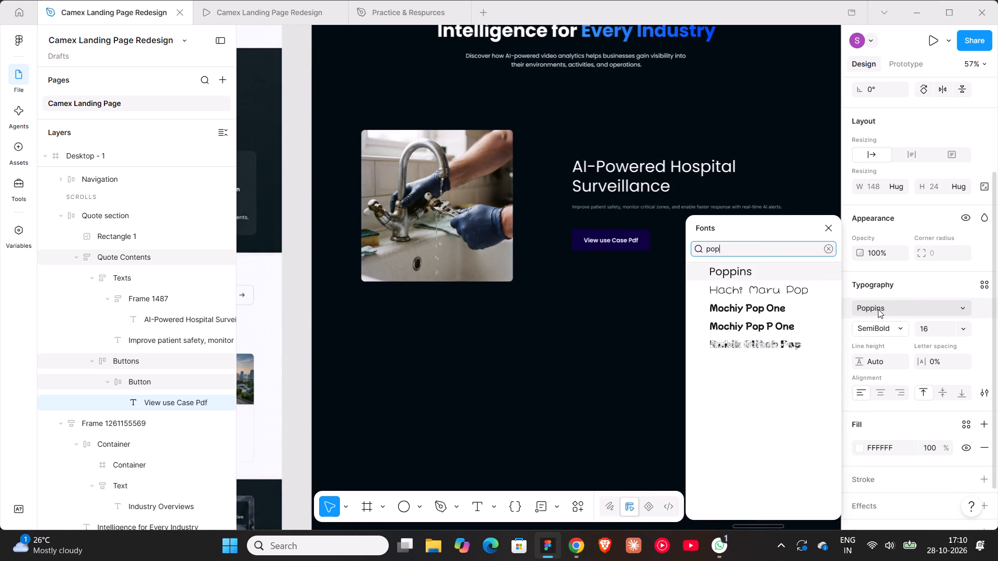
pyautogui.click(888, 330)
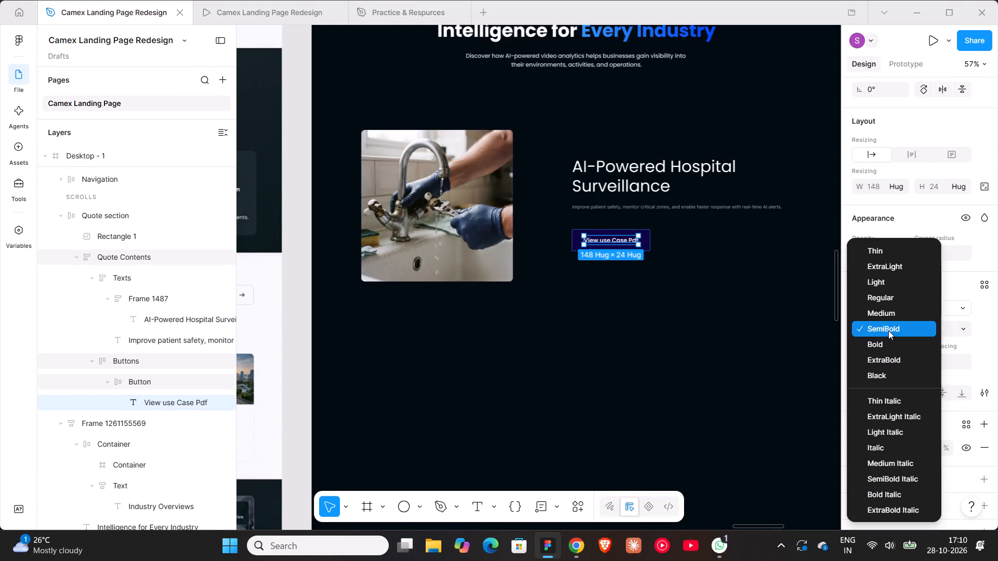
pyautogui.click(894, 296)
# Set the horizontal padding of the Quote section to 72.
pyautogui.keyDown('ctrl'); pyautogui.scroll(-7, 539, 237); pyautogui.keyUp('ctrl')
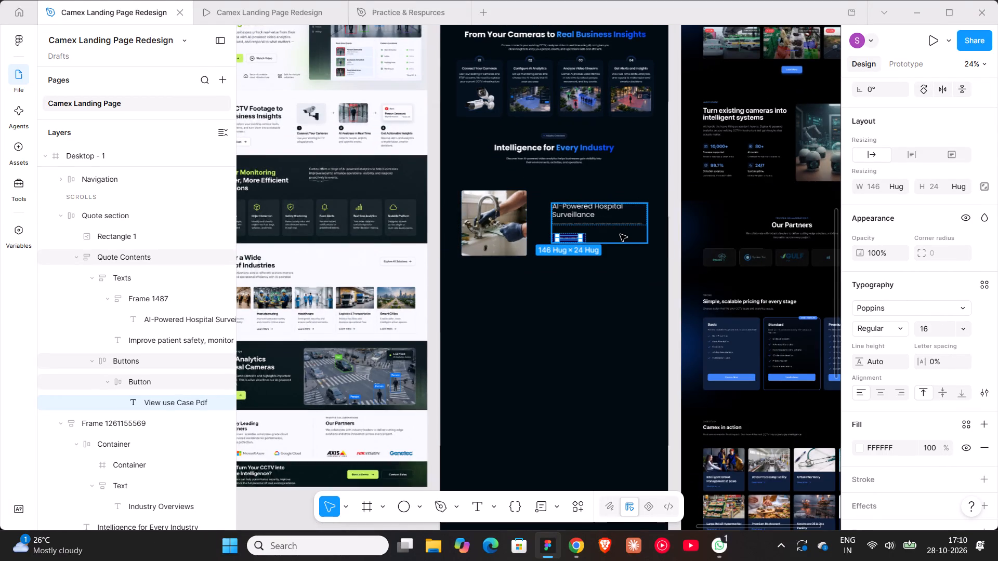
pyautogui.click(620, 234)
pyautogui.click(536, 217)
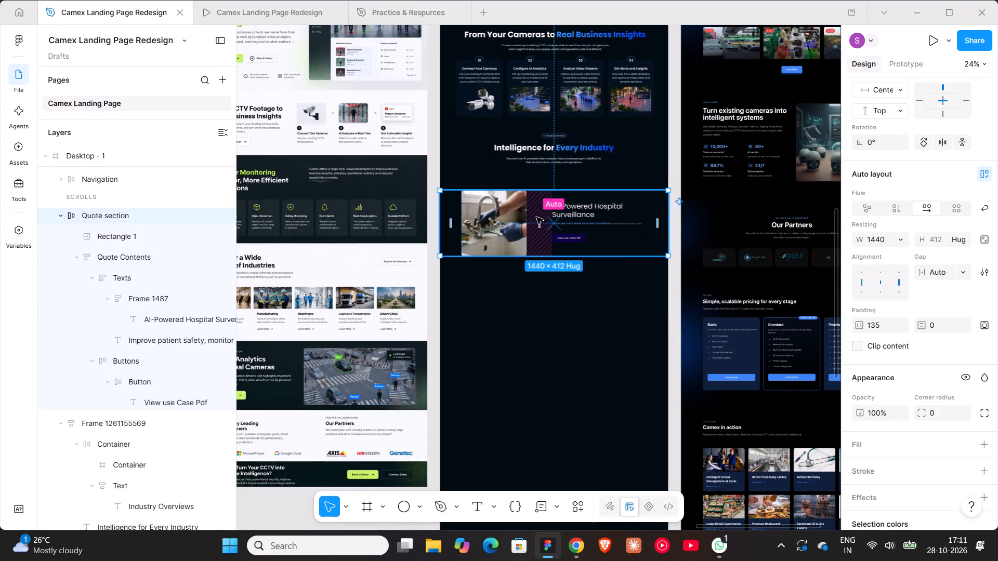
pyautogui.click(584, 335)
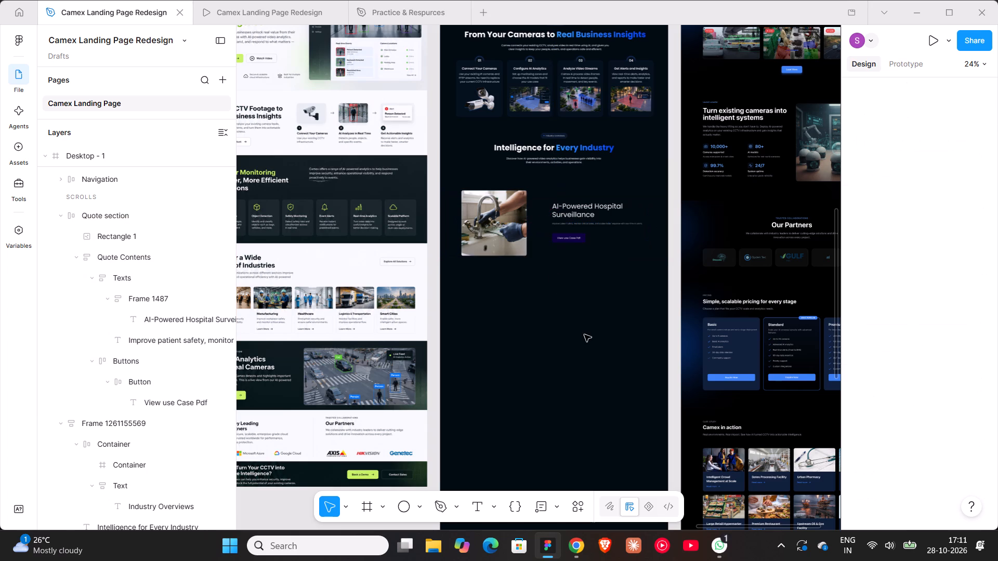
pyautogui.click(519, 208)
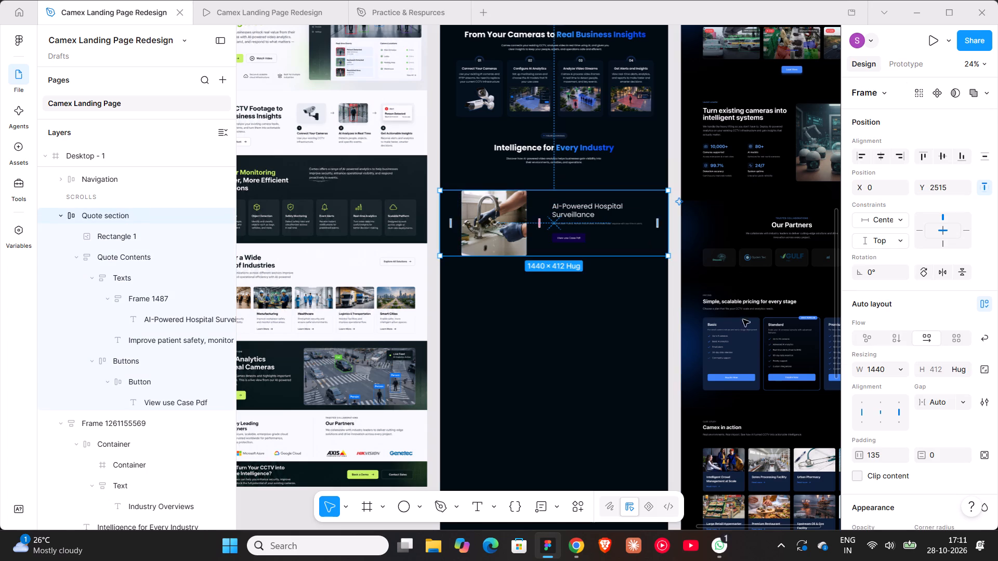
pyautogui.click(877, 449)
pyautogui.write('72')
pyautogui.press('Return')
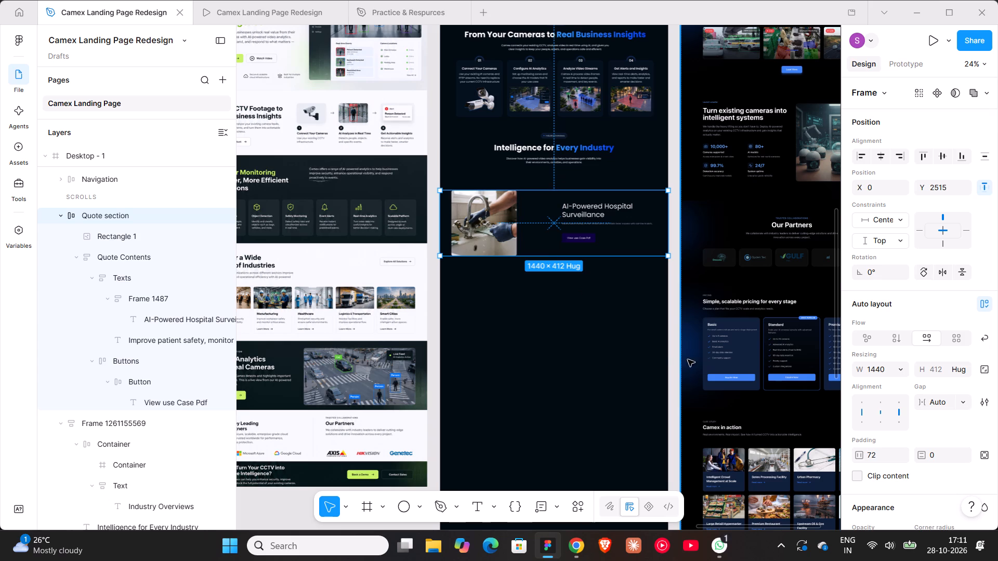
# Set the gap between the image and the text contents in the Quote section to 100.
pyautogui.click(608, 336)
pyautogui.doubleClick(543, 224)
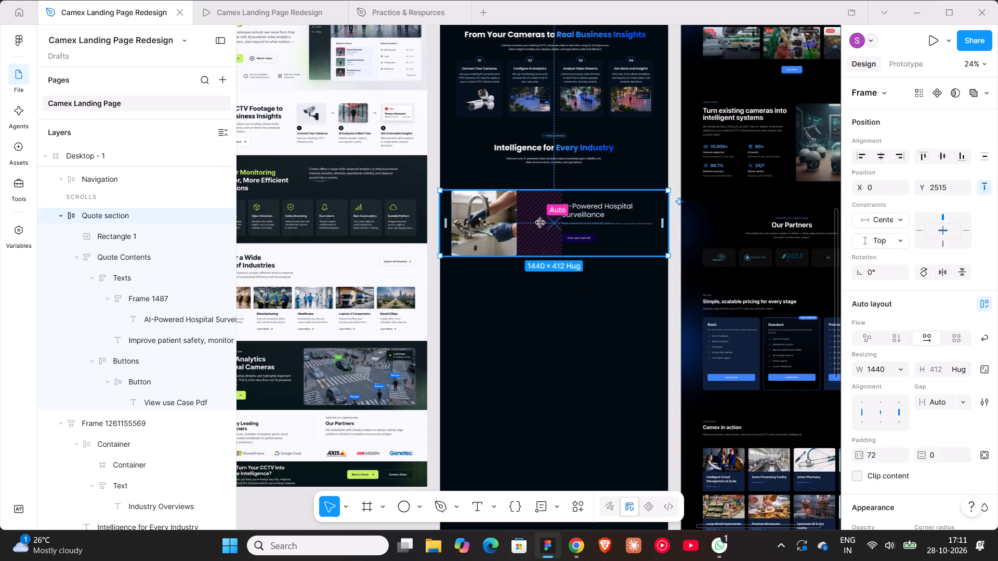
pyautogui.click(541, 223)
pyautogui.write('100')
pyautogui.press('Return')
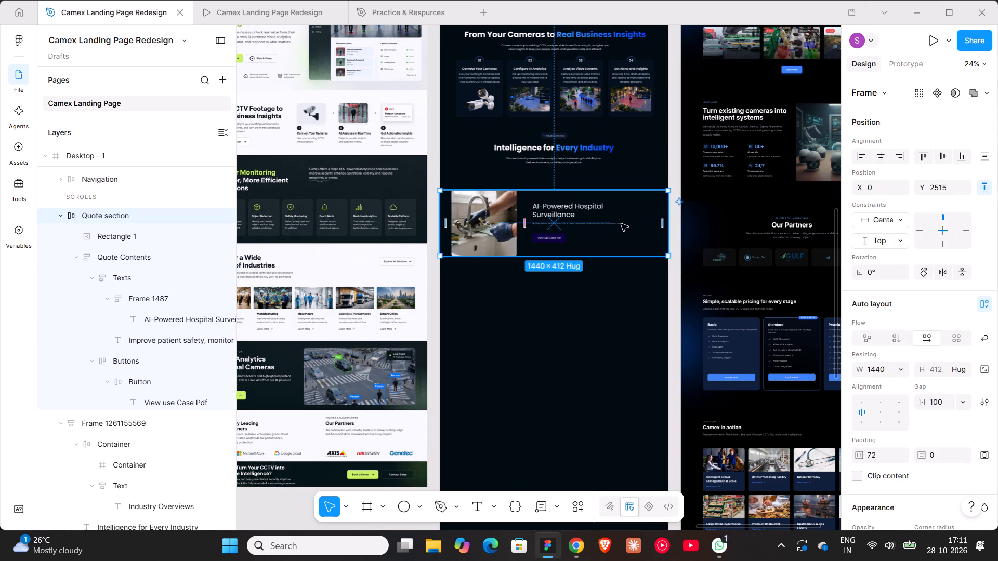
pyautogui.click(598, 286)
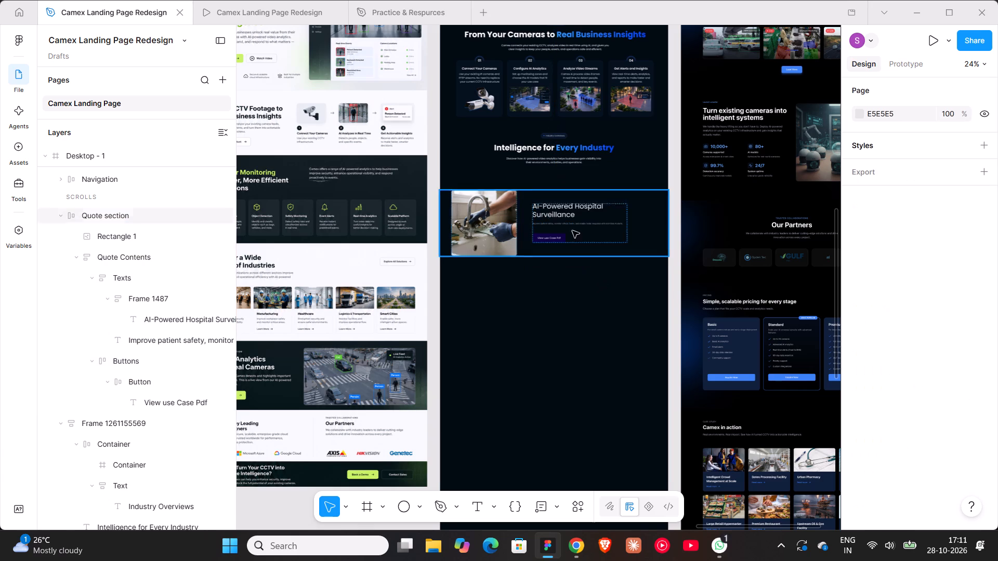
# Examine the hospital surveillance block's layout in the prototype preview, and return to the design file.
pyautogui.keyDown('ctrl'); pyautogui.scroll(10, 569, 215); pyautogui.keyUp('ctrl')
pyautogui.keyDown('ctrl'); pyautogui.scroll(-5, 569, 215); pyautogui.keyUp('ctrl')
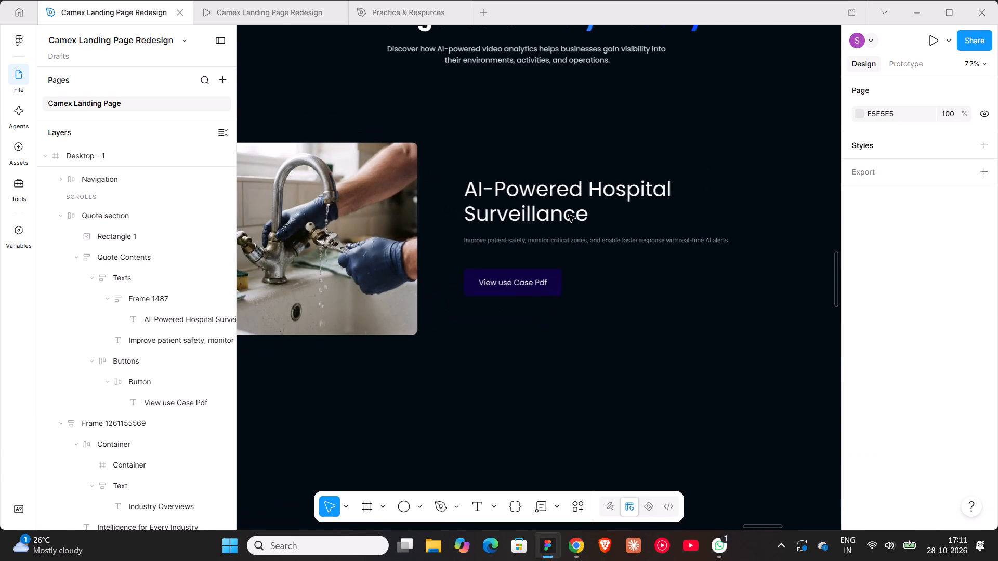
pyautogui.keyDown('shift'); pyautogui.scroll(2, 569, 215); pyautogui.keyUp('shift')
pyautogui.keyDown('ctrl'); pyautogui.scroll(-5, 569, 215); pyautogui.keyUp('ctrl')
pyautogui.click(268, 14)
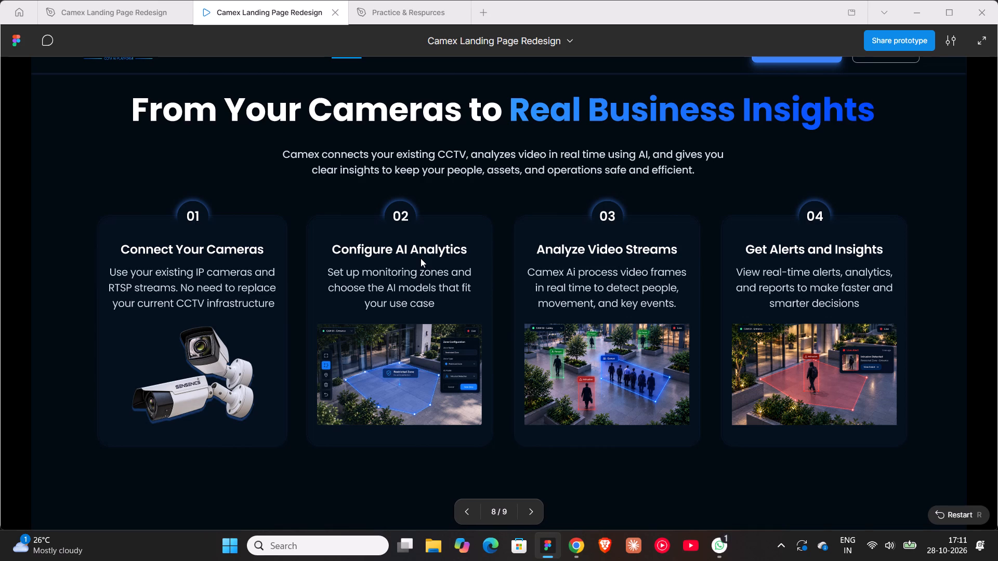
pyautogui.scroll(-4, 421, 258)
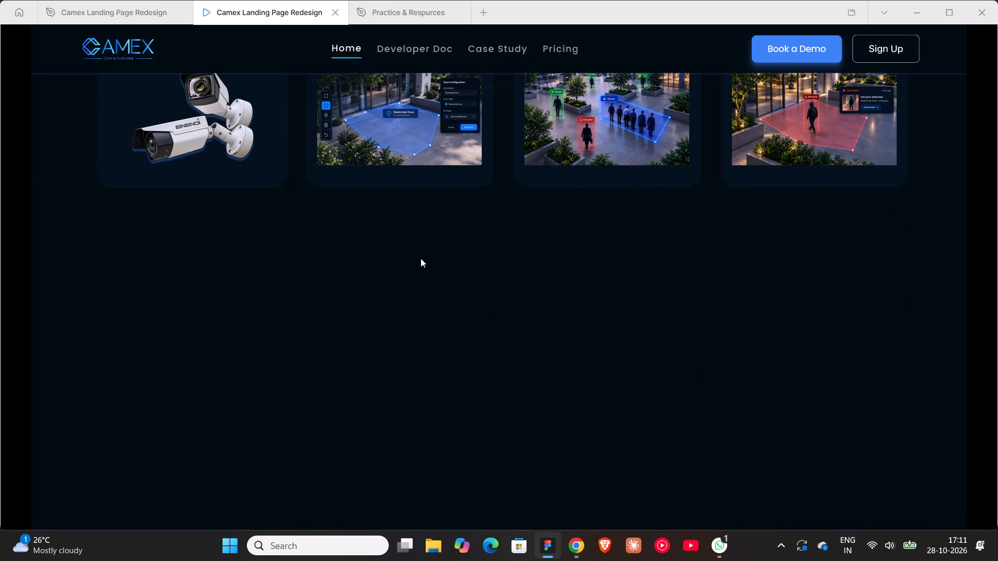
pyautogui.scroll(-5, 421, 258)
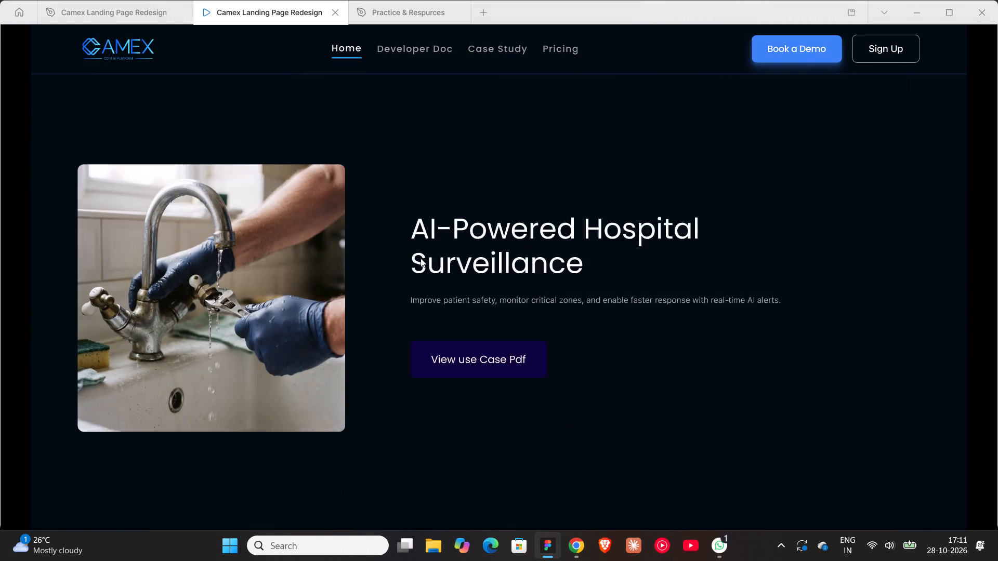
pyautogui.scroll(-1, 421, 258)
pyautogui.scroll(1, 421, 258)
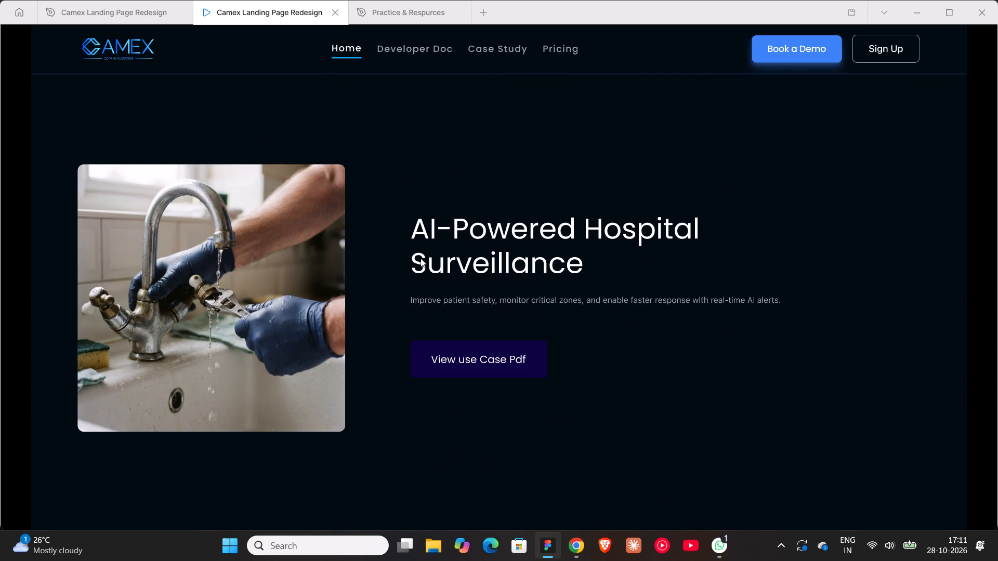
pyautogui.click(126, 22)
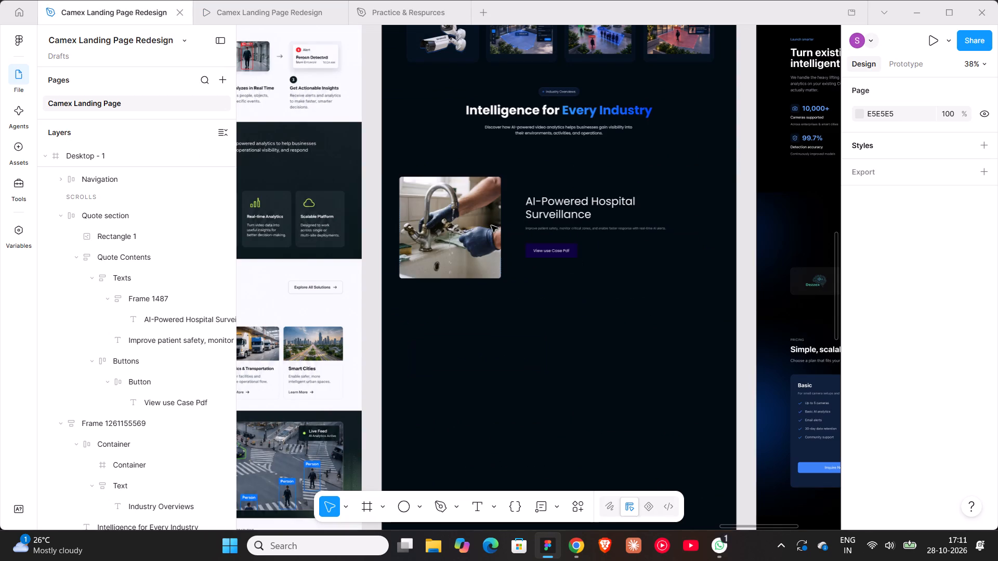
# Set the hospital description text to Poppins at size 16, using the section's subheading as reference.
pyautogui.tripleClick(554, 129)
pyautogui.click(554, 129)
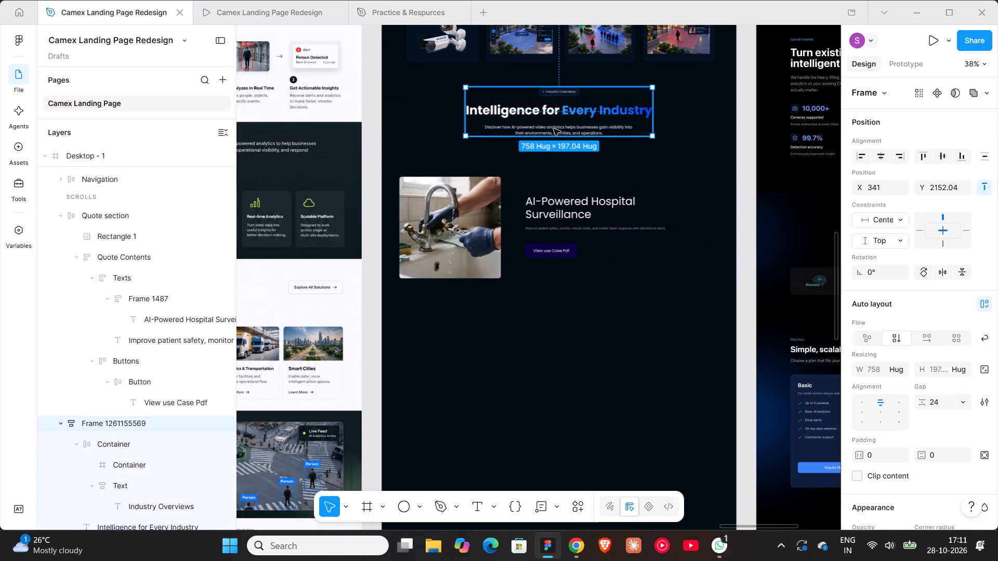
pyautogui.tripleClick(581, 226)
pyautogui.doubleClick(581, 226)
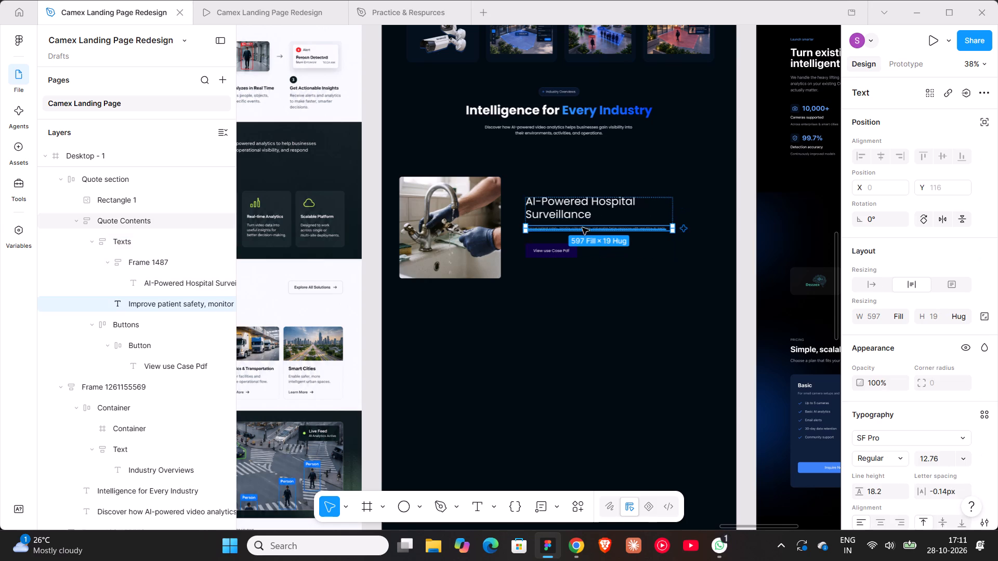
pyautogui.click(896, 437)
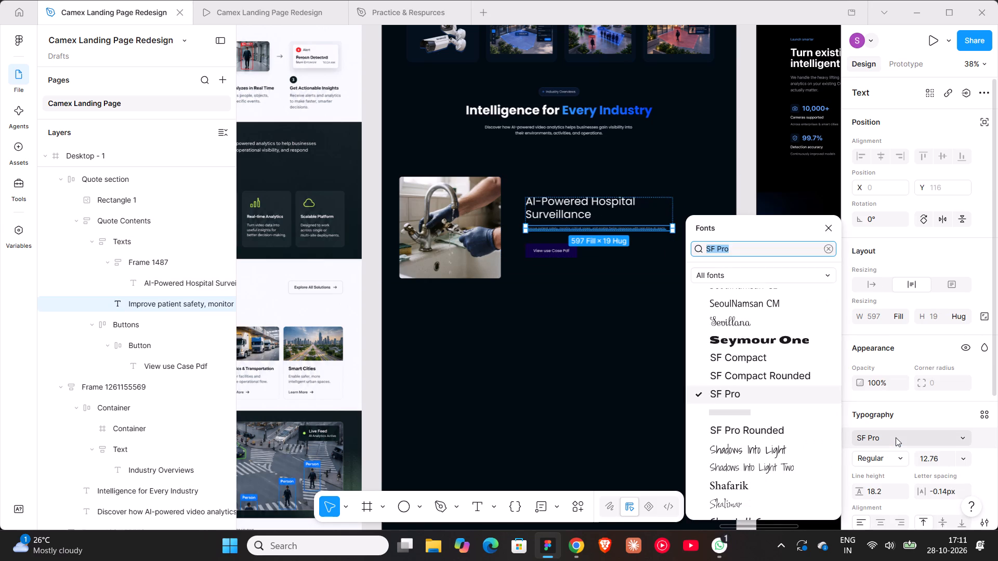
pyautogui.write('pop')
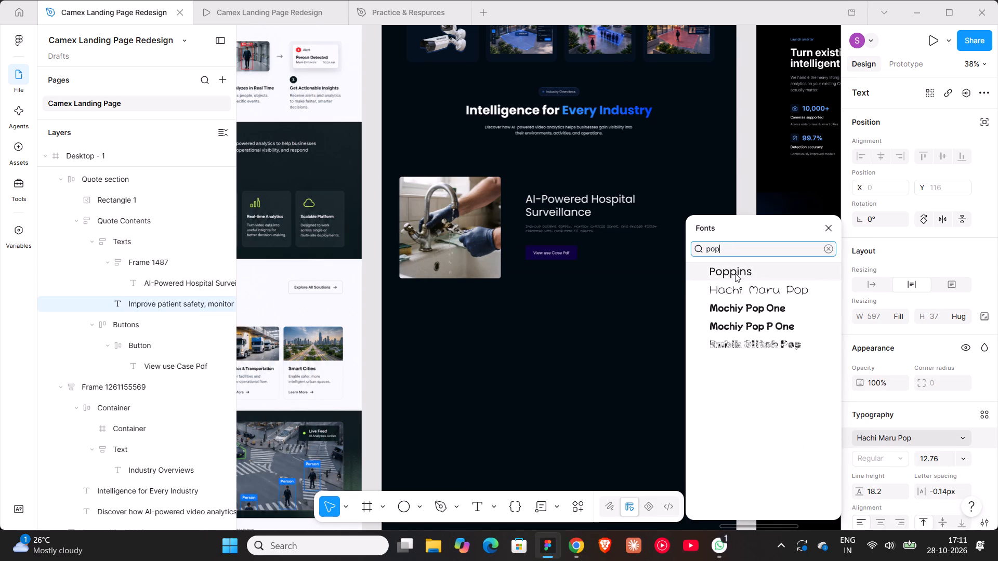
pyautogui.click(735, 273)
pyautogui.click(927, 462)
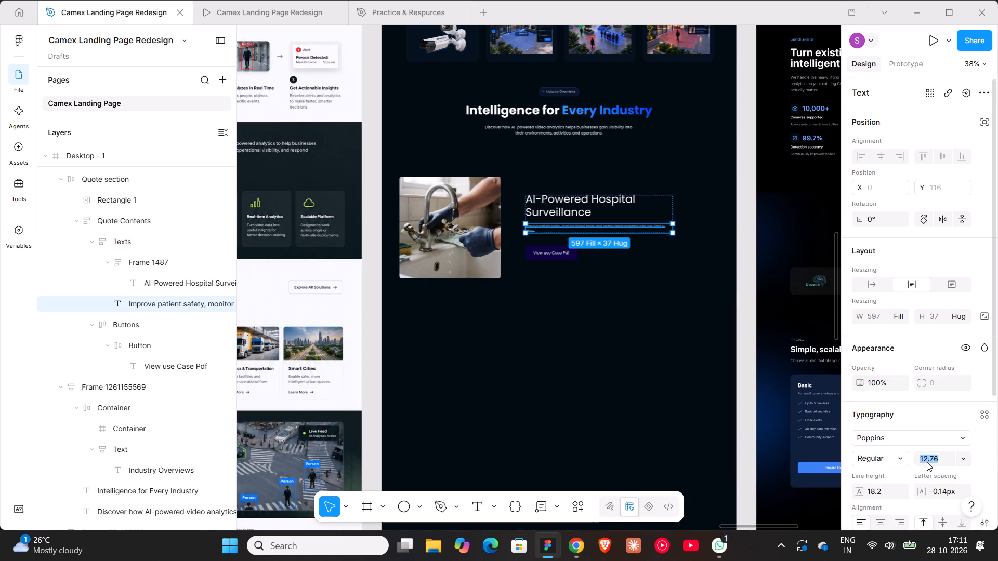
pyautogui.write('16')
pyautogui.press('Return')
pyautogui.click(618, 380)
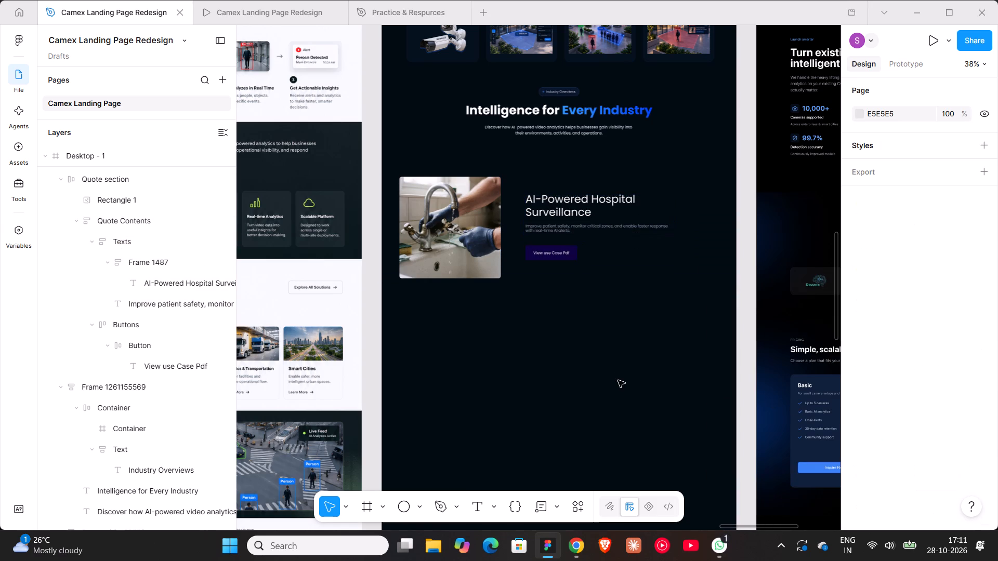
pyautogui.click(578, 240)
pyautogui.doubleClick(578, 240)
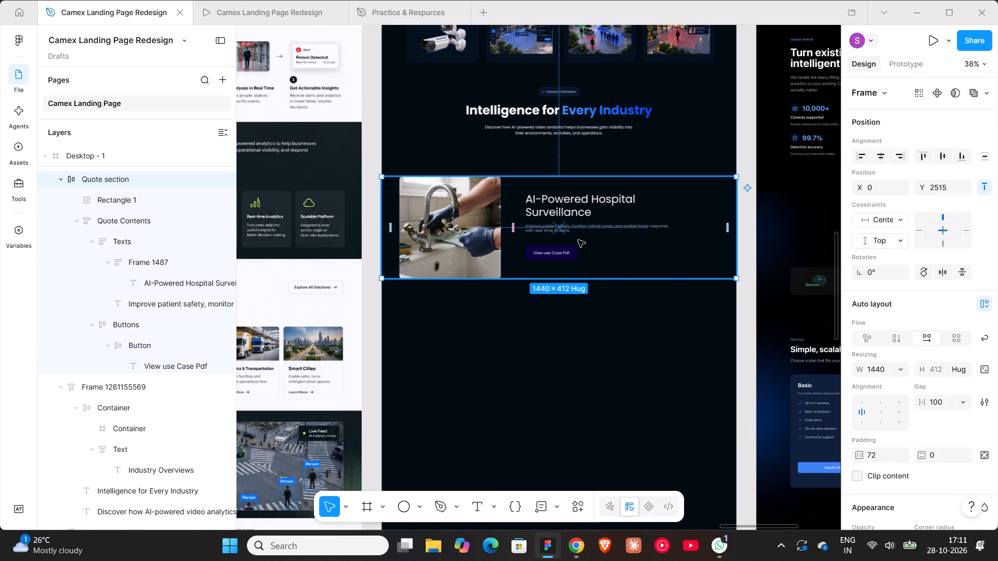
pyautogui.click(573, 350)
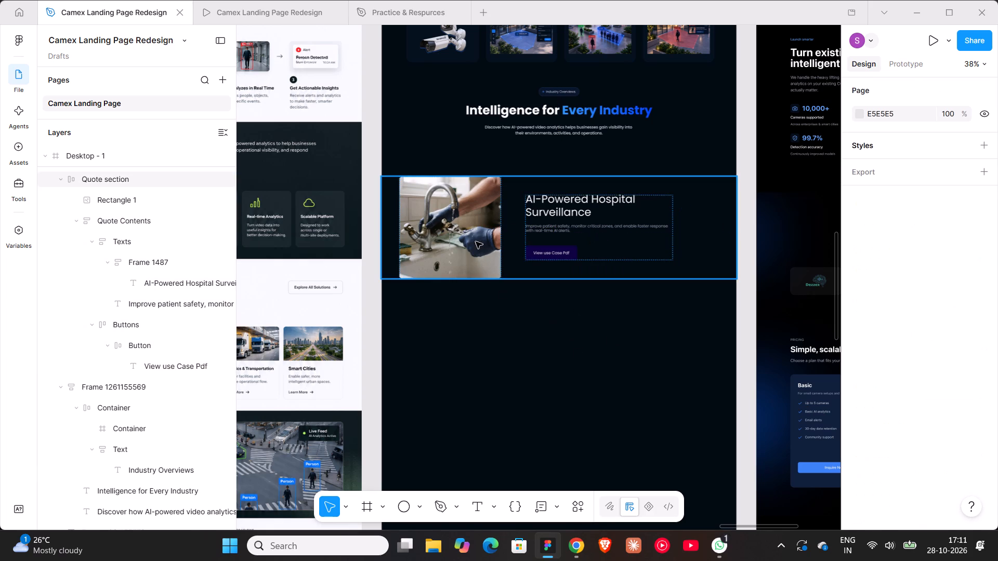
# Copy the hospital image from the AI-Powered Hospital Surveillance card under Quick Industry Overviews in the Camex frame.
pyautogui.scroll(-13, 649, 301)
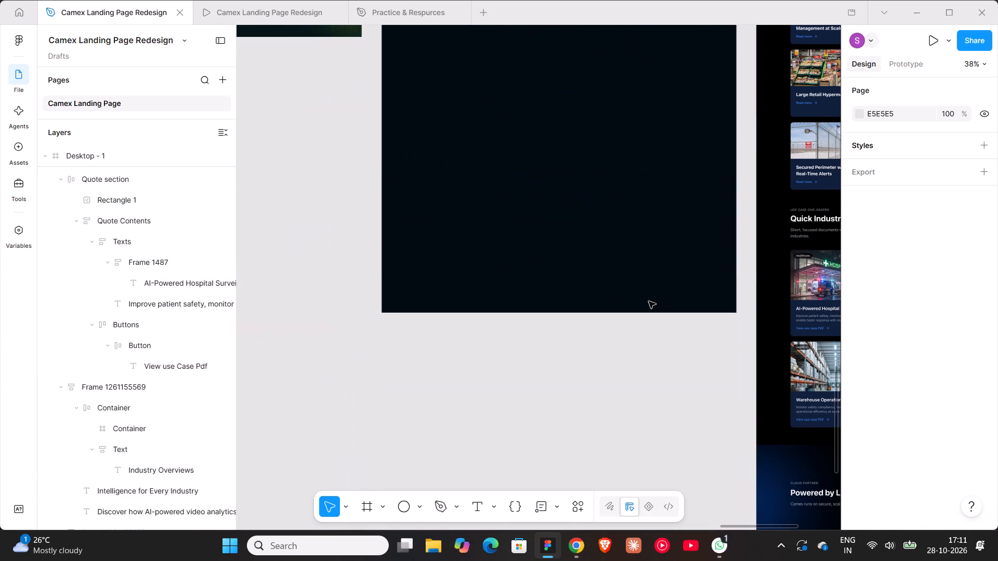
pyautogui.scroll(1, 787, 276)
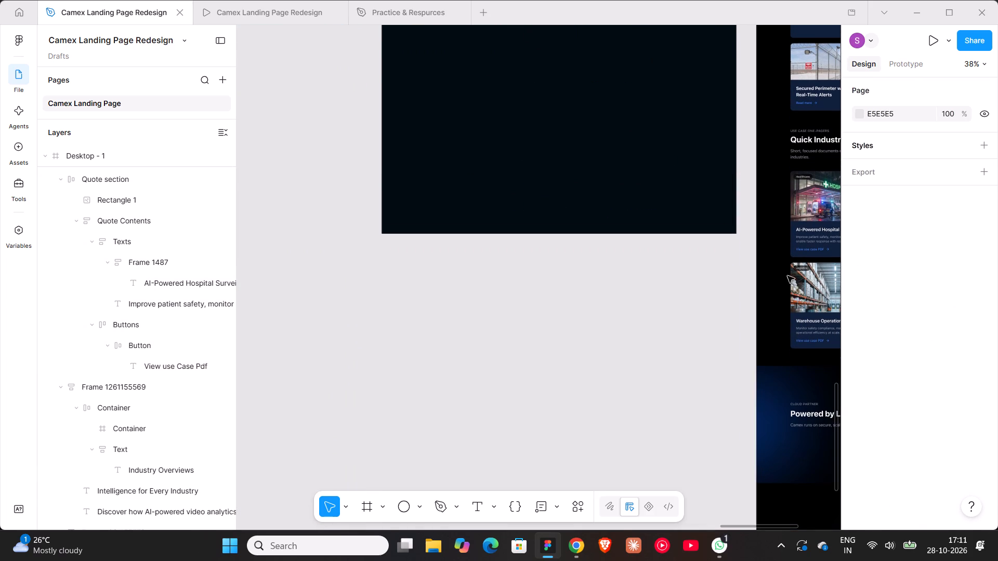
pyautogui.scroll(7, 787, 276)
pyautogui.keyDown('shift'); pyautogui.scroll(-4, 787, 276); pyautogui.keyUp('shift')
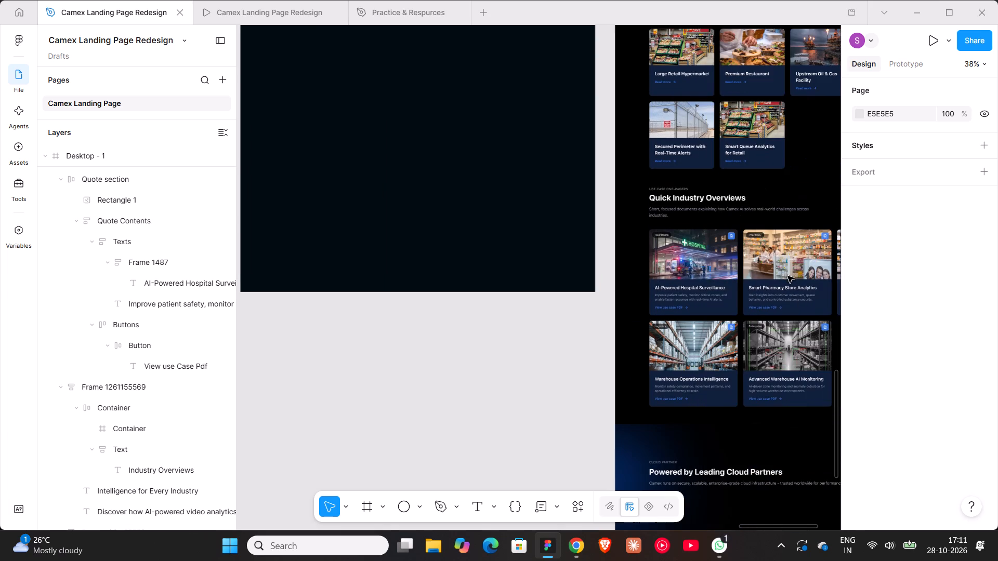
pyautogui.keyDown('ctrl'); pyautogui.scroll(9, 689, 249); pyautogui.keyUp('ctrl')
pyautogui.tripleClick(692, 251)
pyautogui.tripleClick(692, 251)
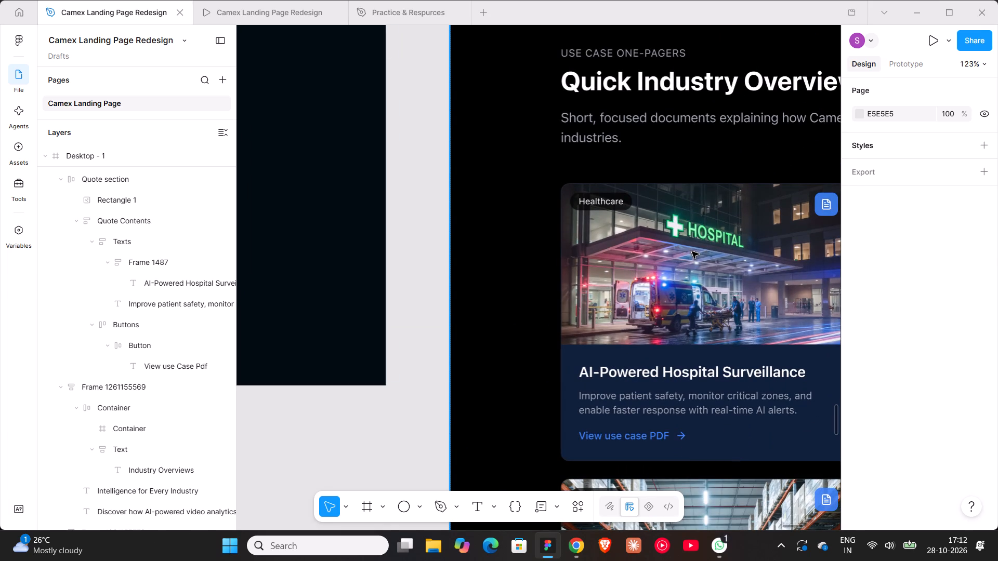
pyautogui.tripleClick(692, 251)
pyautogui.tripleClick(692, 251)
pyautogui.tripleClick(692, 251)
pyautogui.tripleClick(692, 251)
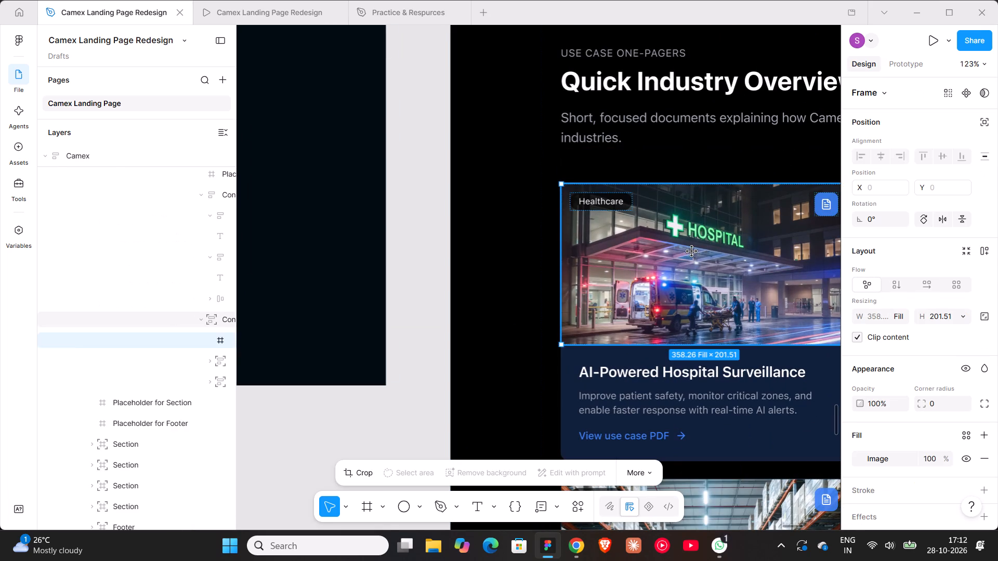
pyautogui.click(692, 251)
pyautogui.click(826, 156)
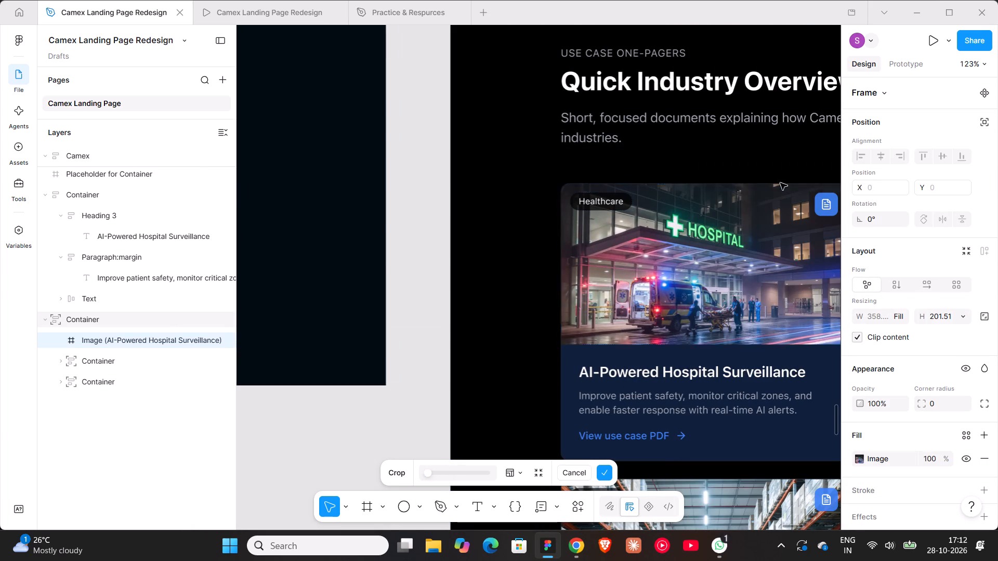
pyautogui.hotkey('ctrl', 'c')
# Replace the tap repair image in the Quote section with the copied hospital image.
pyautogui.keyDown('ctrl'); pyautogui.scroll(-9, 645, 260); pyautogui.keyUp('ctrl')
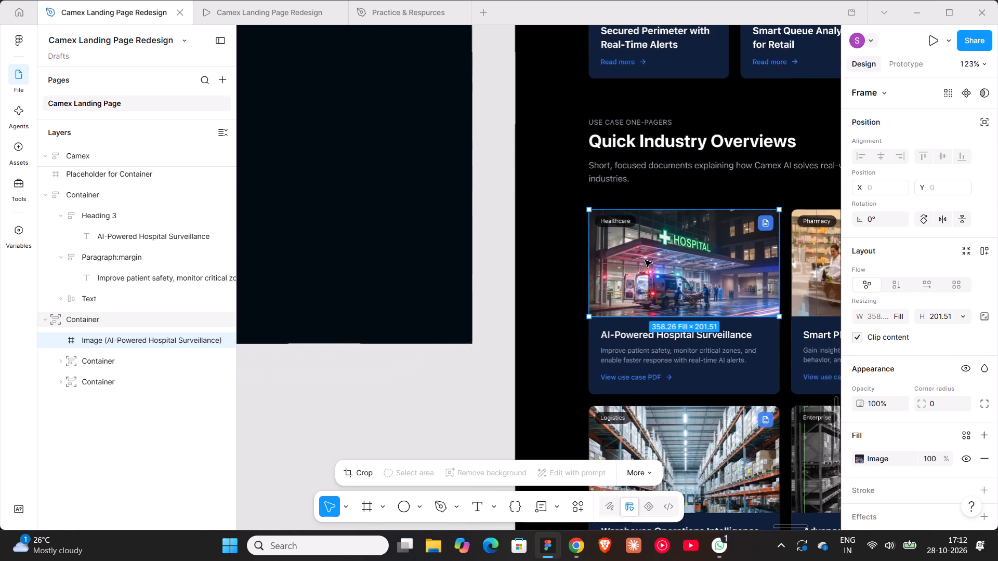
pyautogui.keyDown('ctrl'); pyautogui.scroll(-8, 645, 260); pyautogui.keyUp('ctrl')
pyautogui.scroll(17, 645, 260)
pyautogui.keyDown('shift'); pyautogui.scroll(9, 645, 260); pyautogui.keyUp('shift')
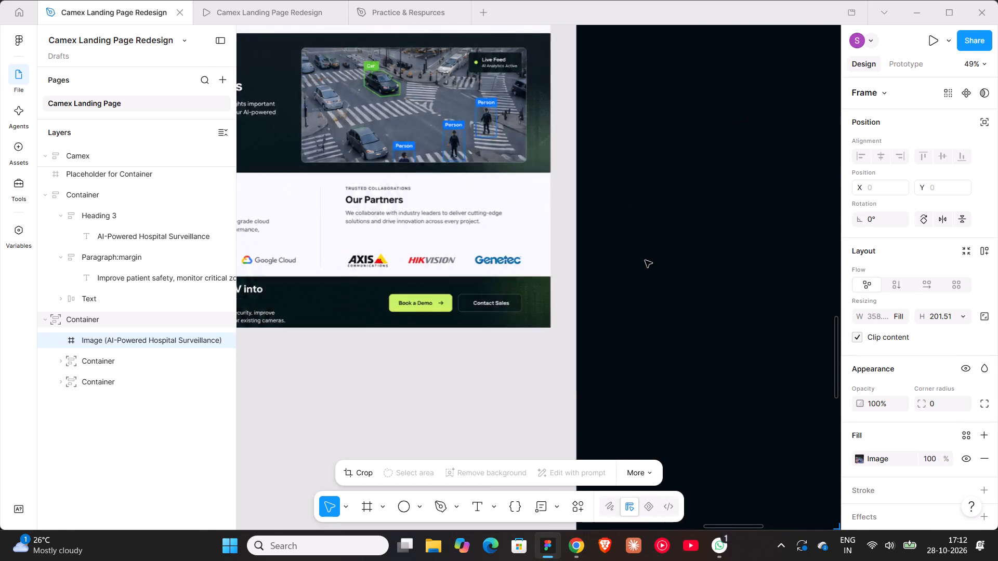
pyautogui.scroll(8, 645, 260)
pyautogui.keyDown('shift'); pyautogui.scroll(-6, 645, 260); pyautogui.keyUp('shift')
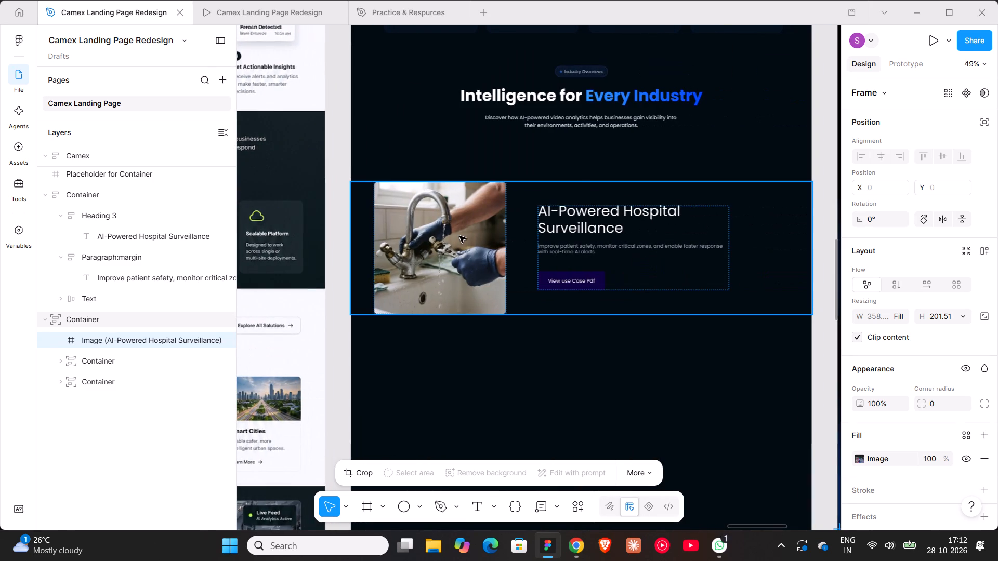
pyautogui.tripleClick(459, 236)
pyautogui.doubleClick(459, 236)
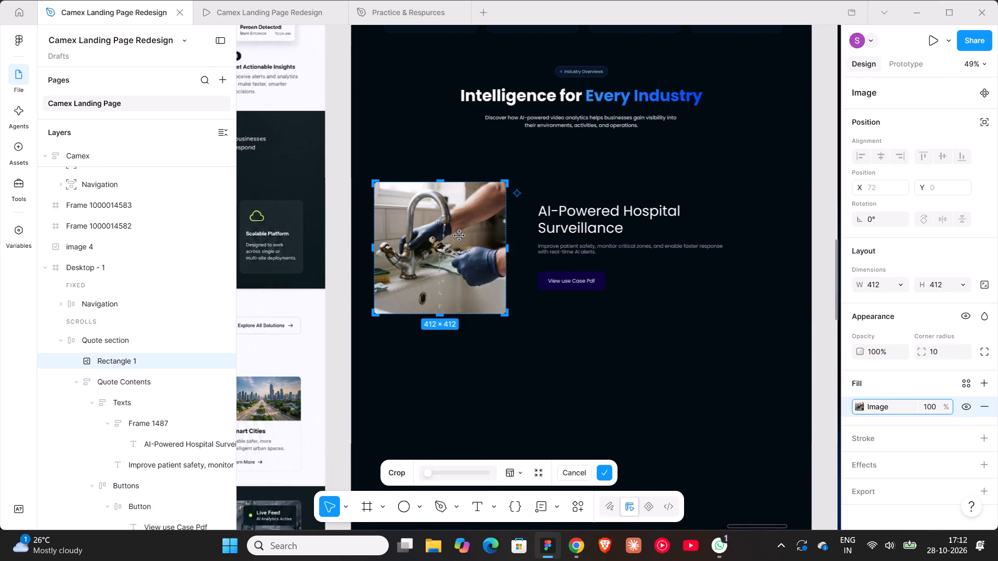
pyautogui.hotkey('ctrl', 'shift', 'r')
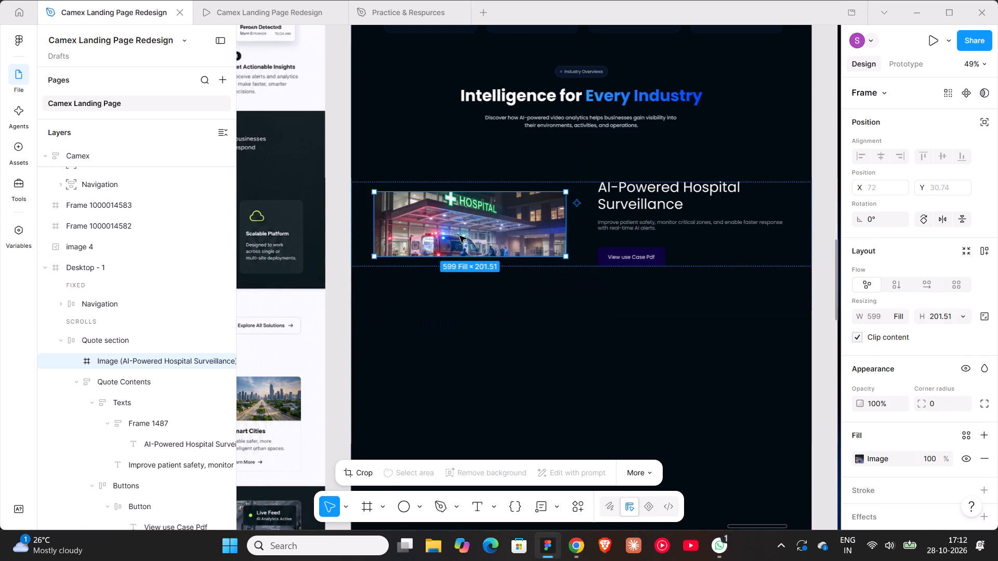
# Increase the height of the hospital image in the Quote section to 443, keeping its fill width.
pyautogui.moveTo(470, 256); pyautogui.dragTo(470, 282)
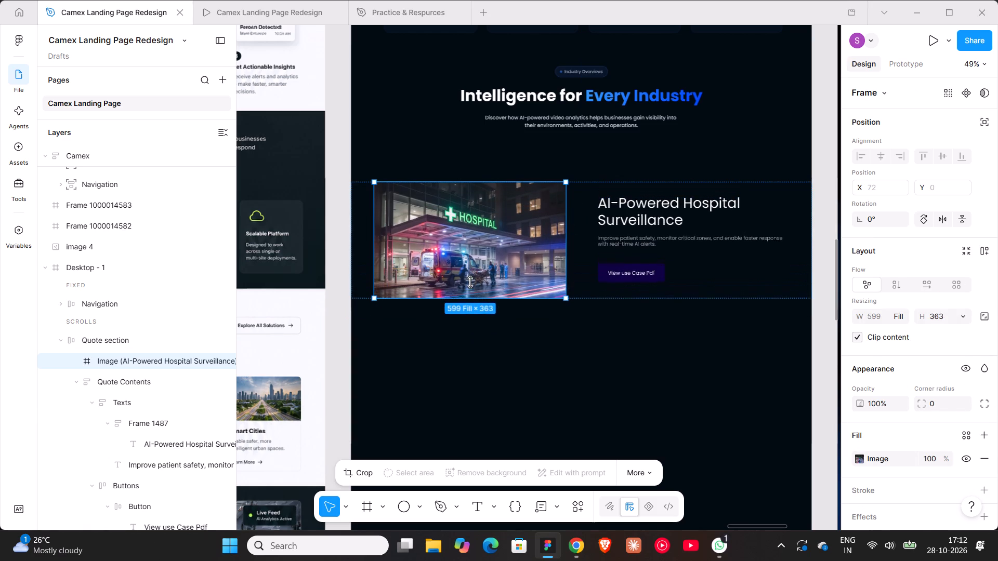
pyautogui.moveTo(470, 282); pyautogui.dragTo(469, 295)
pyautogui.click(467, 431)
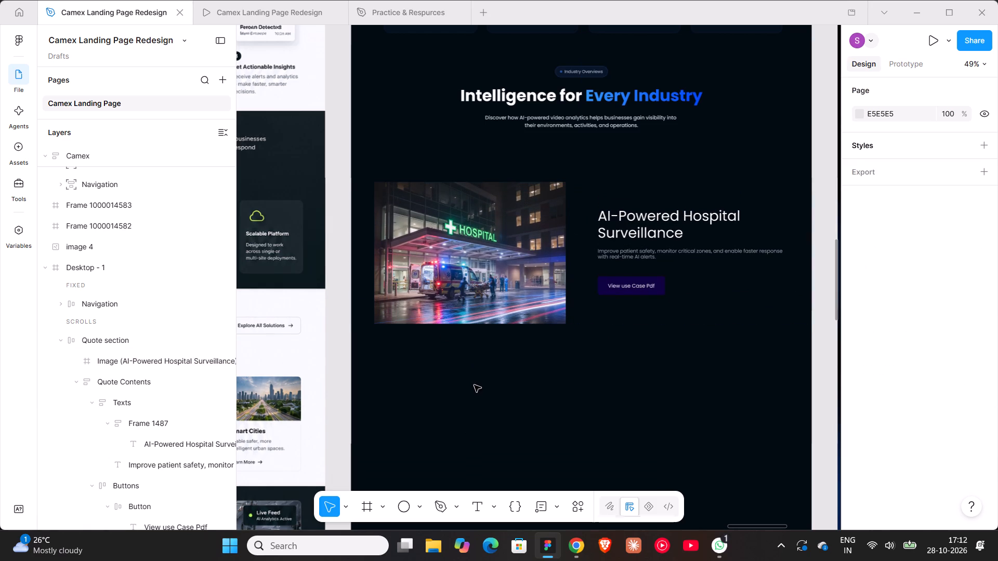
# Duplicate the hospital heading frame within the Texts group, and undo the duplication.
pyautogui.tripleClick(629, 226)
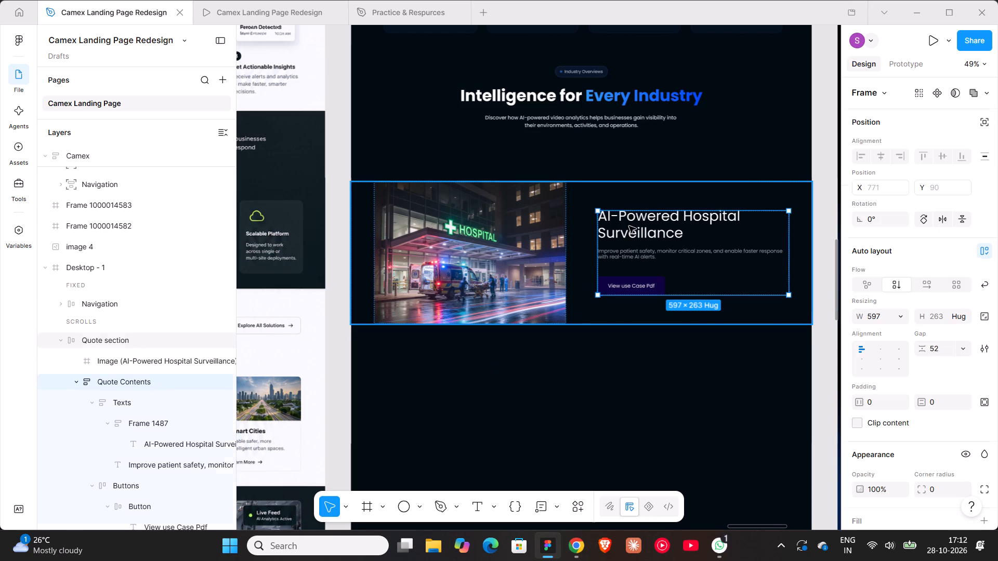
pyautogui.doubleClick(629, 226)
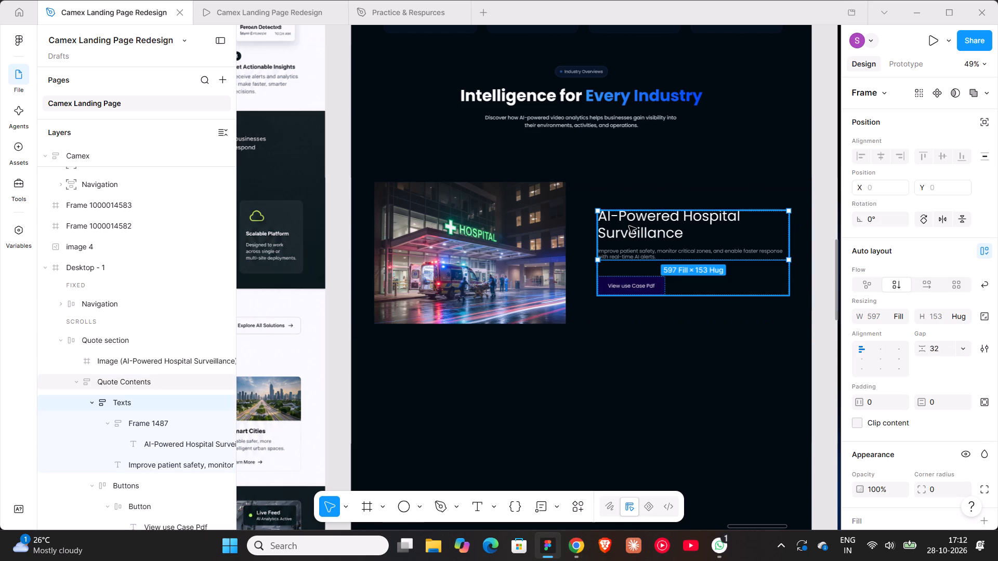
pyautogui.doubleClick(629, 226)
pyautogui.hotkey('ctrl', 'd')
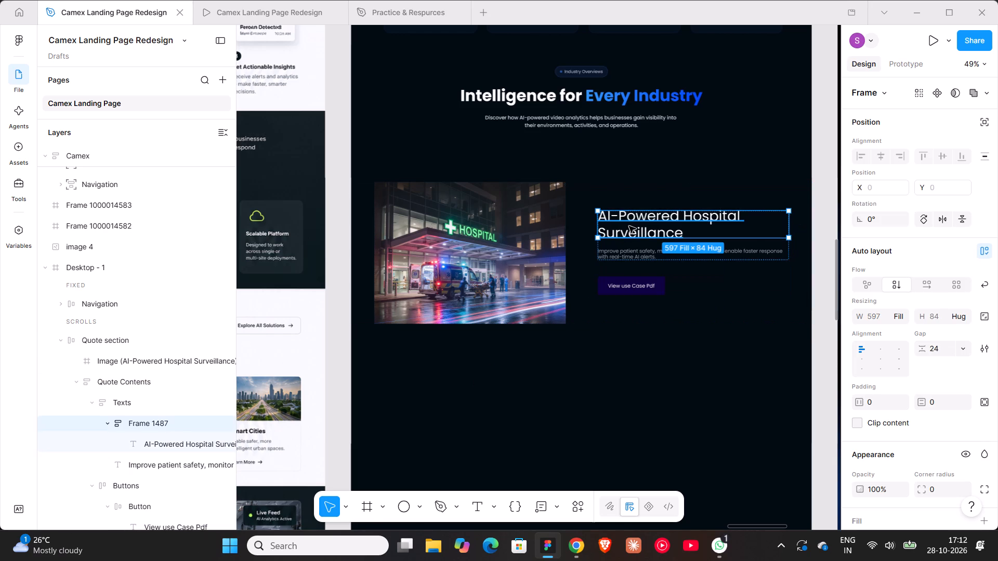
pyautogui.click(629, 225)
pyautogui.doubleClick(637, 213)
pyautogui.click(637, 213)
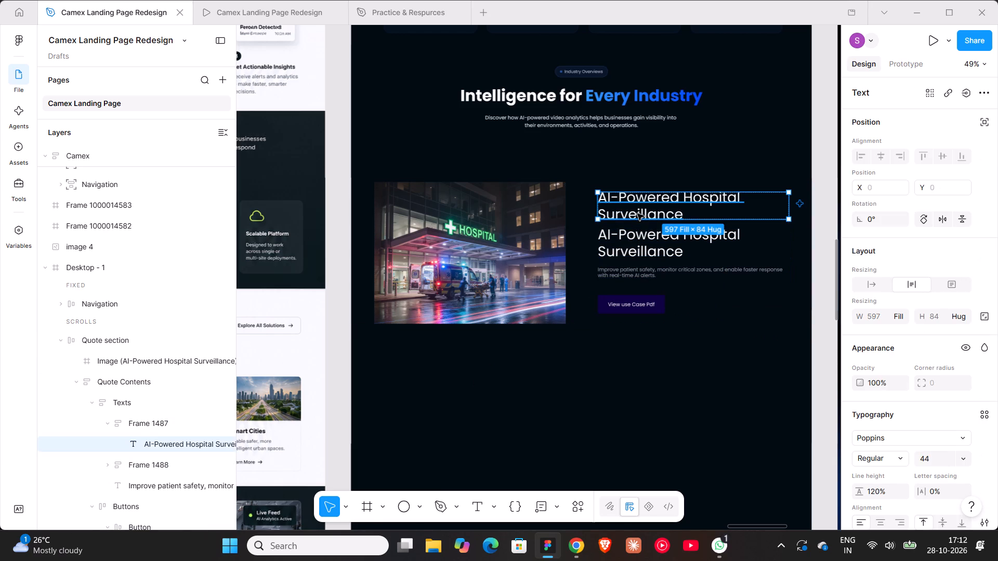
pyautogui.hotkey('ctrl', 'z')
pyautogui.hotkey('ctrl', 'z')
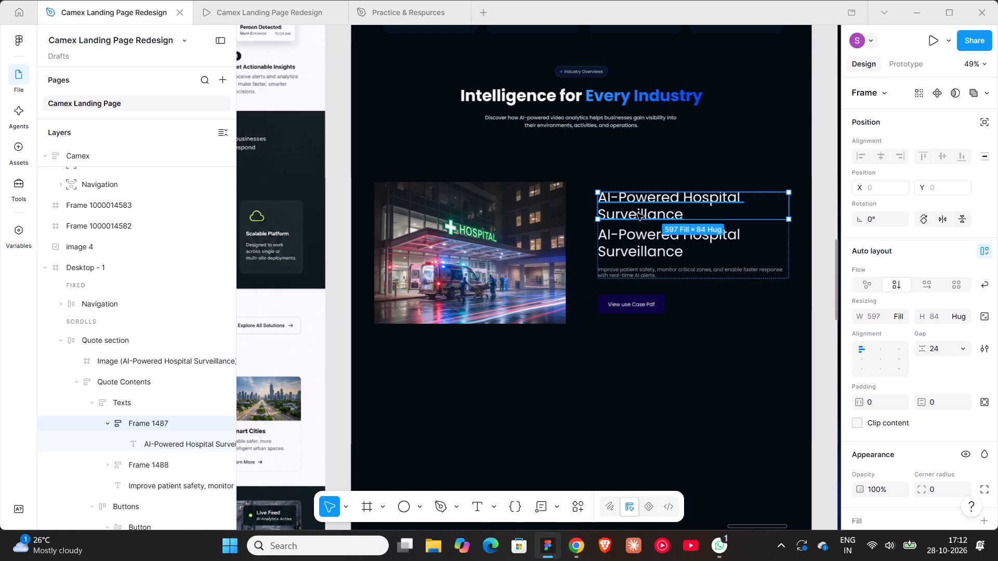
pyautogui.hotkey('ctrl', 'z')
# Copy the Industry Overviews badge into the hospital block's Texts group, above the AI-Powered Hospital Surveillance heading.
pyautogui.doubleClick(588, 69)
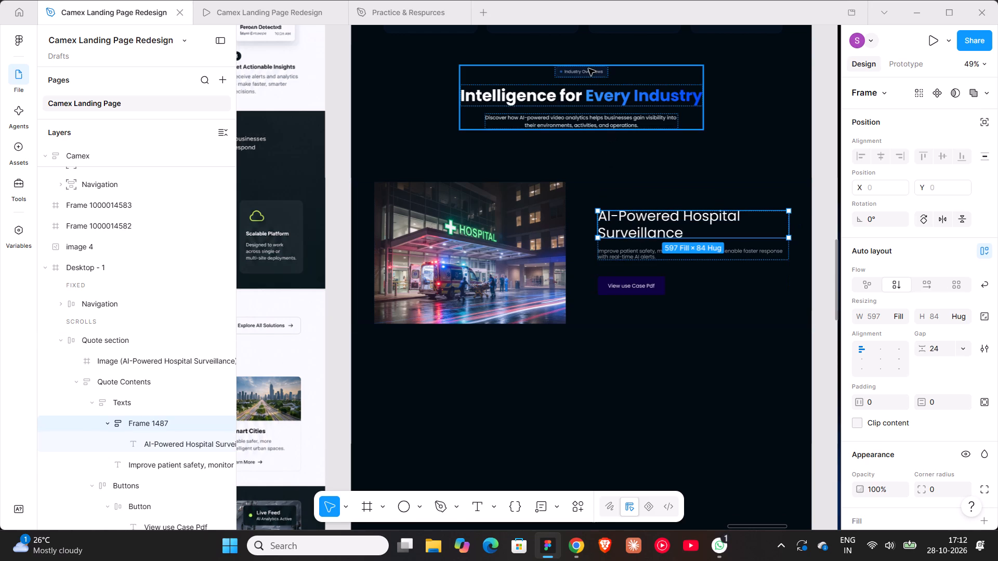
pyautogui.doubleClick(590, 69)
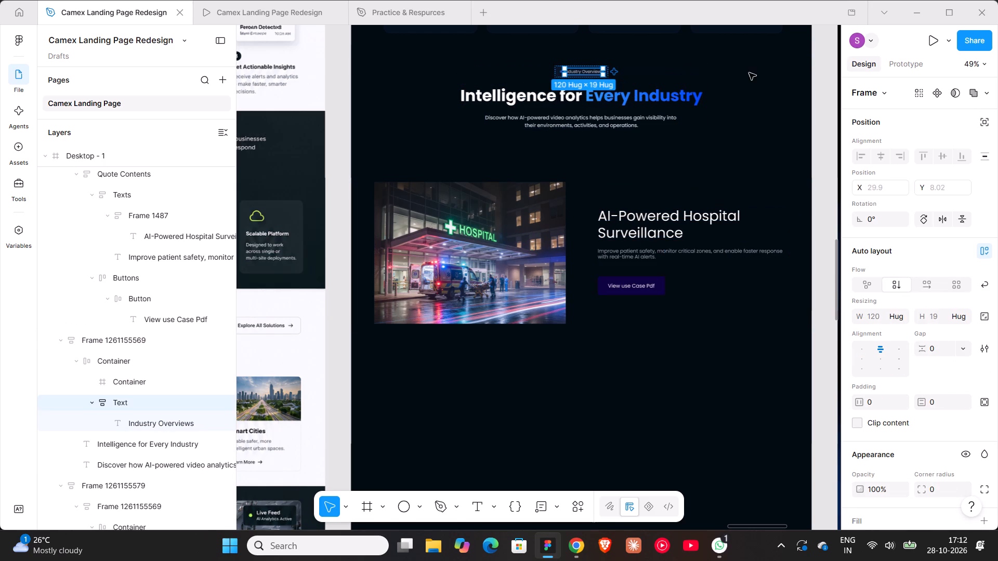
pyautogui.click(749, 73)
pyautogui.doubleClick(590, 70)
pyautogui.doubleClick(590, 74)
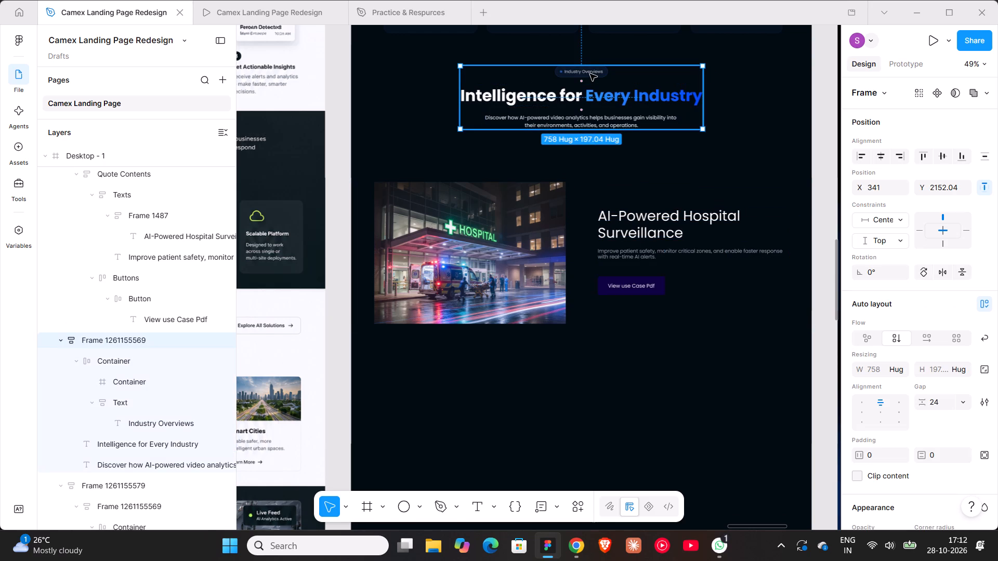
pyautogui.keyDown('alt'); pyautogui.moveTo(590, 74); pyautogui.dragTo(634, 168); pyautogui.keyUp('alt')
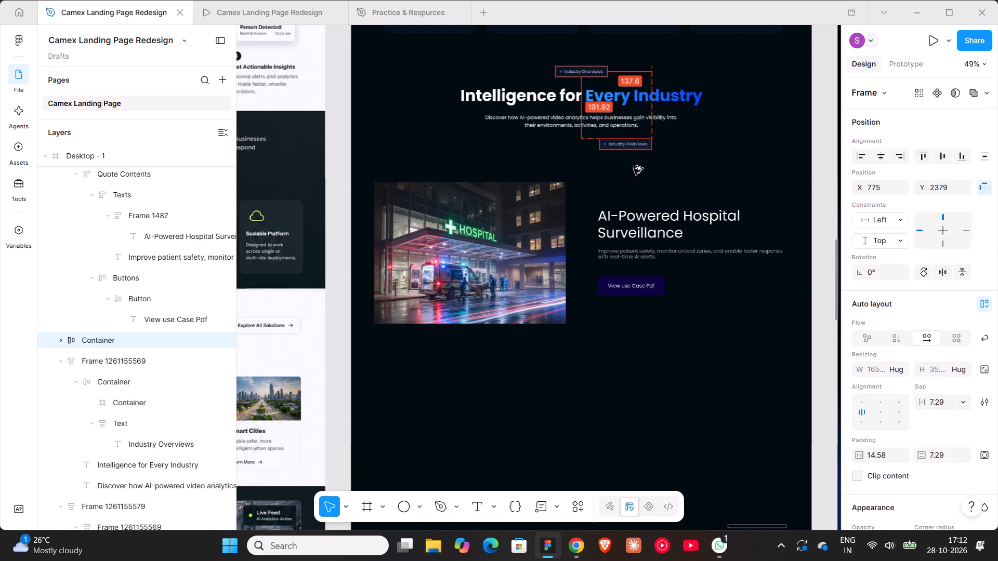
pyautogui.keyDown('alt'); pyautogui.moveTo(634, 168); pyautogui.dragTo(650, 218); pyautogui.keyUp('alt')
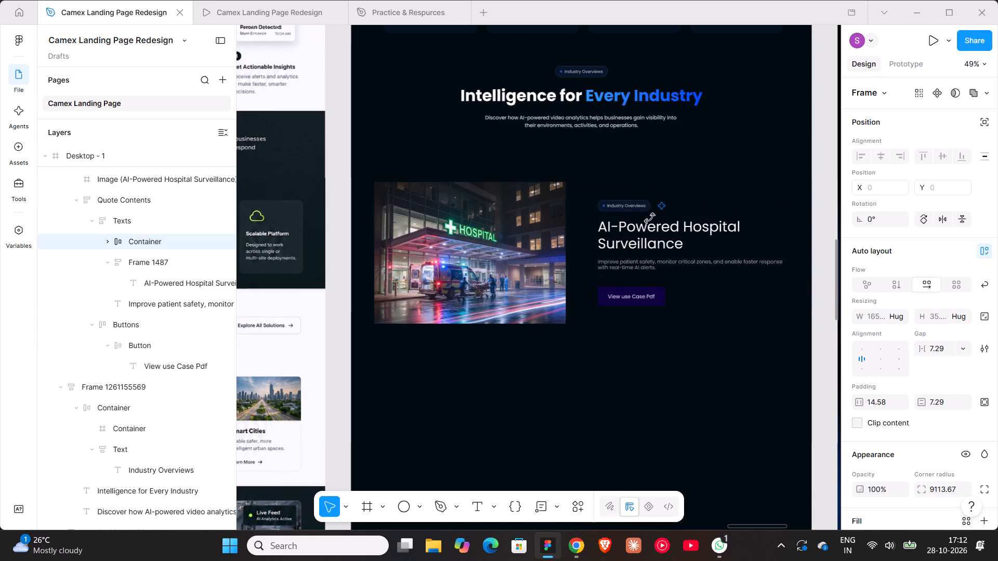
# Change the text of the badge above the hospital heading to "Healthcare".
pyautogui.tripleClick(628, 205)
pyautogui.click(628, 205)
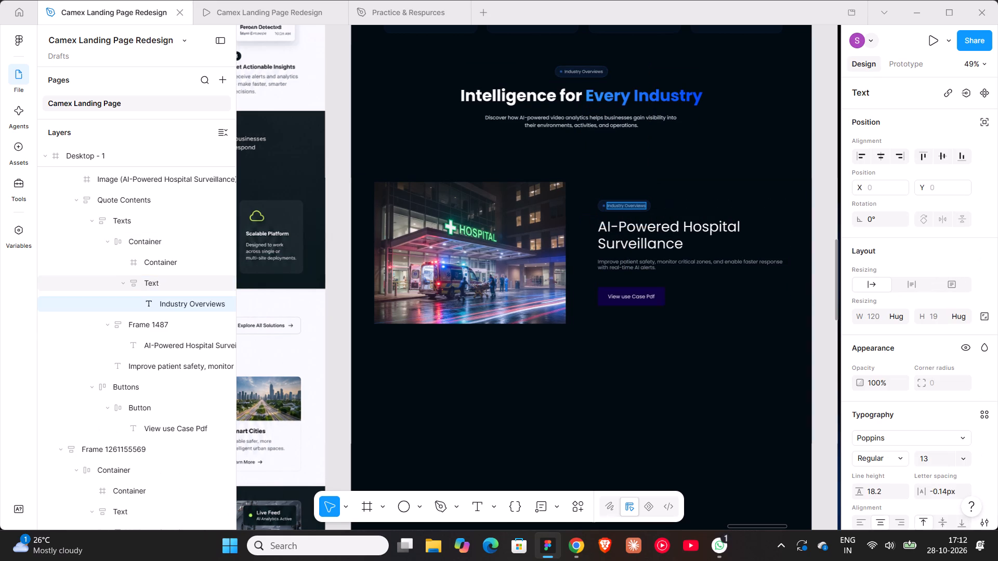
pyautogui.write('Healthcare')
pyautogui.doubleClick(638, 379)
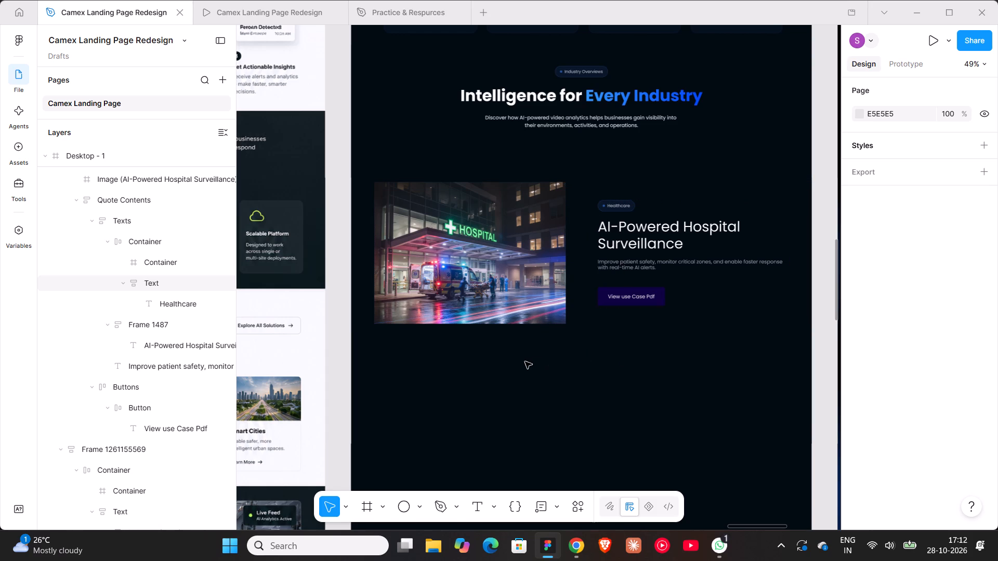
# Duplicate the Quote section directly below the original, at Y 2994.
pyautogui.scroll(-5, 525, 362)
pyautogui.click(568, 151)
pyautogui.scroll(5, 579, 254)
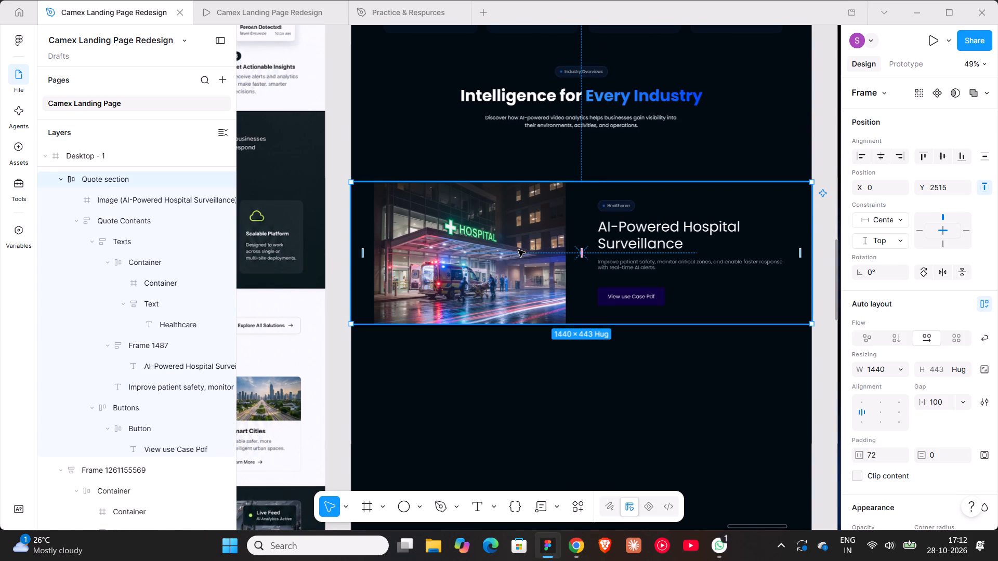
pyautogui.scroll(-4, 518, 250)
pyautogui.keyDown('alt'); pyautogui.moveTo(518, 105); pyautogui.dragTo(518, 258); pyautogui.keyUp('alt')
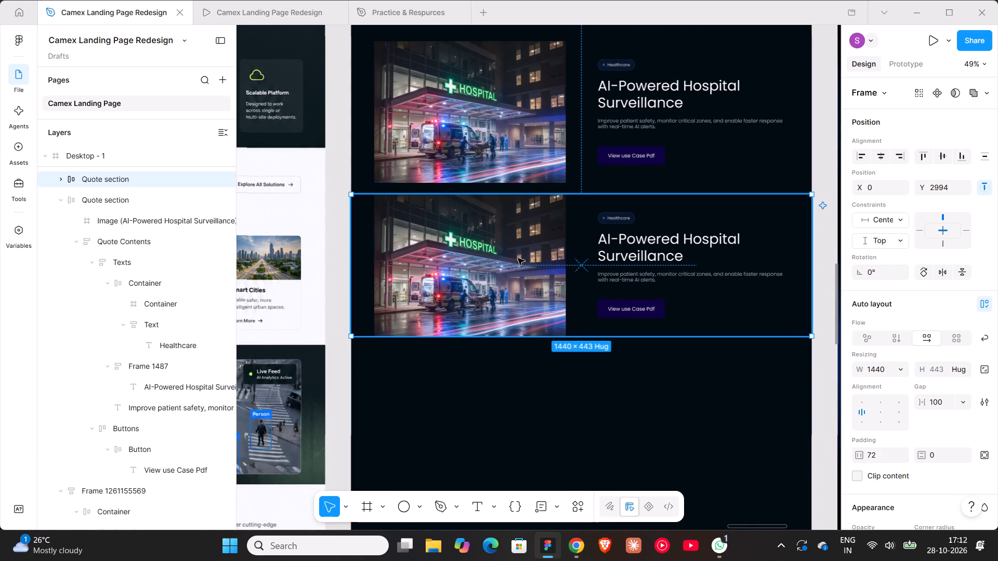
# Reorder the duplicated Quote section so the hospital image sits to the right of its text contents.
pyautogui.doubleClick(518, 258)
pyautogui.press('Right')
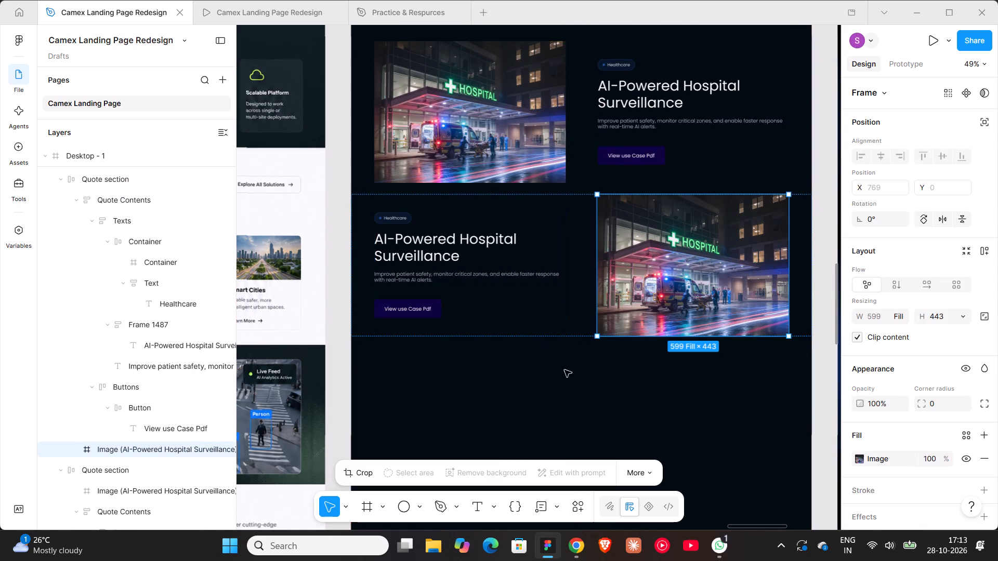
pyautogui.click(570, 373)
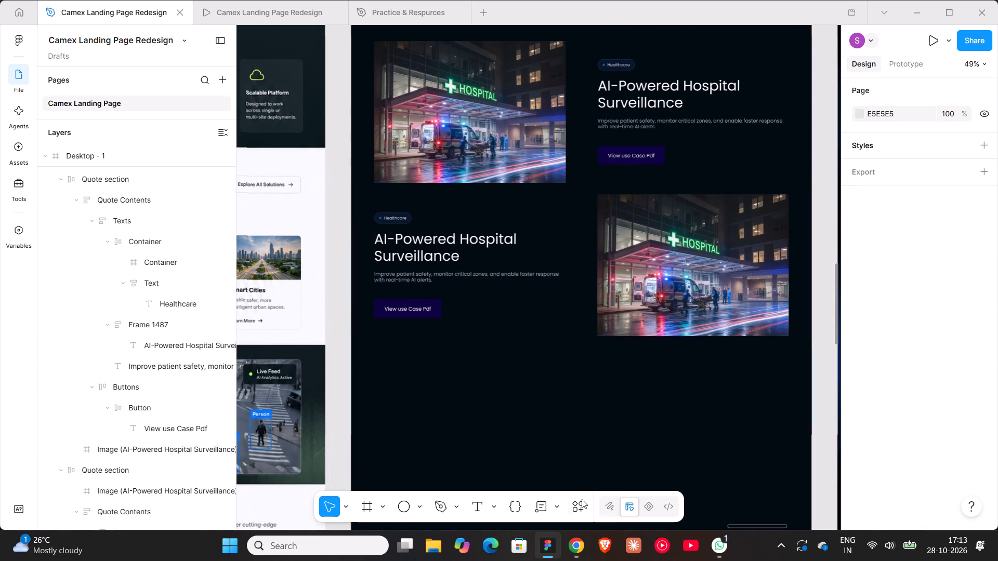
# Move the Camex reference frame up beside Desktop - 1, to X 19669, Y -1209, bringing Quick Industry Overviews near the new blocks.
pyautogui.keyDown('ctrl'); pyautogui.scroll(-5, 539, 306); pyautogui.keyUp('ctrl')
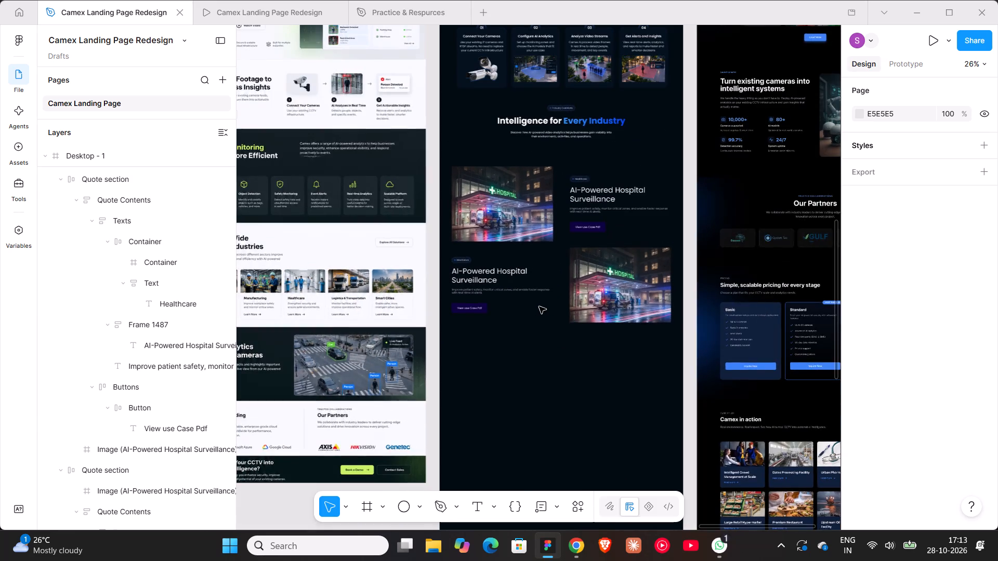
pyautogui.keyDown('shift'); pyautogui.scroll(-5, 539, 306); pyautogui.keyUp('shift')
pyautogui.scroll(-6, 539, 306)
pyautogui.keyDown('ctrl'); pyautogui.scroll(3, 558, 348); pyautogui.keyUp('ctrl')
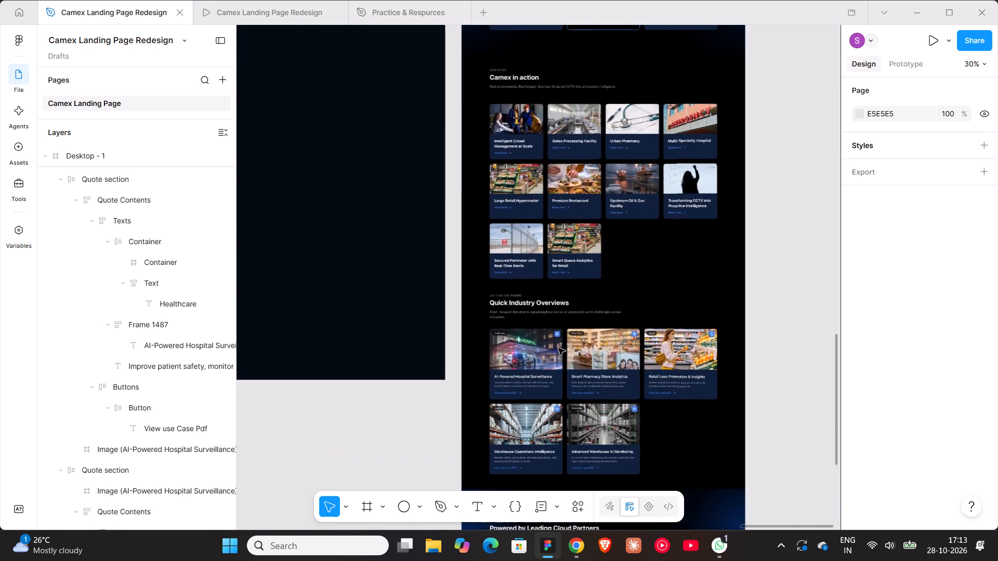
pyautogui.keyDown('ctrl'); pyautogui.scroll(-9, 558, 348); pyautogui.keyUp('ctrl')
pyautogui.scroll(3, 563, 220)
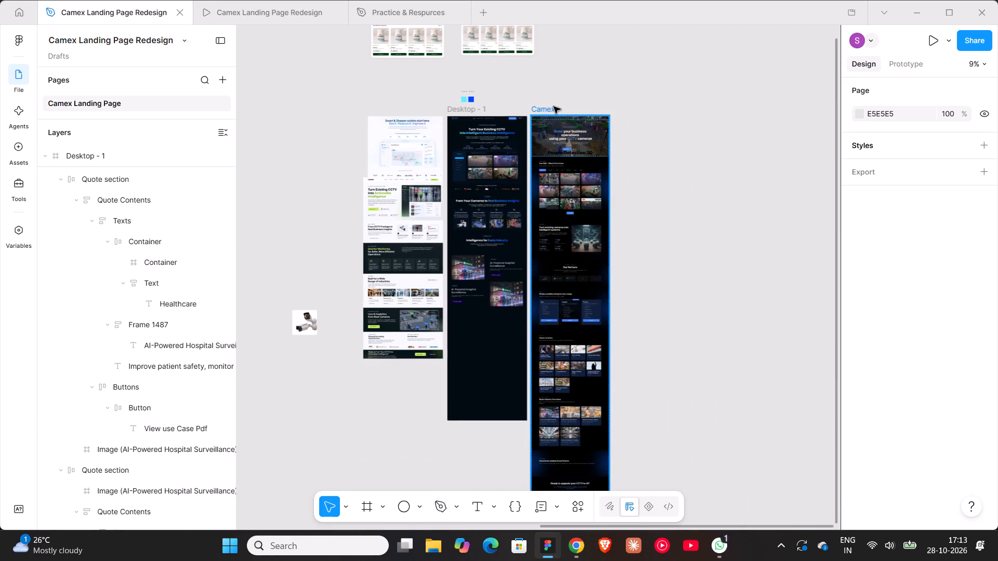
pyautogui.moveTo(554, 106); pyautogui.dragTo(551, 124)
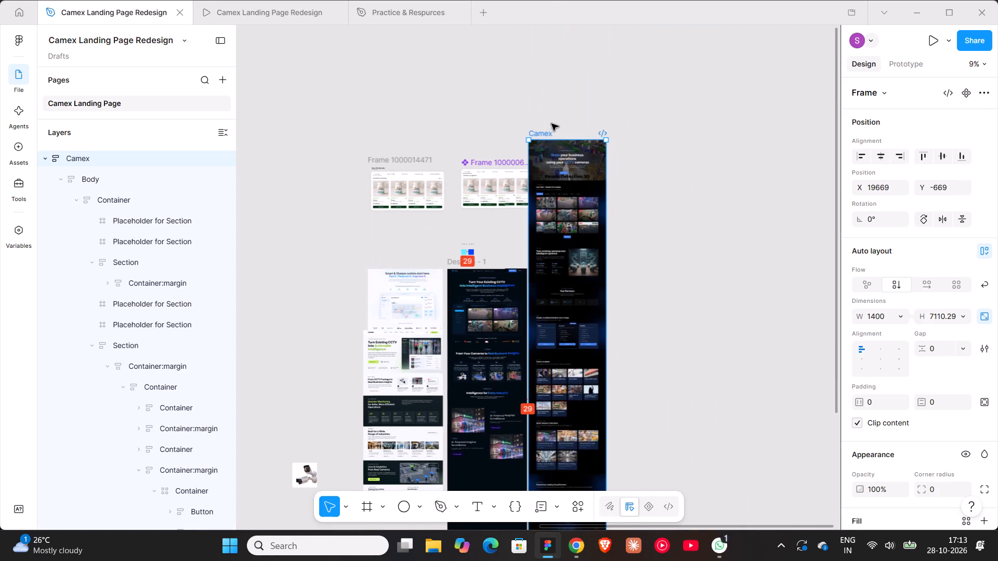
pyautogui.moveTo(551, 124); pyautogui.dragTo(551, 101)
pyautogui.scroll(-5, 525, 345)
pyautogui.keyDown('ctrl'); pyautogui.scroll(3, 530, 251); pyautogui.keyUp('ctrl')
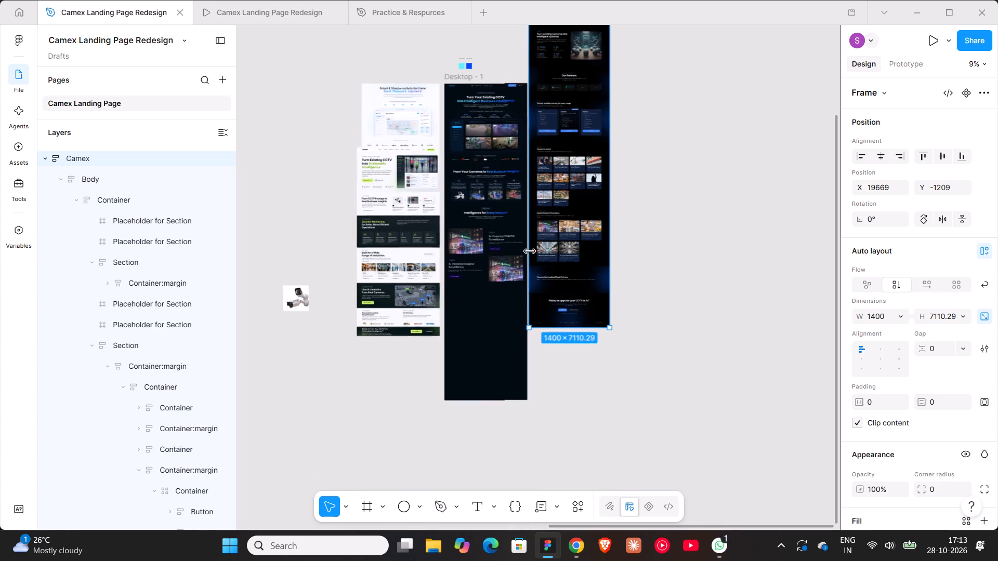
pyautogui.keyDown('ctrl'); pyautogui.scroll(8, 530, 251); pyautogui.keyUp('ctrl')
pyautogui.keyDown('shift'); pyautogui.scroll(4, 576, 287); pyautogui.keyUp('shift')
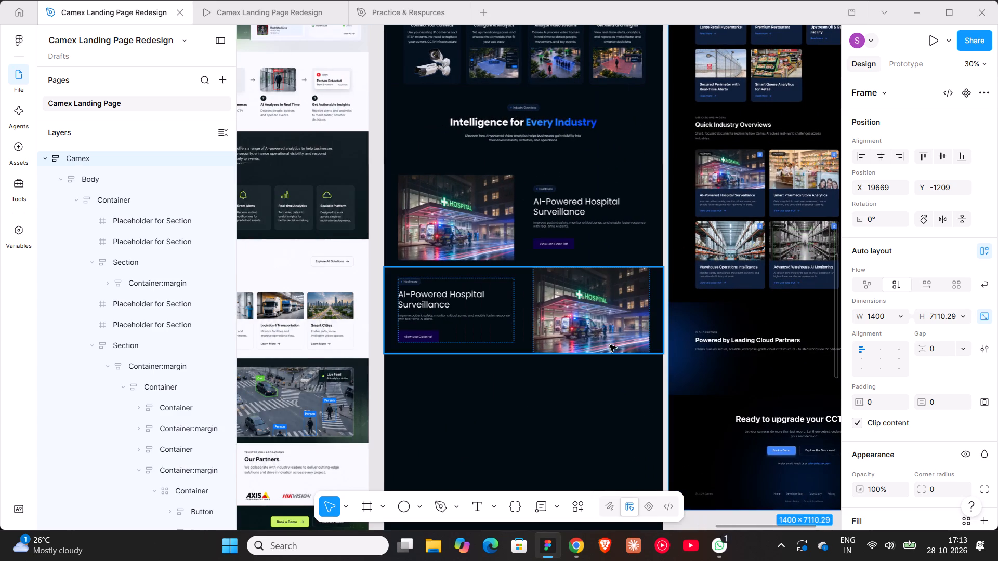
# Replace the hospital image in the lower Quote section with the Smart Pharmacy Store Analytics image from the Camex reference cards.
pyautogui.keyDown('shift'); pyautogui.scroll(-2, 684, 274); pyautogui.keyUp('shift')
pyautogui.keyDown('ctrl'); pyautogui.scroll(3, 727, 215); pyautogui.keyUp('ctrl')
pyautogui.tripleClick(791, 149)
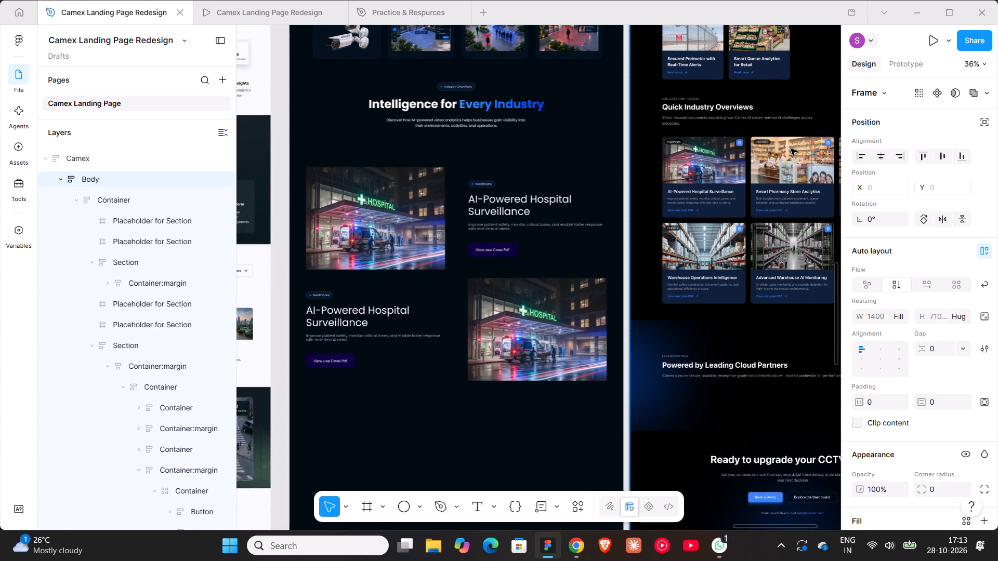
pyautogui.tripleClick(791, 149)
pyautogui.tripleClick(791, 149)
pyautogui.tripleClick(791, 149)
pyautogui.tripleClick(791, 149)
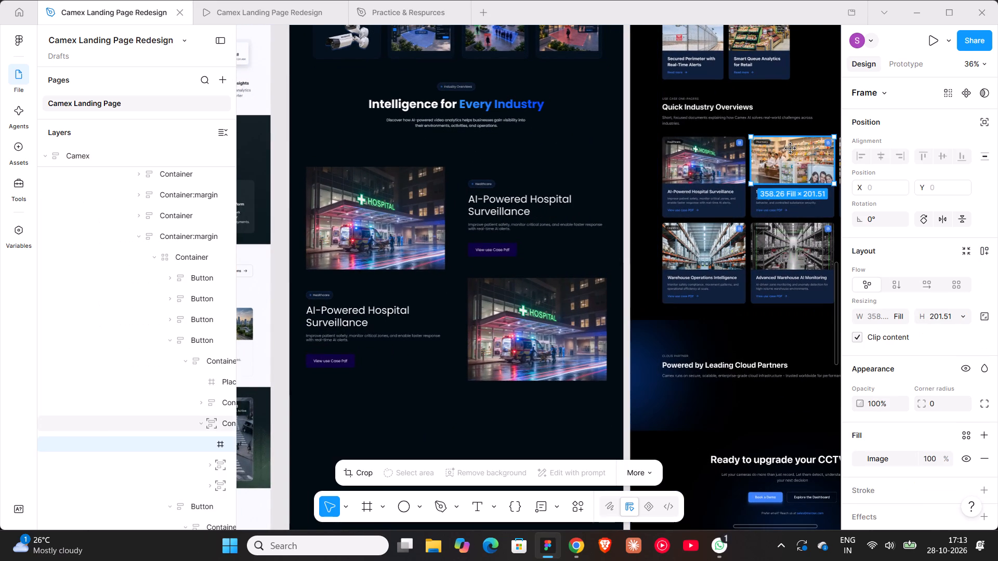
pyautogui.click(791, 149)
pyautogui.click(830, 157)
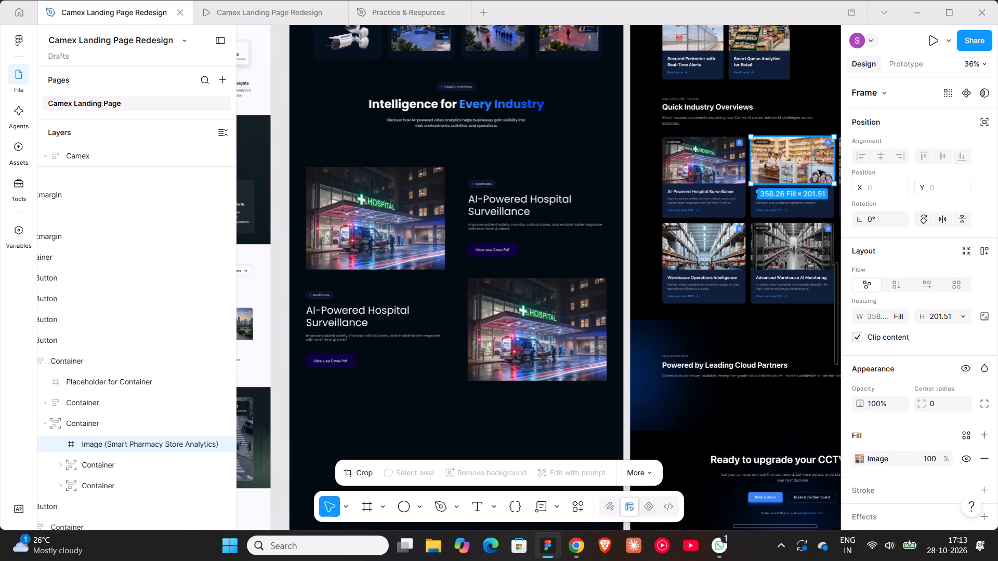
pyautogui.hotkey('ctrl', 'c')
pyautogui.tripleClick(535, 324)
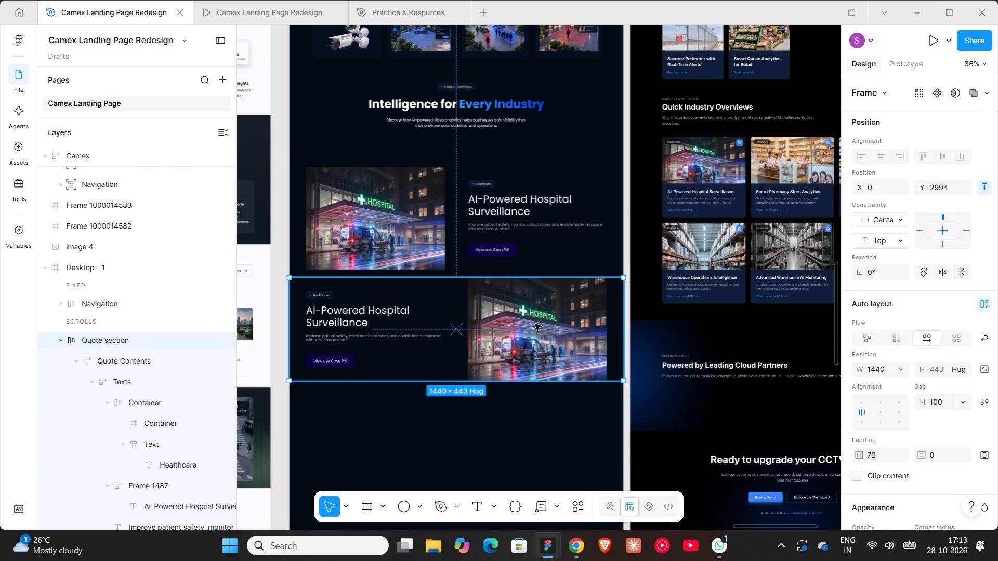
pyautogui.hotkey('ctrl', 'shift', 'r')
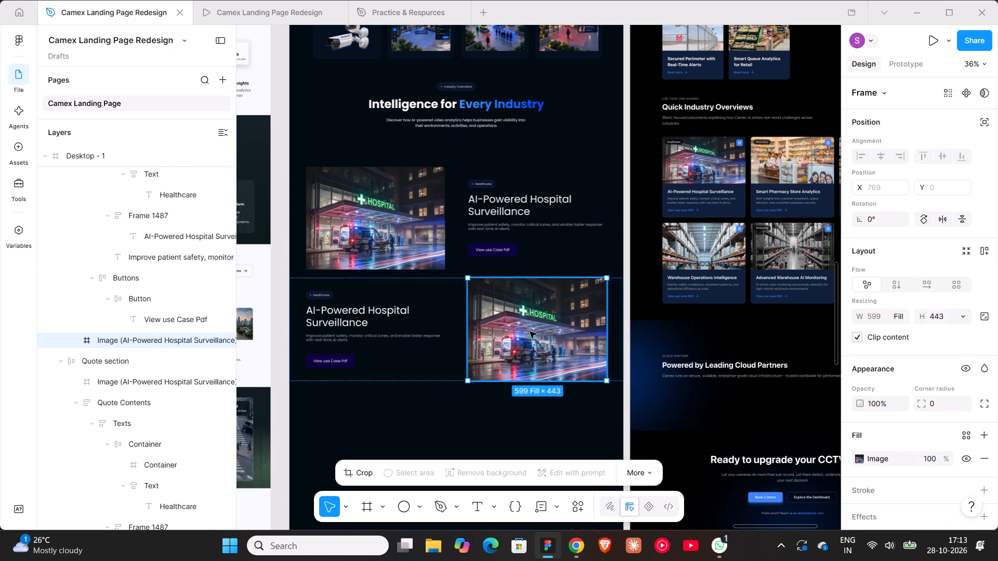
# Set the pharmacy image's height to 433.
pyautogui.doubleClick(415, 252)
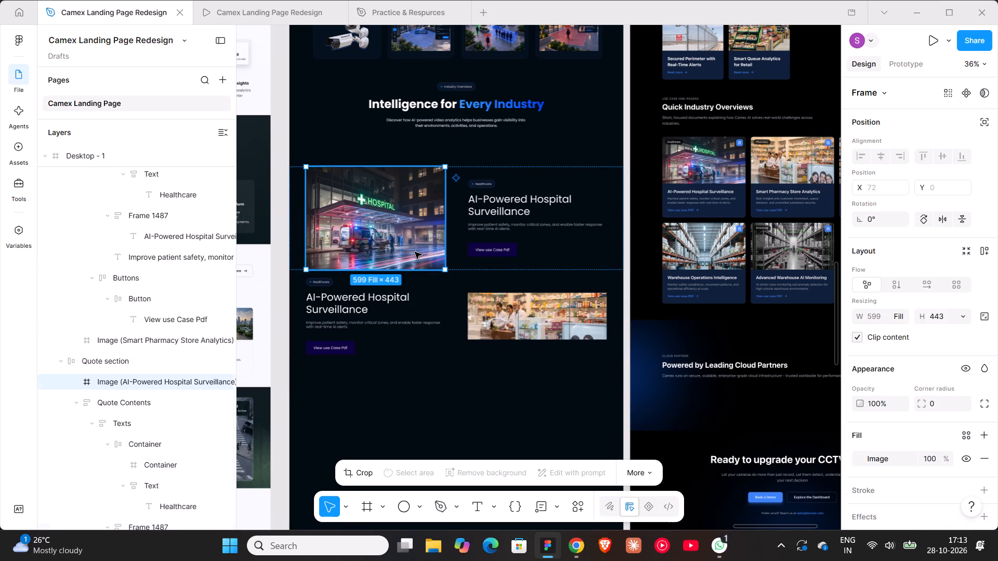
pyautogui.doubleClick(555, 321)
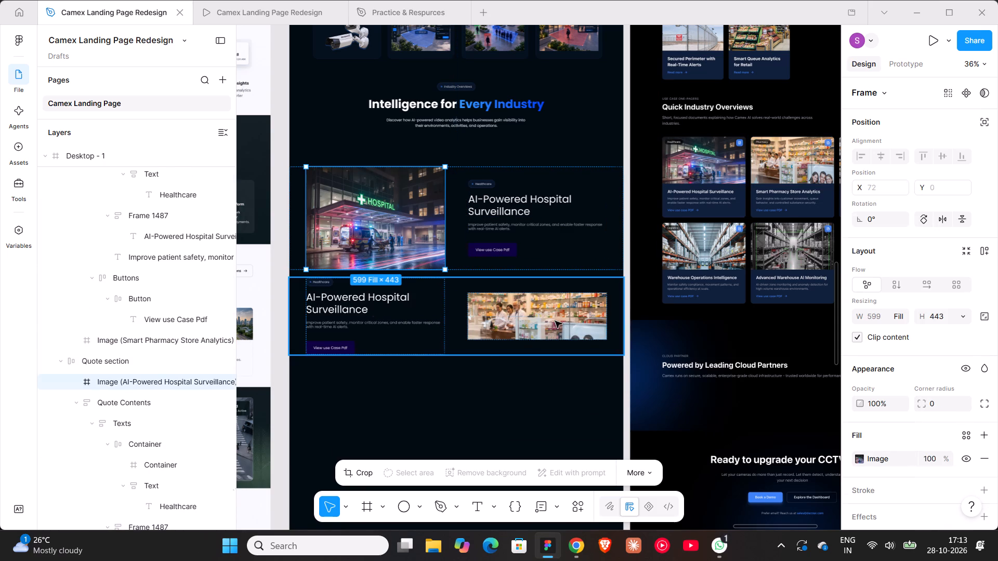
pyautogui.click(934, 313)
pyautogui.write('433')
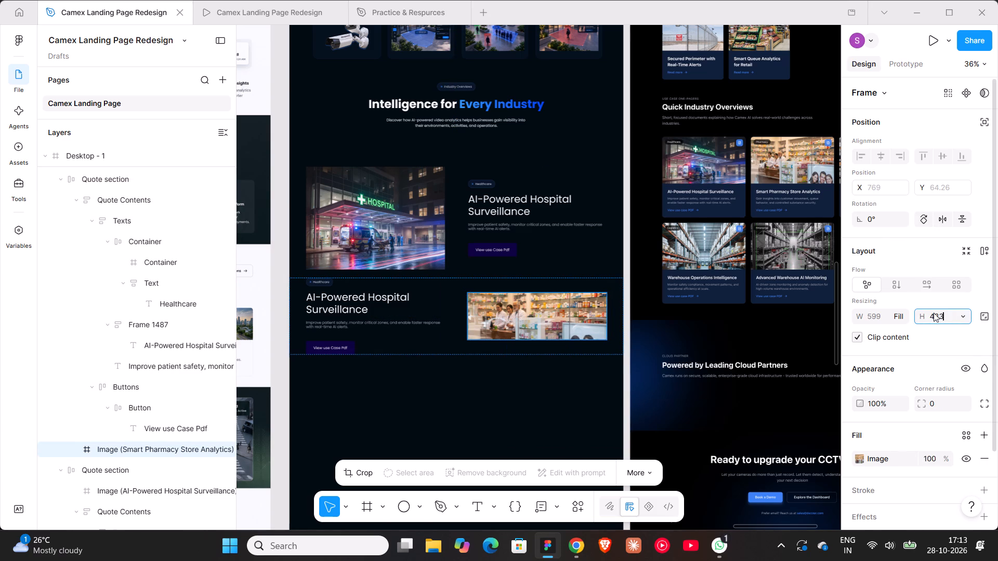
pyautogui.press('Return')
# Set the pharmacy image's height to 443 to match the hospital image in the block above.
pyautogui.tripleClick(386, 206)
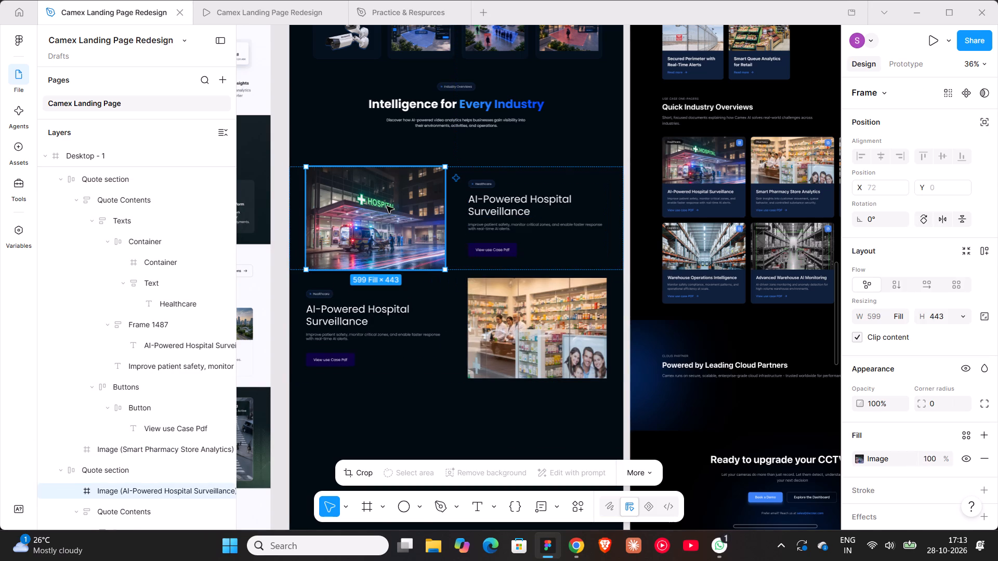
pyautogui.doubleClick(590, 346)
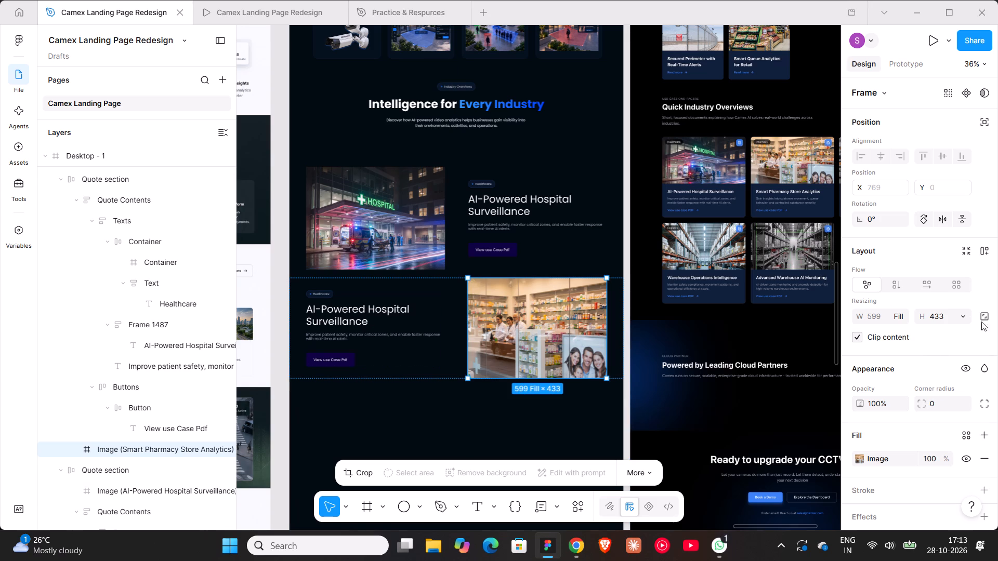
pyautogui.click(942, 315)
pyautogui.write('443')
pyautogui.press('Return')
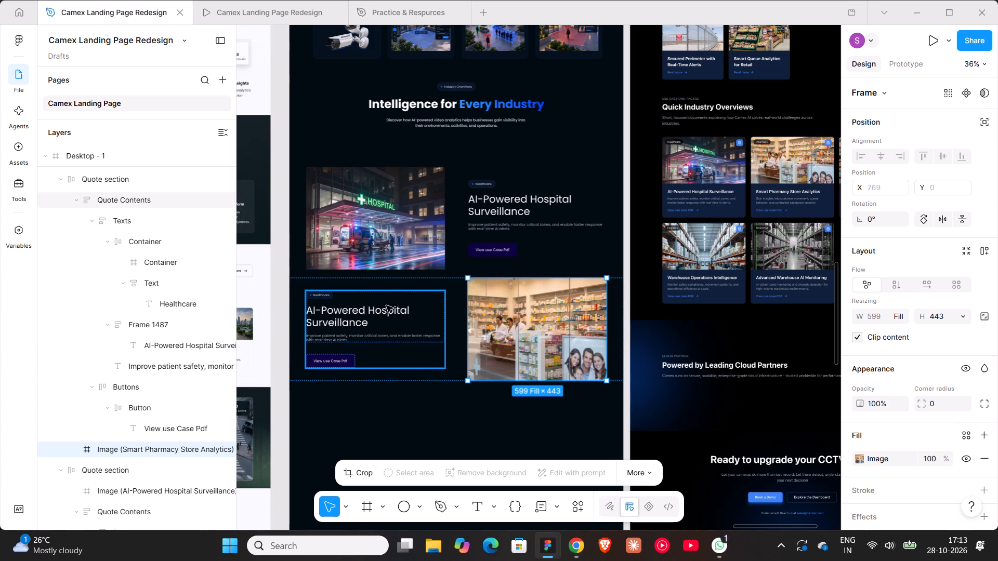
# Change the badge text in the pharmacy block to "Pharmacy".
pyautogui.tripleClick(320, 297)
pyautogui.doubleClick(320, 297)
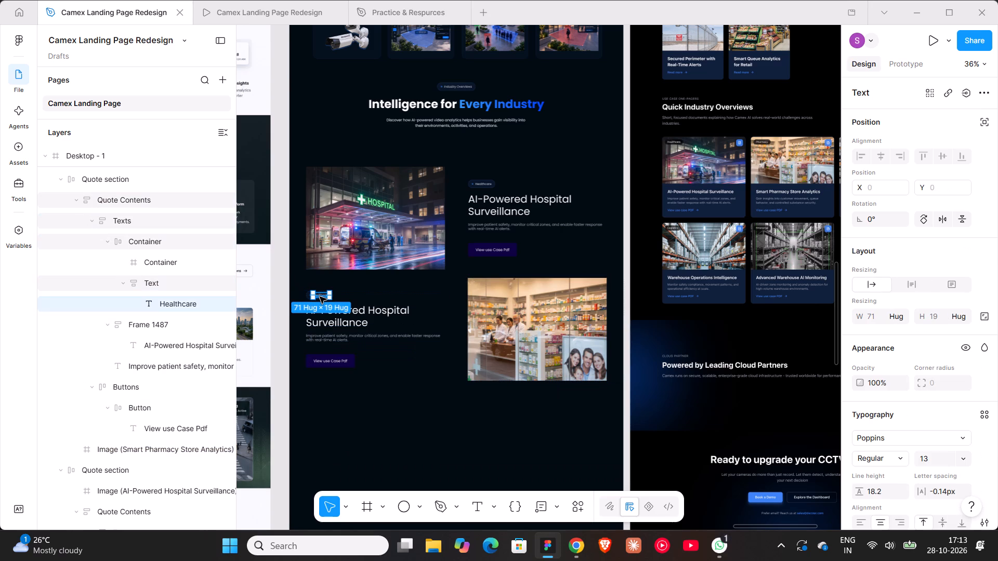
pyautogui.click(320, 297)
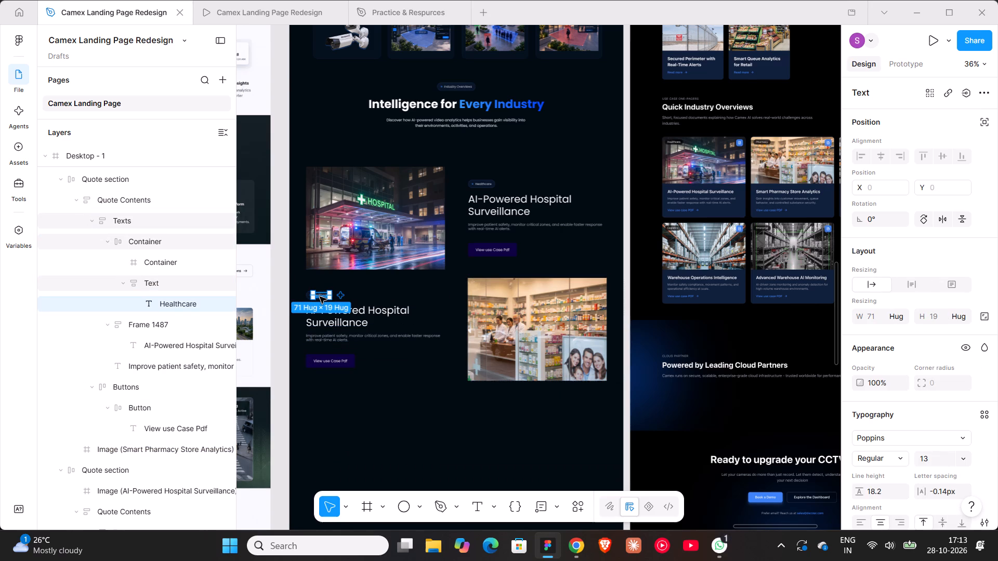
pyautogui.scroll(1, 320, 297)
pyautogui.keyDown('ctrl'); pyautogui.scroll(10, 320, 302); pyautogui.keyUp('ctrl')
pyautogui.doubleClick(320, 302)
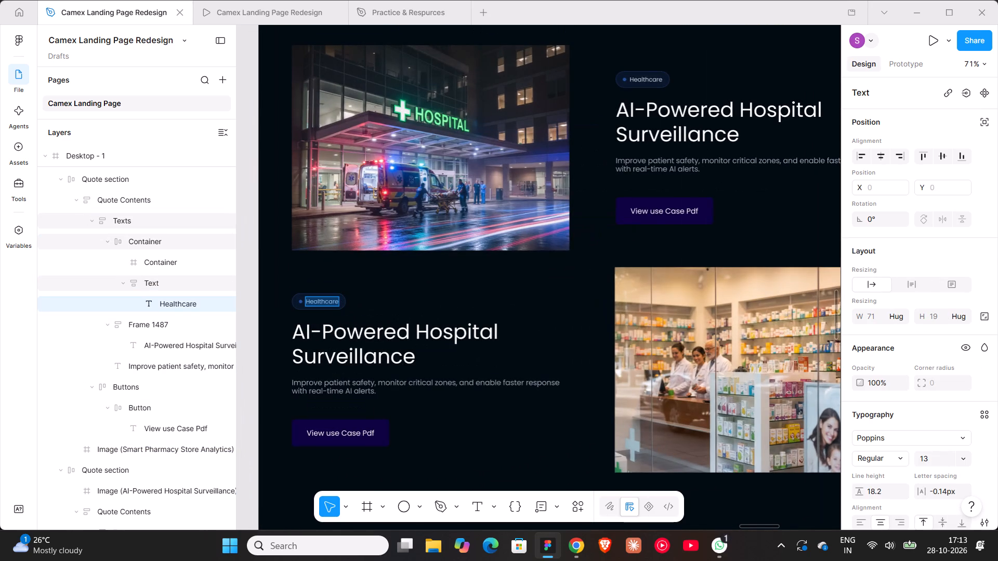
pyautogui.write('Pharmacy')
# Replace the pharmacy block's heading with "Smart Pharmacy Store Analytics", putting "Analytics" on a second line.
pyautogui.keyDown('ctrl'); pyautogui.scroll(-8, 375, 344); pyautogui.keyUp('ctrl')
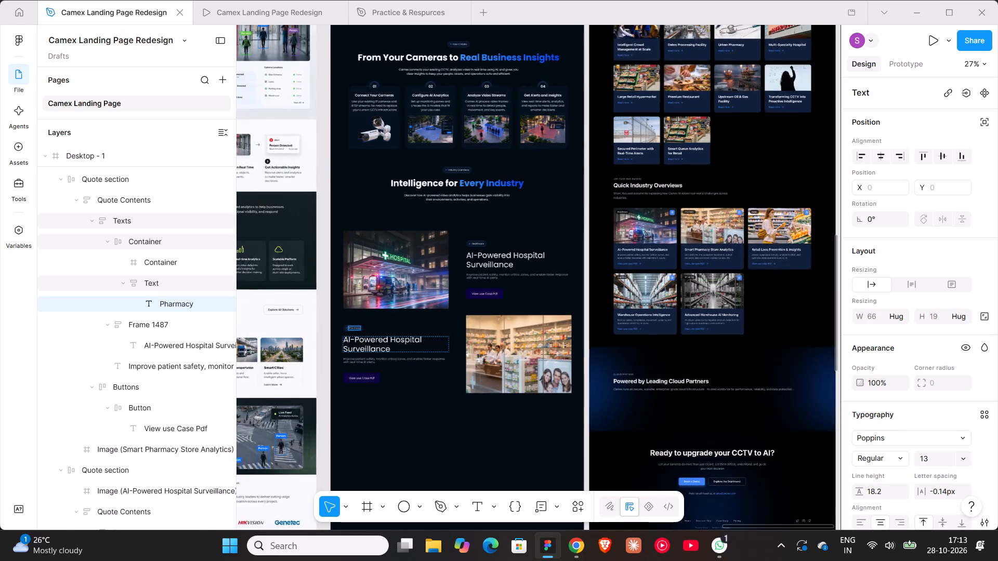
pyautogui.keyDown('ctrl'); pyautogui.scroll(3, 484, 309); pyautogui.keyUp('ctrl')
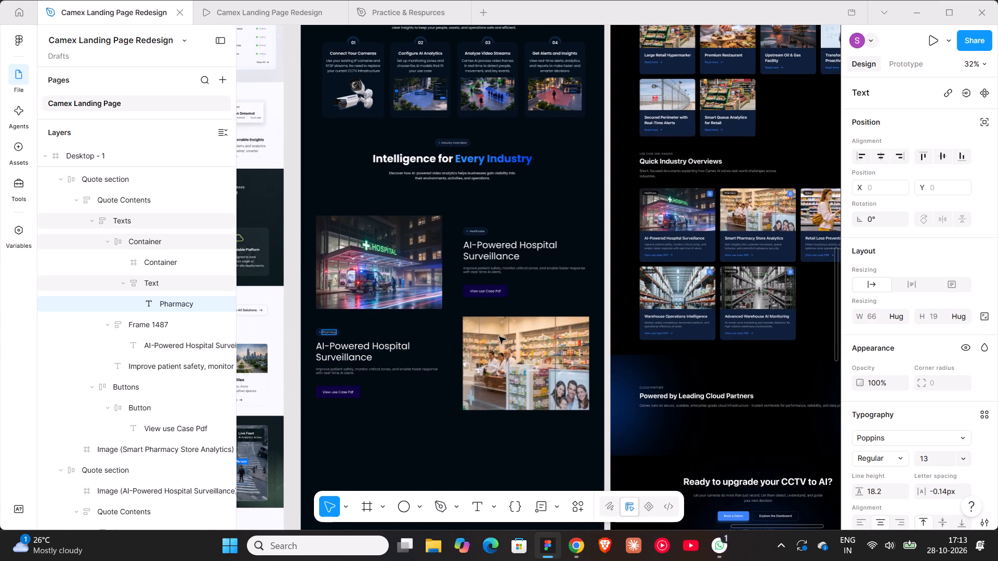
pyautogui.keyDown('shift'); pyautogui.scroll(5, 513, 358); pyautogui.keyUp('shift')
pyautogui.scroll(-3, 513, 358)
pyautogui.tripleClick(511, 294)
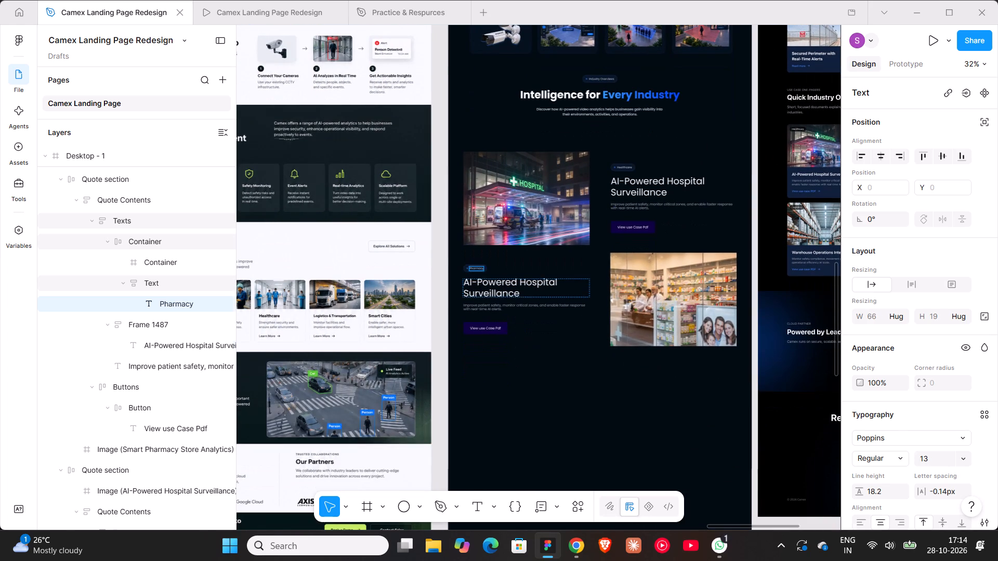
pyautogui.hotkey('ctrl', 'a')
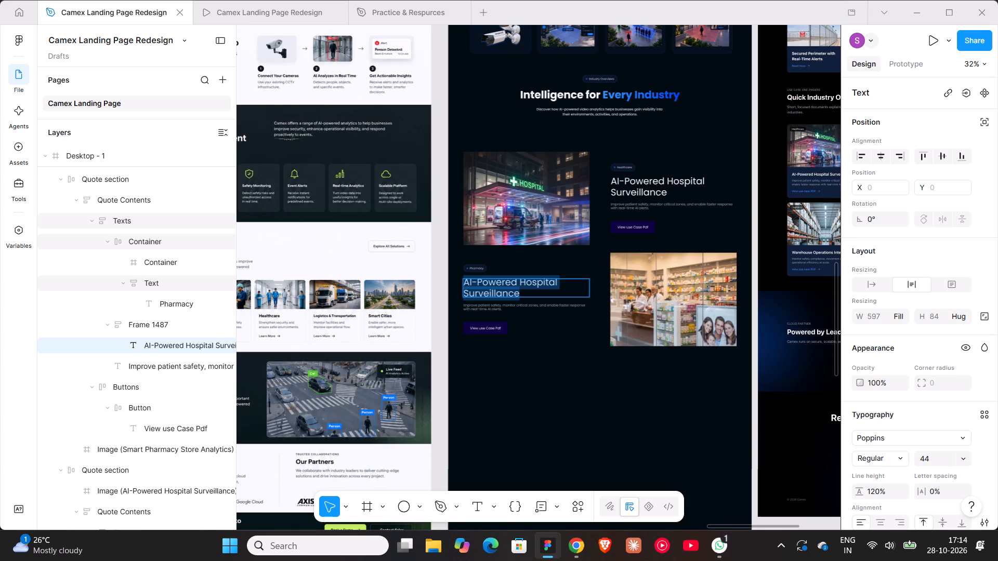
pyautogui.write('Smart')
pyautogui.press('space')
pyautogui.keyDown('shift'); pyautogui.scroll(-4, 510, 292); pyautogui.keyUp('shift')
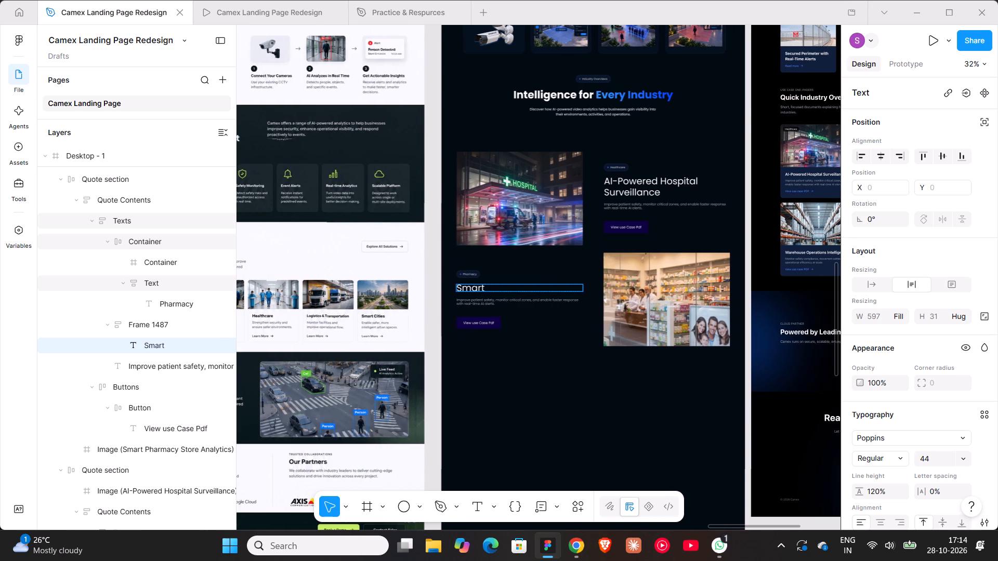
pyautogui.keyDown('shift'); pyautogui.scroll(-9, 510, 292); pyautogui.keyUp('shift')
pyautogui.keyDown('shift'); pyautogui.scroll(9, 510, 292); pyautogui.keyUp('shift')
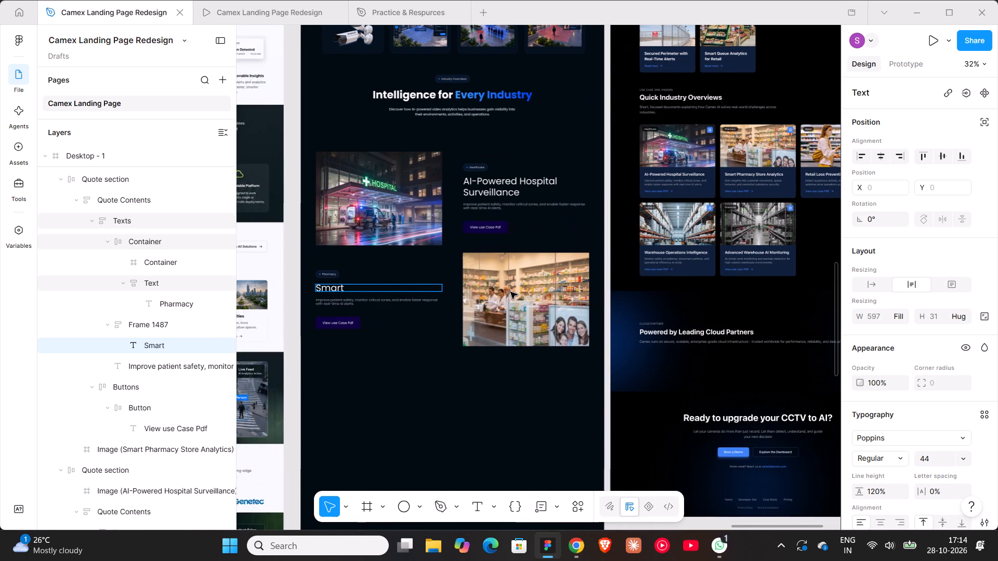
pyautogui.write('Pharmacy')
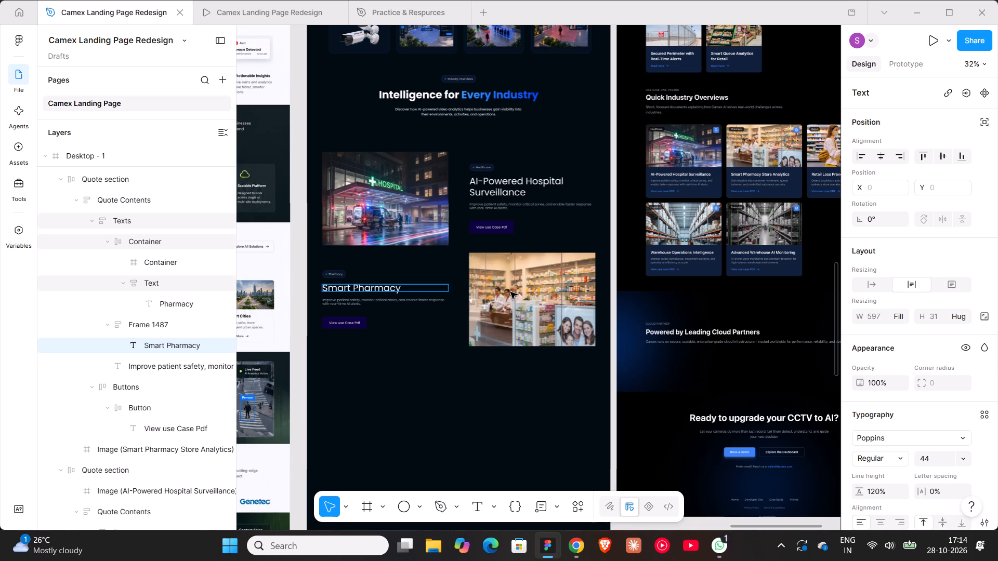
pyautogui.press('space')
pyautogui.write('Store')
pyautogui.press('Return')
pyautogui.press('n')
pyautogui.press('BackSpace')
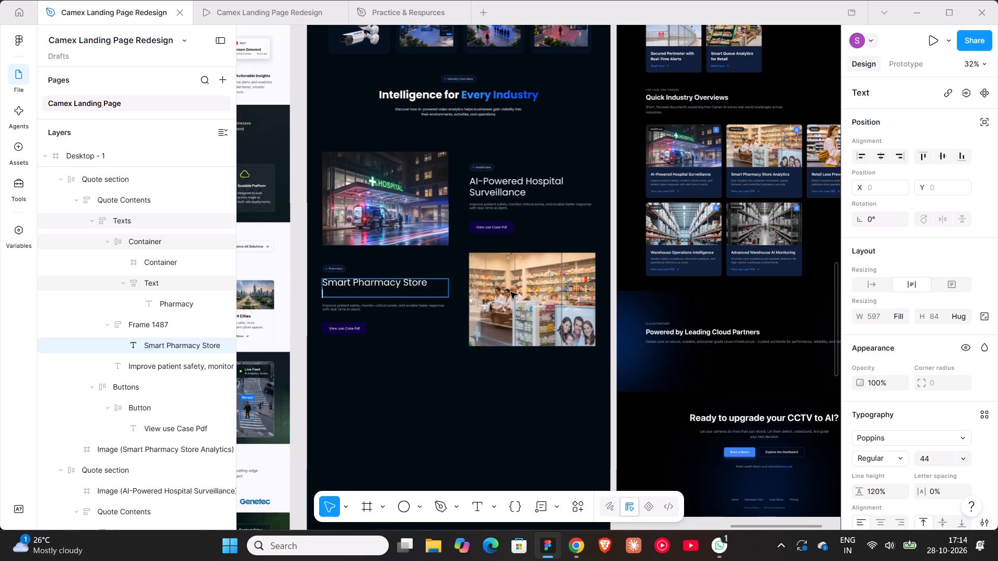
pyautogui.write('Ana')
pyautogui.write('lytics')
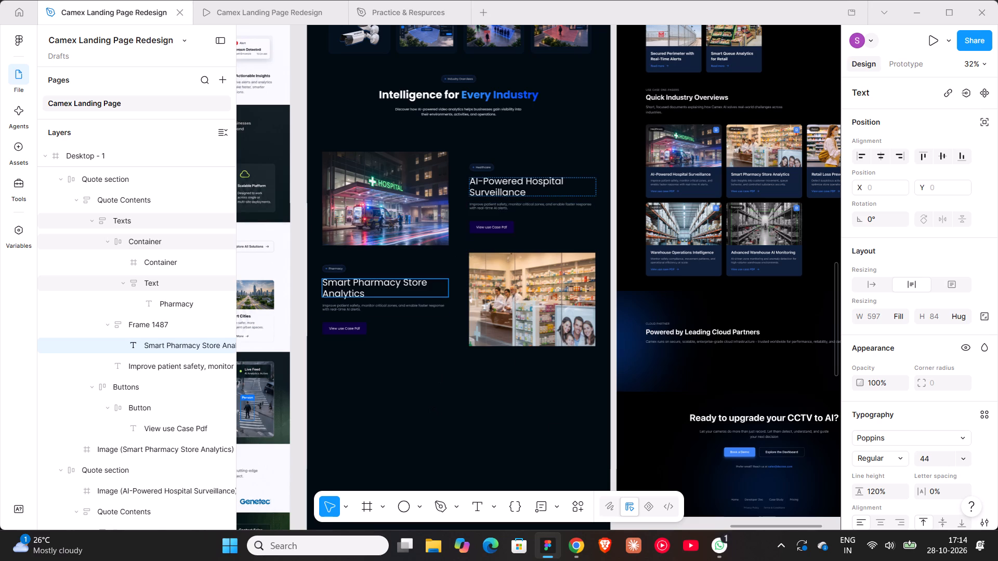
pyautogui.click(502, 192)
pyautogui.click(480, 425)
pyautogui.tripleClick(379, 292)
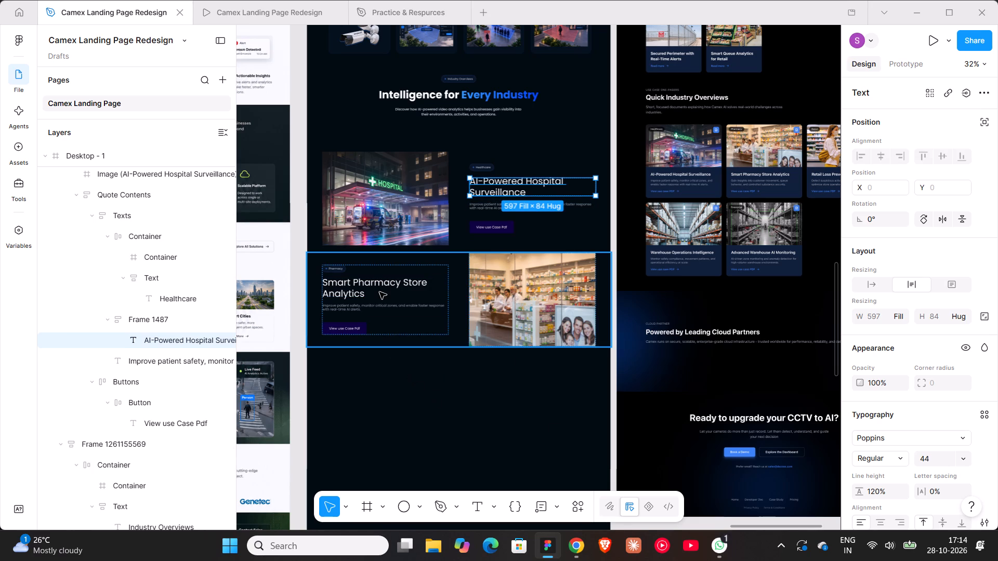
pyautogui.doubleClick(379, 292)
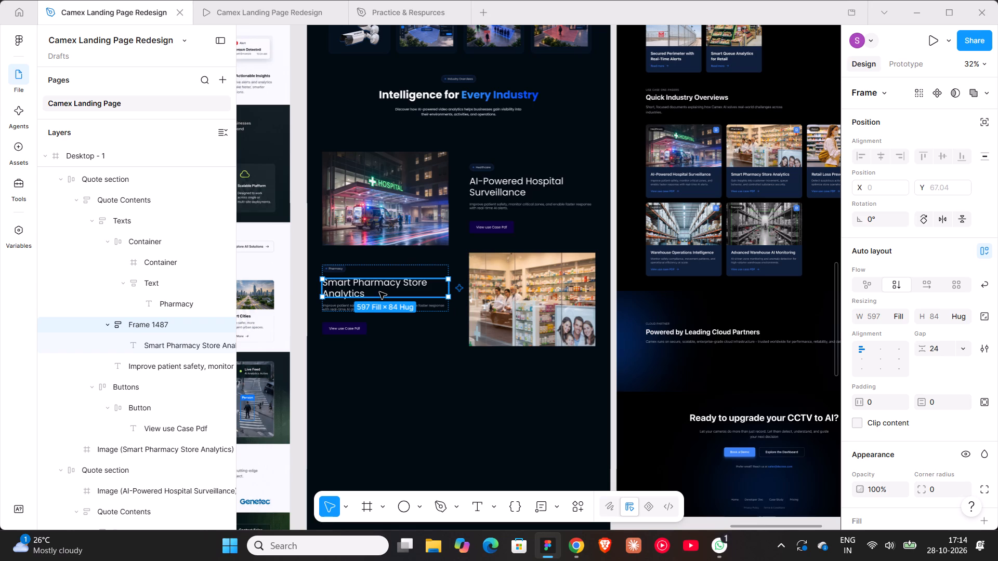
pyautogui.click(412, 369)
# Fill the Buttons frames of both Quote sections with the blue 3B82F6 sampled from the navigation's Book a Demo button.
pyautogui.doubleClick(352, 330)
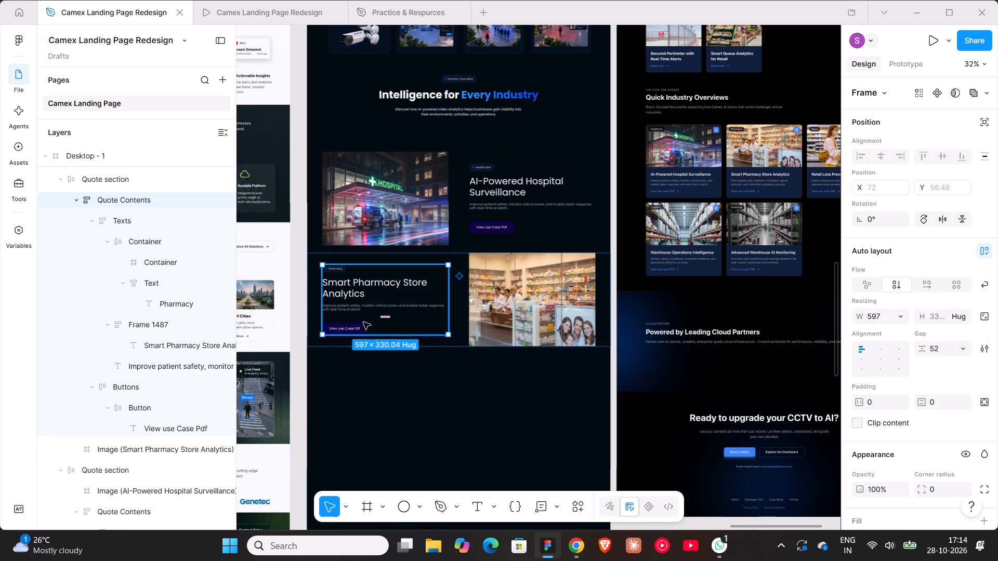
pyautogui.doubleClick(363, 322)
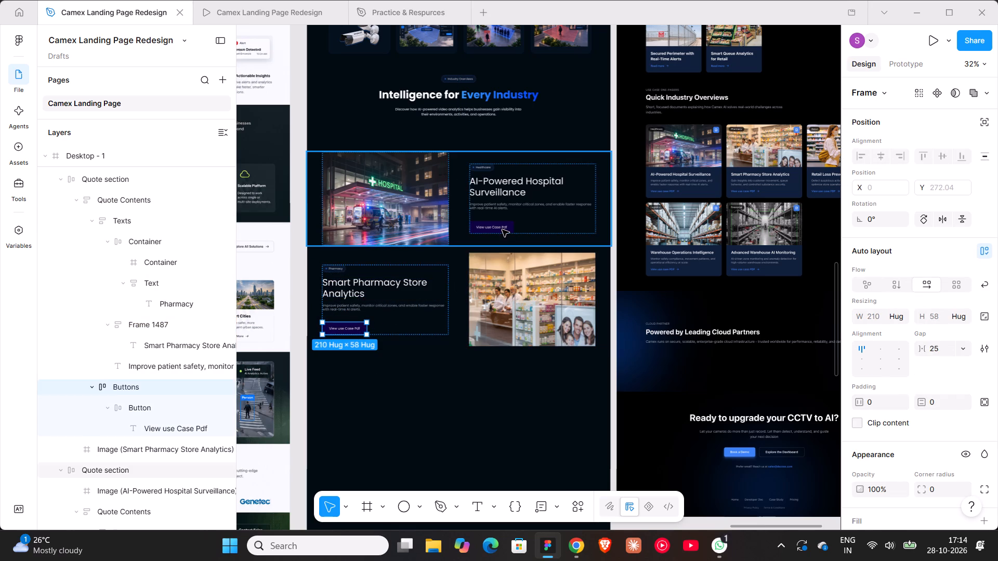
pyautogui.keyDown('shift'); pyautogui.tripleClick(502, 230); pyautogui.keyUp('shift')
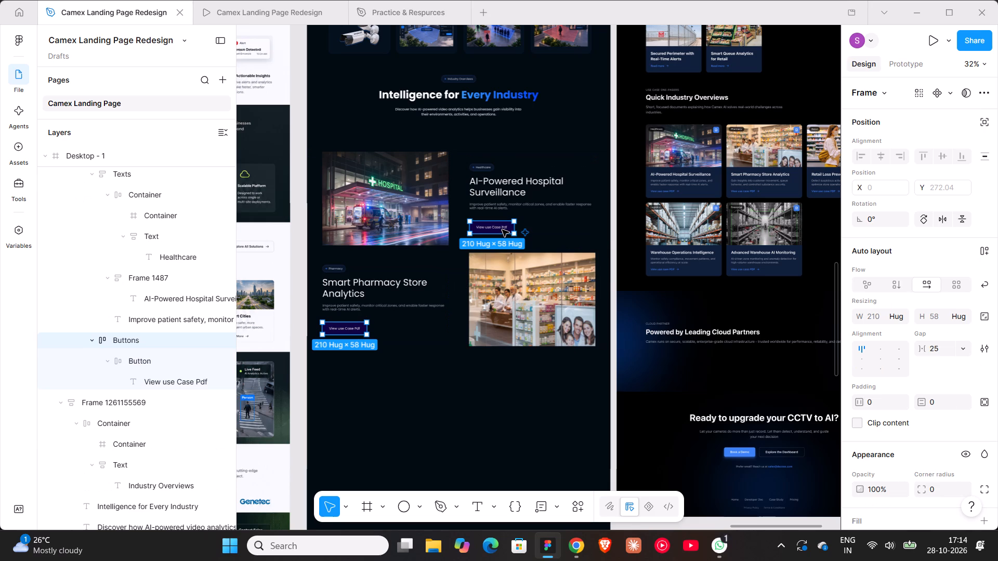
pyautogui.press('i')
pyautogui.scroll(19, 502, 230)
pyautogui.scroll(7, 502, 230)
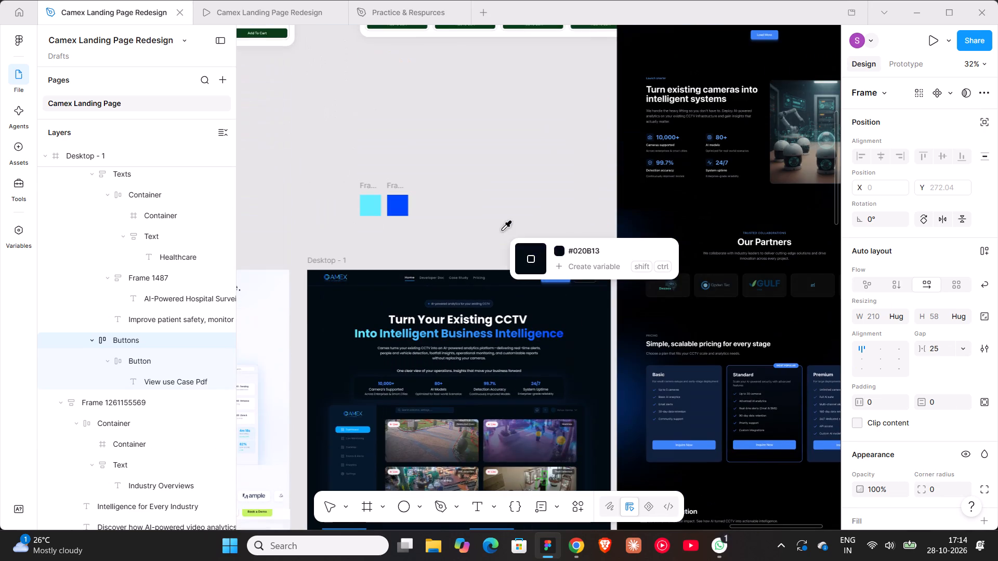
pyautogui.click(566, 275)
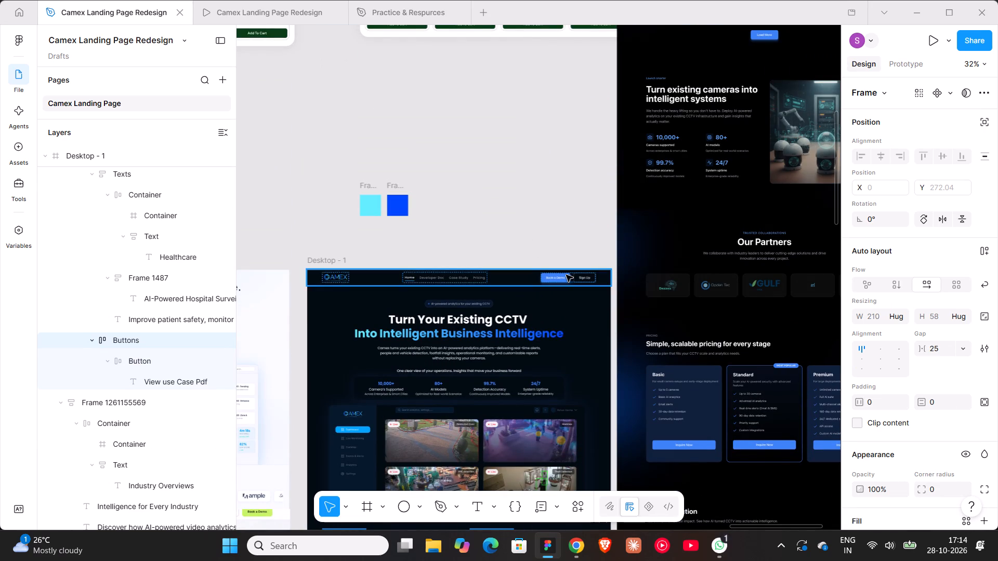
# Replace the dark 0F0241 colour in both View use Case Pdf buttons with the blue 3B82F6.
pyautogui.scroll(-9, 566, 275)
pyautogui.scroll(-5, 514, 306)
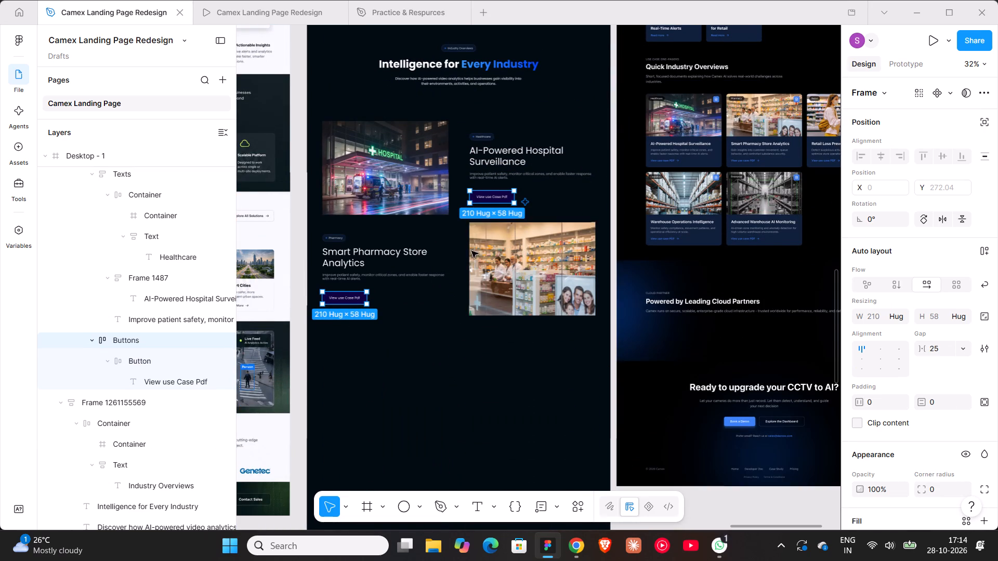
pyautogui.scroll(-3, 849, 389)
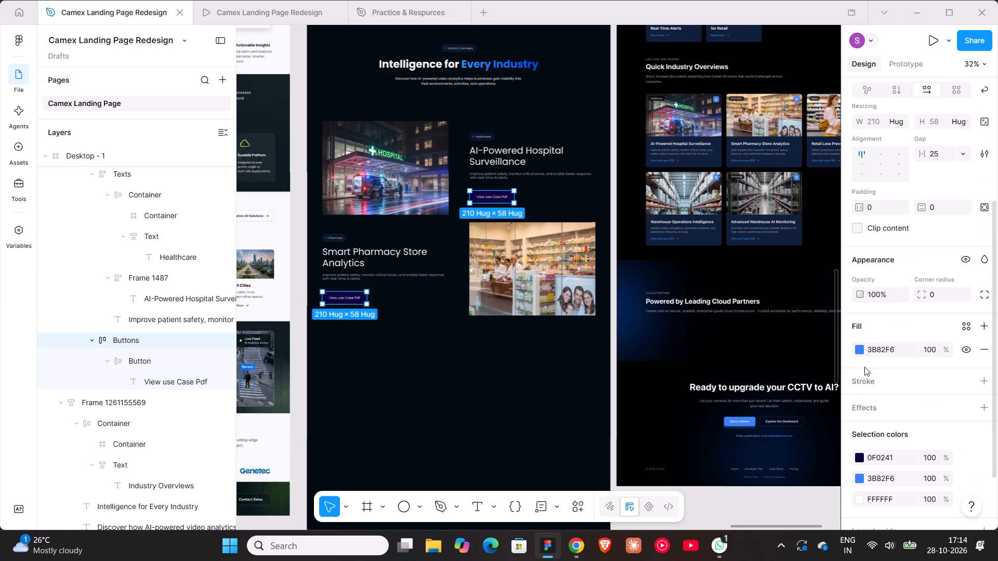
pyautogui.click(882, 474)
pyautogui.hotkey('ctrl', 'c')
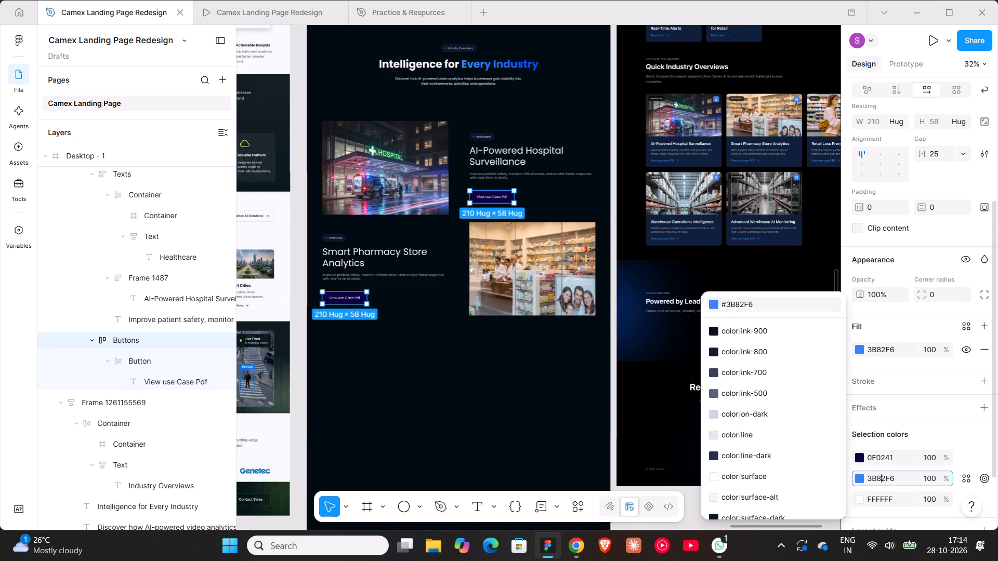
pyautogui.click(880, 457)
pyautogui.hotkey('ctrl', 'v')
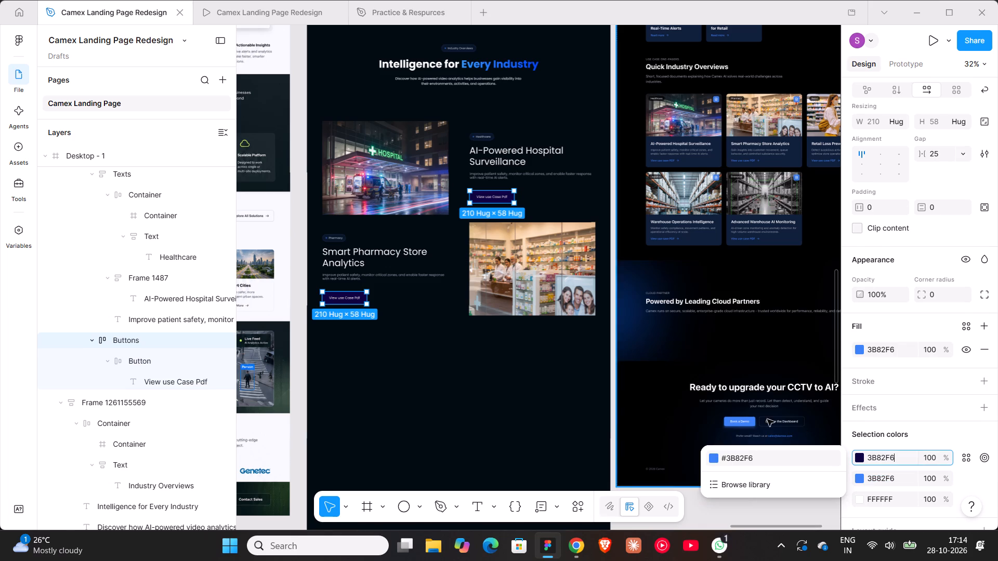
pyautogui.click(413, 369)
pyautogui.click(438, 396)
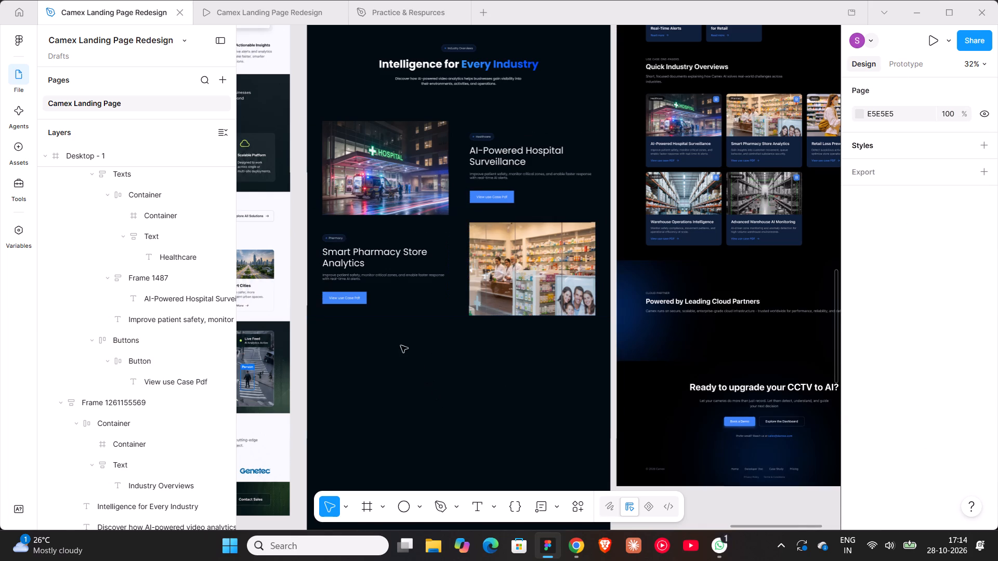
# Set the corner radius of the navigation's Book a Demo button to 8.
pyautogui.doubleClick(364, 296)
pyautogui.doubleClick(364, 296)
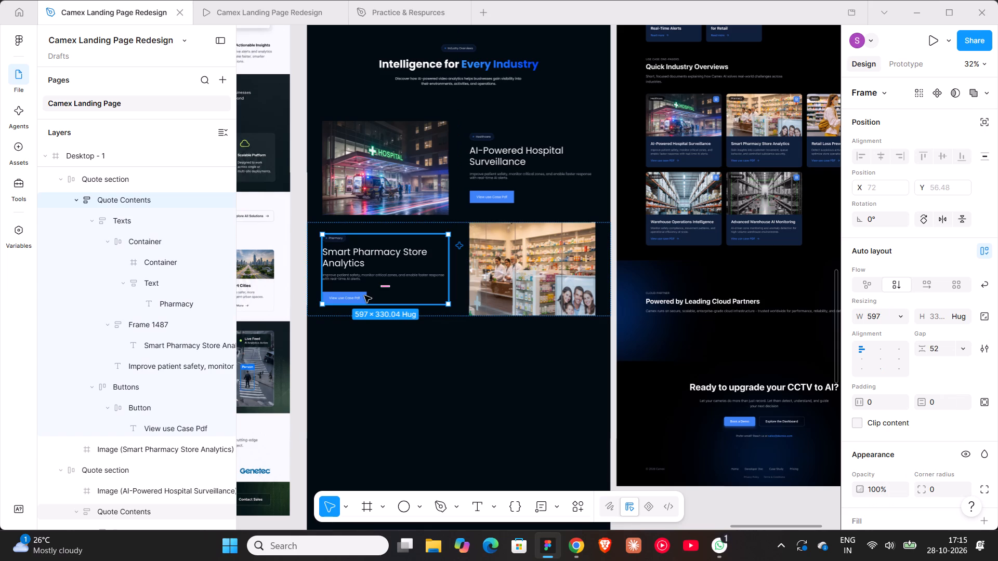
pyautogui.keyDown('shift'); pyautogui.doubleClick(513, 199); pyautogui.keyUp('shift')
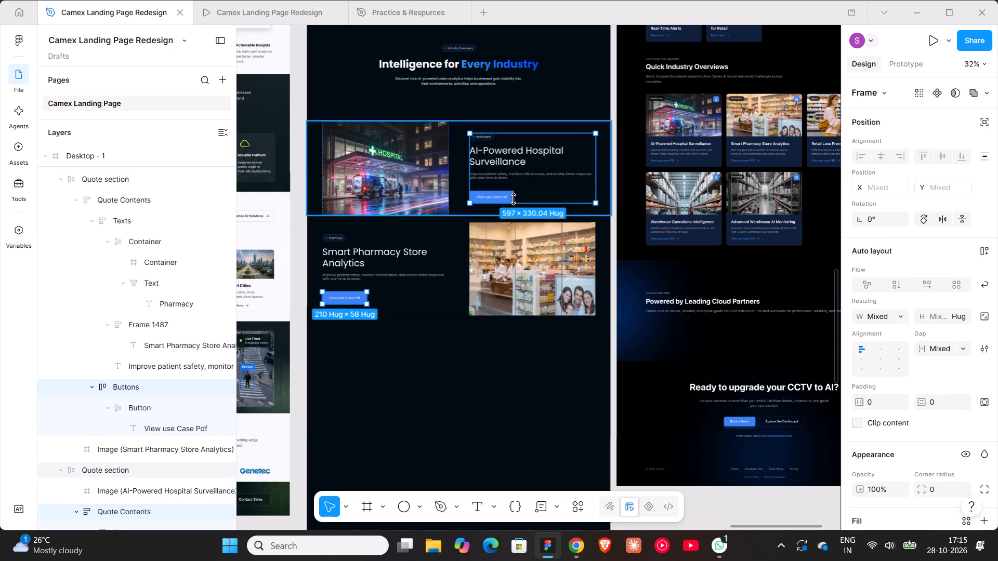
pyautogui.keyDown('shift'); pyautogui.doubleClick(511, 192); pyautogui.keyUp('shift')
pyautogui.keyDown('shift'); pyautogui.tripleClick(510, 195); pyautogui.keyUp('shift')
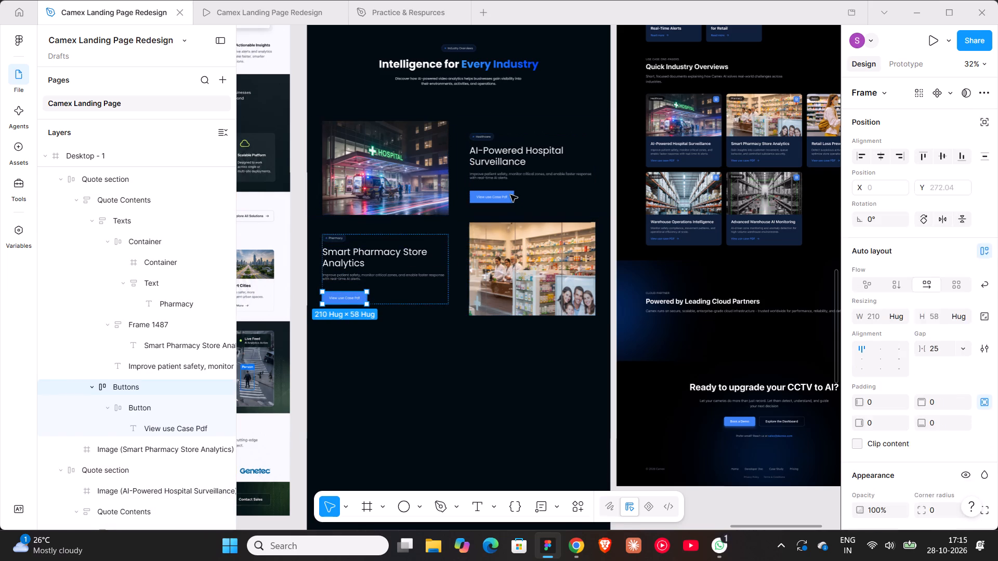
pyautogui.keyDown('shift'); pyautogui.click(510, 195); pyautogui.keyUp('shift')
pyautogui.scroll(16, 510, 195)
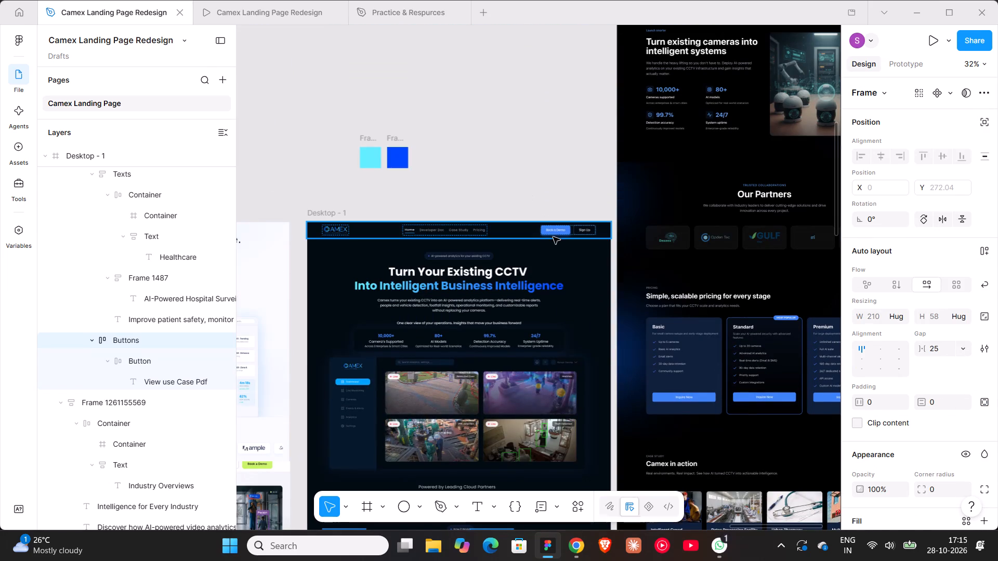
pyautogui.tripleClick(554, 231)
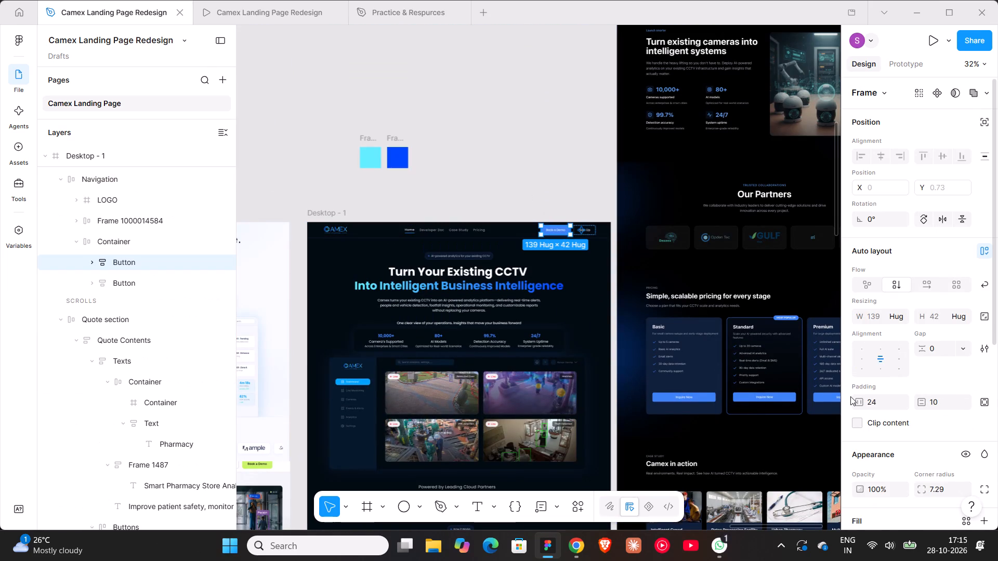
pyautogui.click(936, 492)
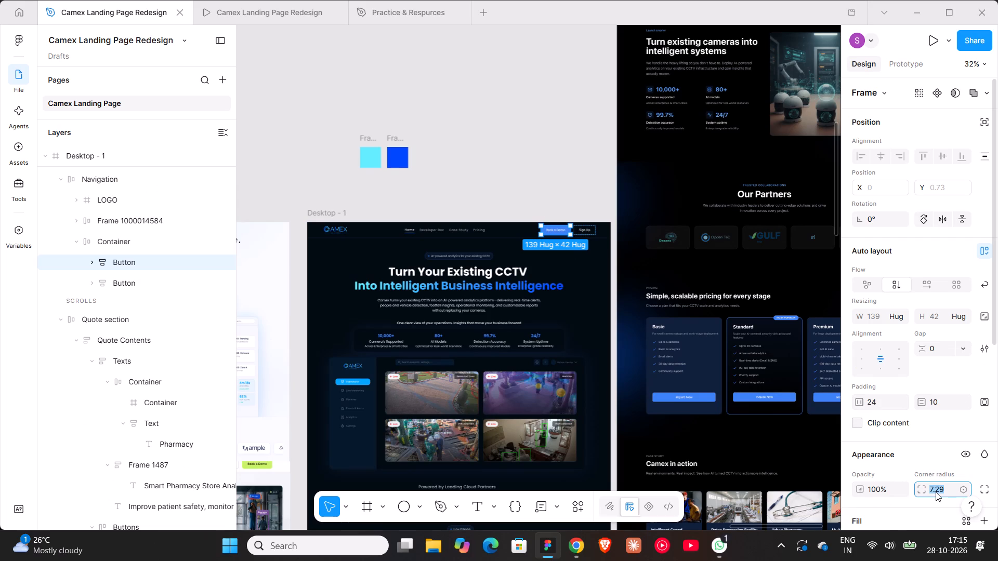
pyautogui.press('8')
pyautogui.press('Return')
# Set the corner radius of the Buttons frames in both the pharmacy and hospital blocks to 8.
pyautogui.scroll(-13, 594, 425)
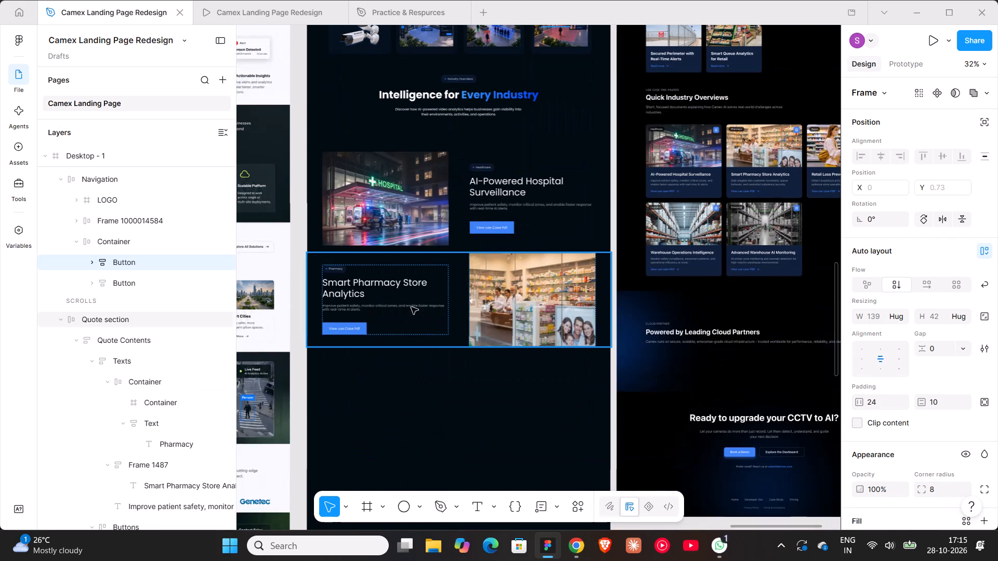
pyautogui.tripleClick(363, 328)
pyautogui.keyDown('ctrl'); pyautogui.scroll(9, 363, 328); pyautogui.keyUp('ctrl')
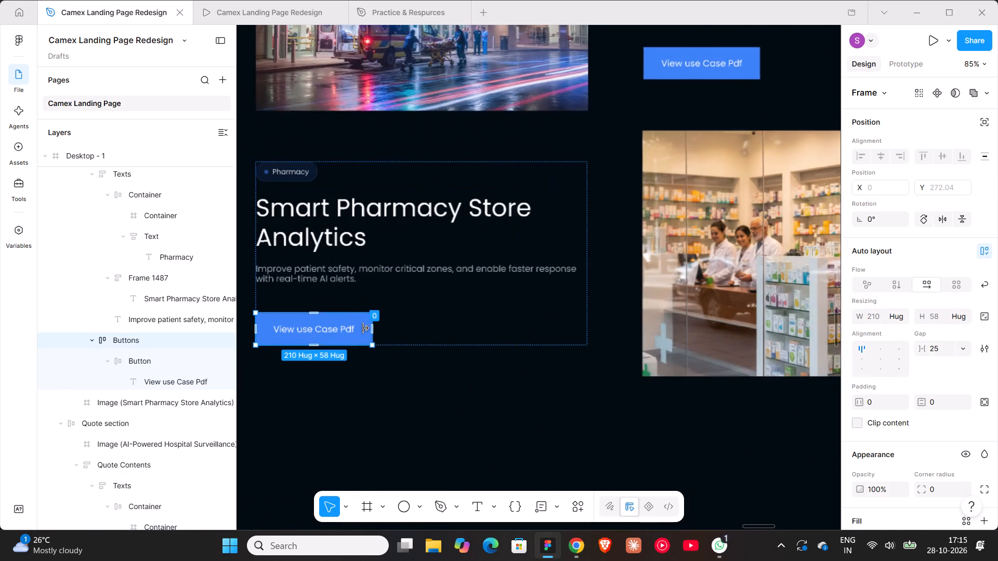
pyautogui.keyDown('shift'); pyautogui.tripleClick(681, 62); pyautogui.keyUp('shift')
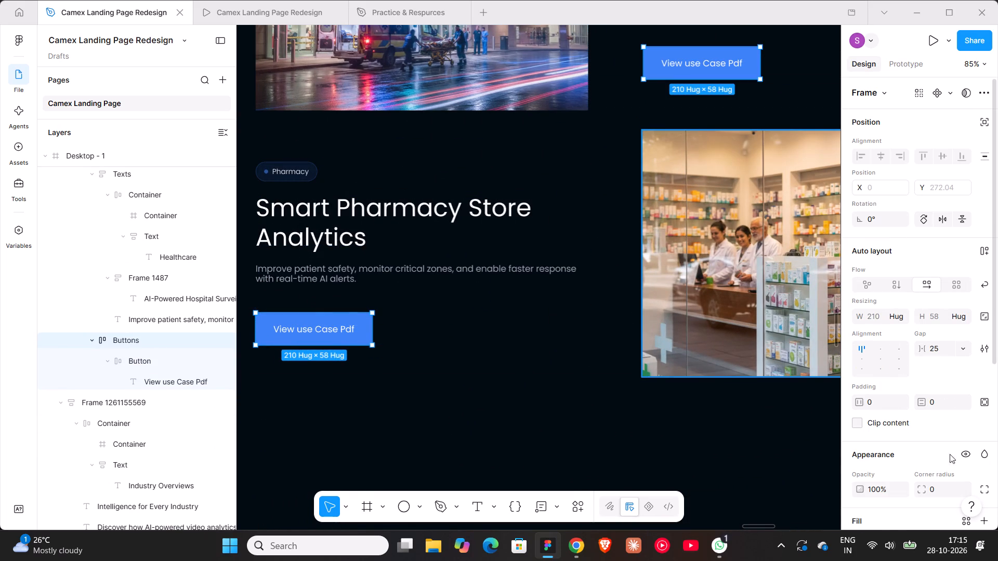
pyautogui.click(940, 490)
pyautogui.press('8')
pyautogui.press('Return')
pyautogui.click(569, 399)
# Examine the padding of the navigation's Book a Demo button as a reference for the section's buttons.
pyautogui.keyDown('ctrl'); pyautogui.scroll(-2, 518, 333); pyautogui.keyUp('ctrl')
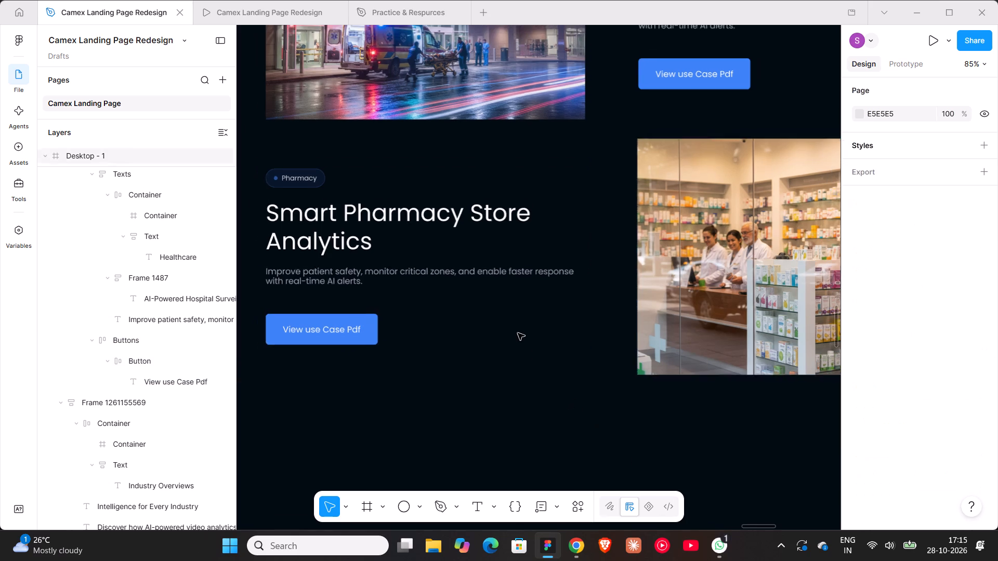
pyautogui.keyDown('ctrl'); pyautogui.scroll(-9, 518, 333); pyautogui.keyUp('ctrl')
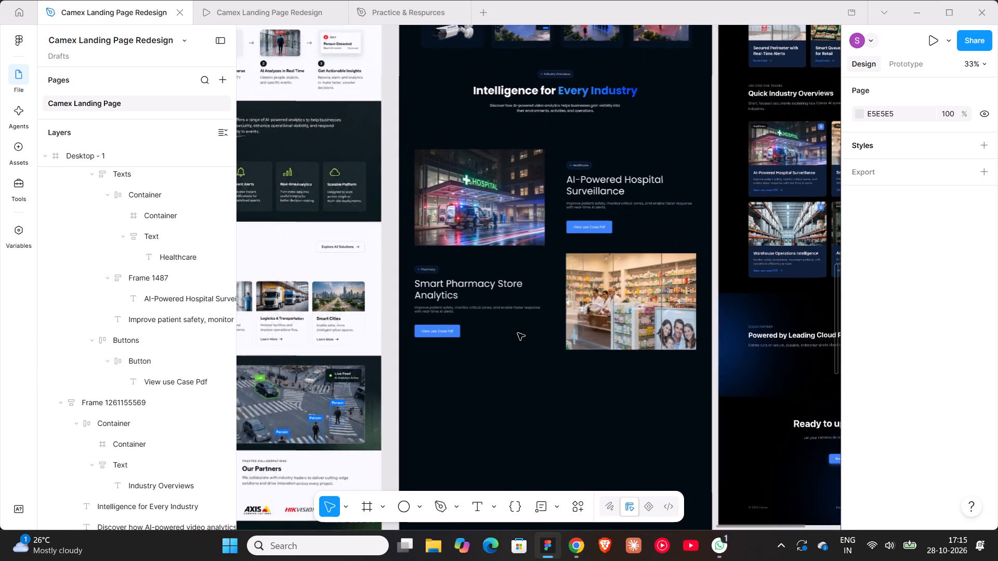
pyautogui.scroll(10, 518, 333)
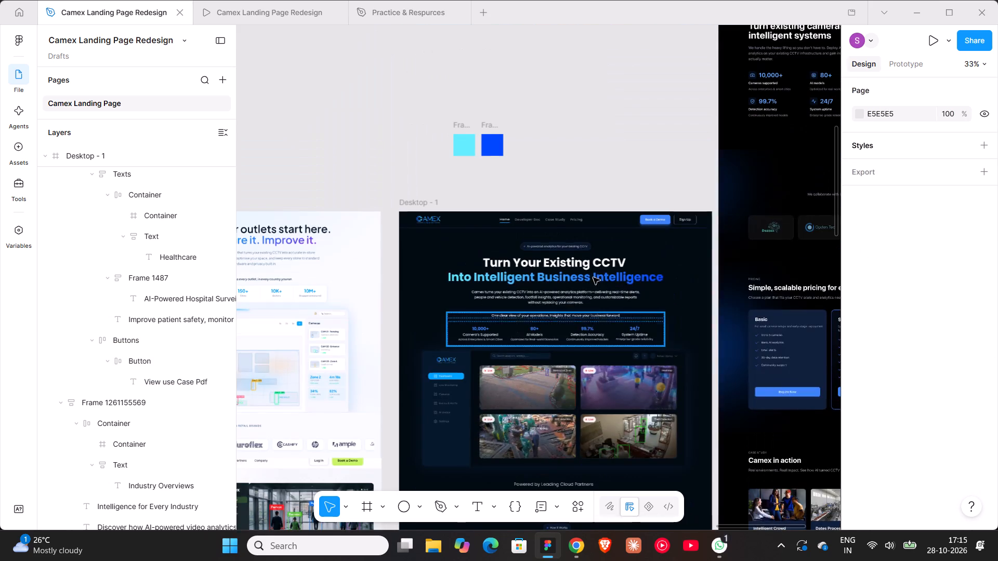
pyautogui.tripleClick(656, 220)
pyautogui.click(656, 220)
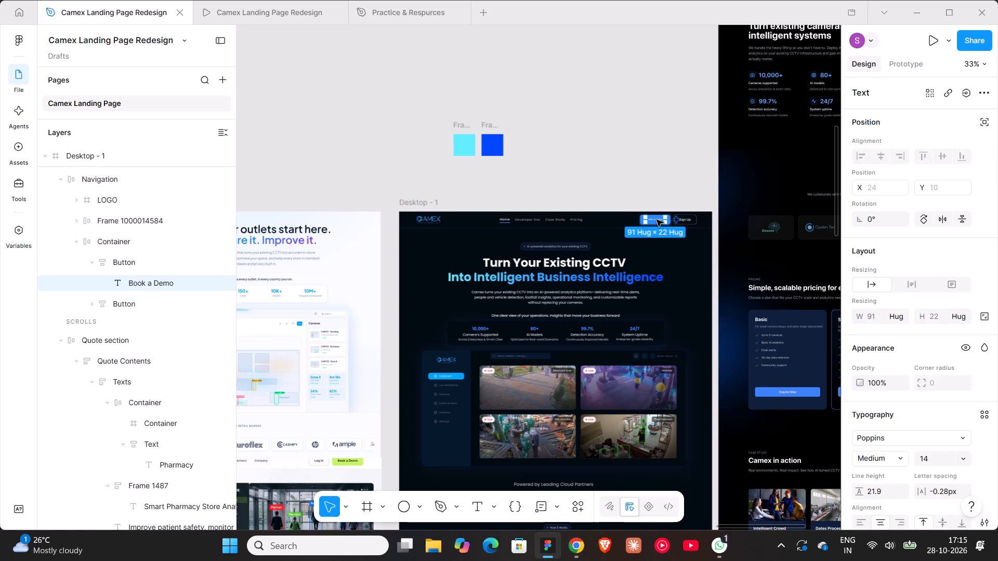
pyautogui.keyDown('ctrl'); pyautogui.scroll(19, 656, 220); pyautogui.keyUp('ctrl')
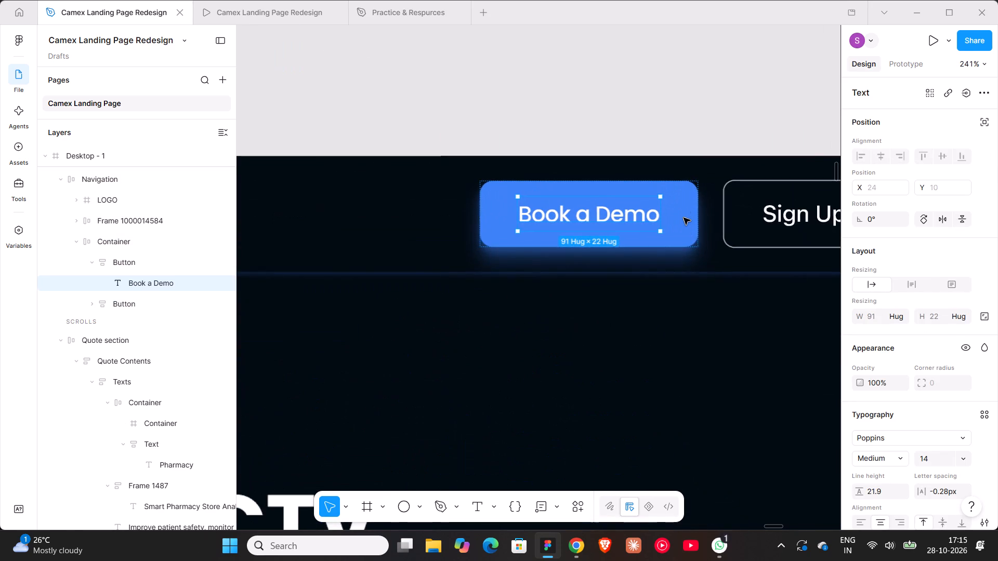
pyautogui.click(682, 209)
pyautogui.keyDown('ctrl'); pyautogui.scroll(-11, 662, 279); pyautogui.keyUp('ctrl')
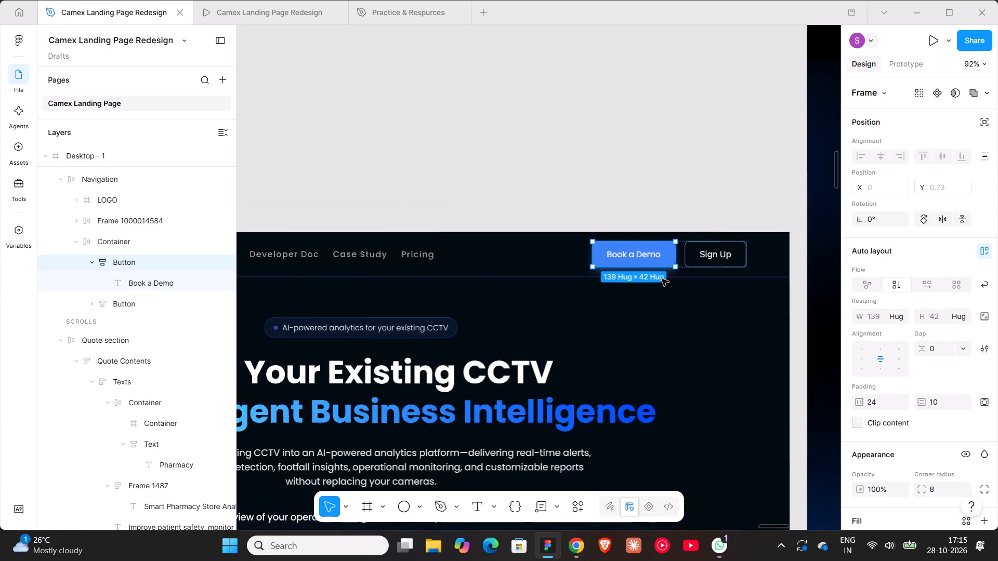
# Set the hospital block's View use Case Pdf button padding to 24 horizontal and 16 vertical.
pyautogui.keyDown('ctrl'); pyautogui.scroll(-20, 662, 279); pyautogui.keyUp('ctrl')
pyautogui.keyDown('ctrl'); pyautogui.scroll(-9, 662, 279); pyautogui.keyUp('ctrl')
pyautogui.tripleClick(590, 284)
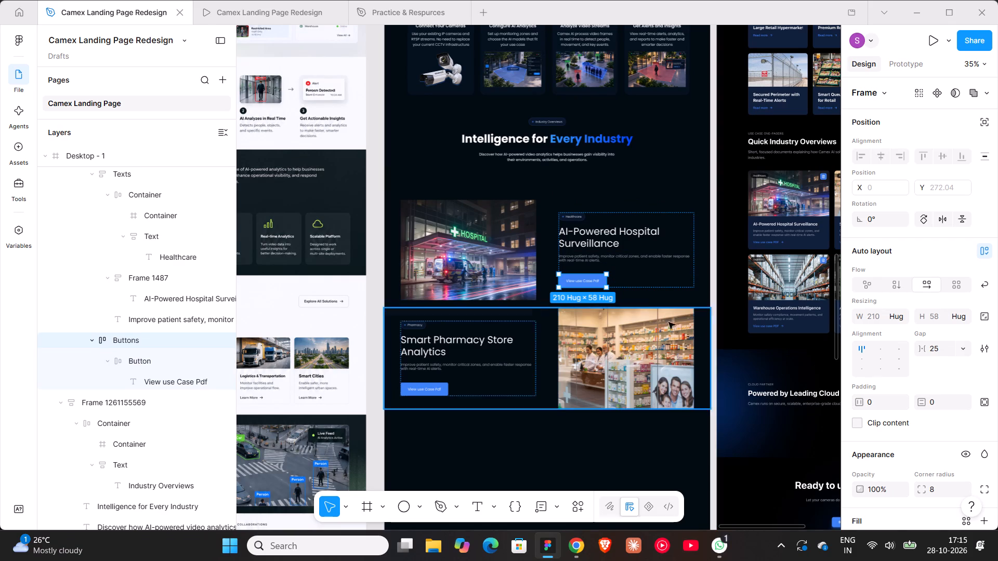
pyautogui.keyDown('ctrl'); pyautogui.scroll(9, 588, 276); pyautogui.keyUp('ctrl')
pyautogui.doubleClick(617, 282)
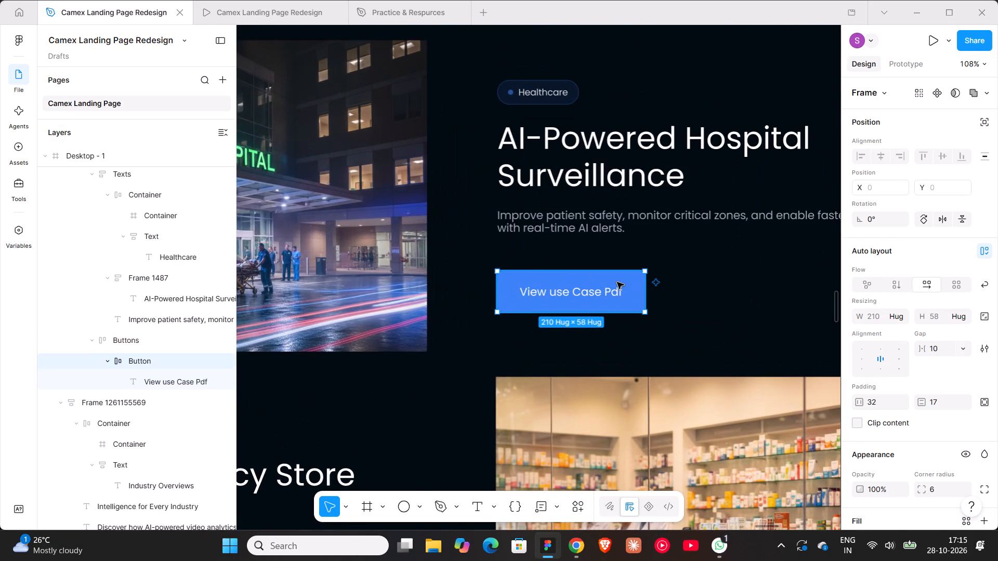
pyautogui.click(876, 400)
pyautogui.write('24')
pyautogui.press('Return')
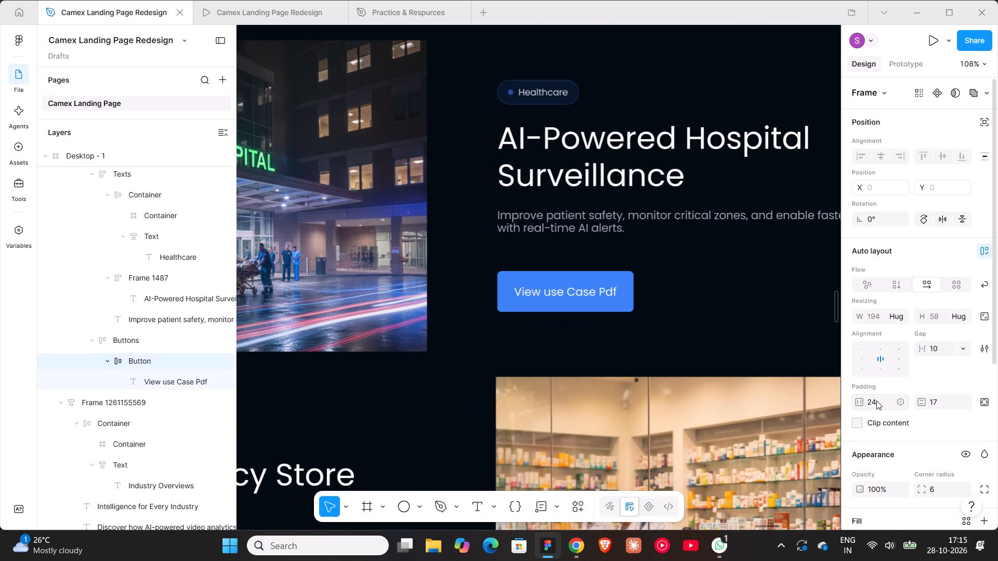
pyautogui.click(936, 405)
pyautogui.write('16')
pyautogui.press('Return')
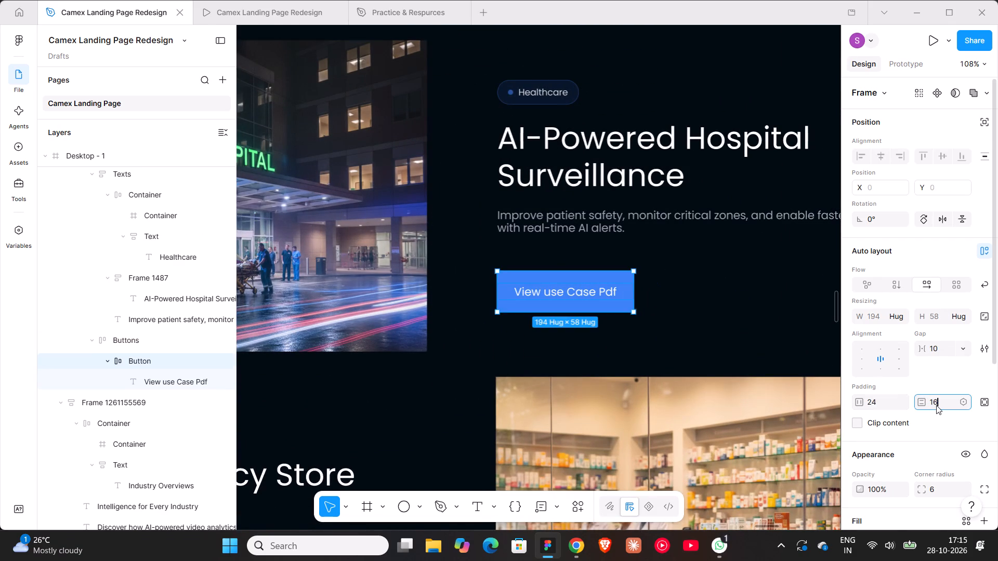
# Set the pharmacy block's View use Case Pdf button padding to 24 horizontal and 16 vertical.
pyautogui.keyDown('ctrl'); pyautogui.scroll(-11, 455, 341); pyautogui.keyUp('ctrl')
pyautogui.keyDown('shift'); pyautogui.scroll(5, 455, 341); pyautogui.keyUp('shift')
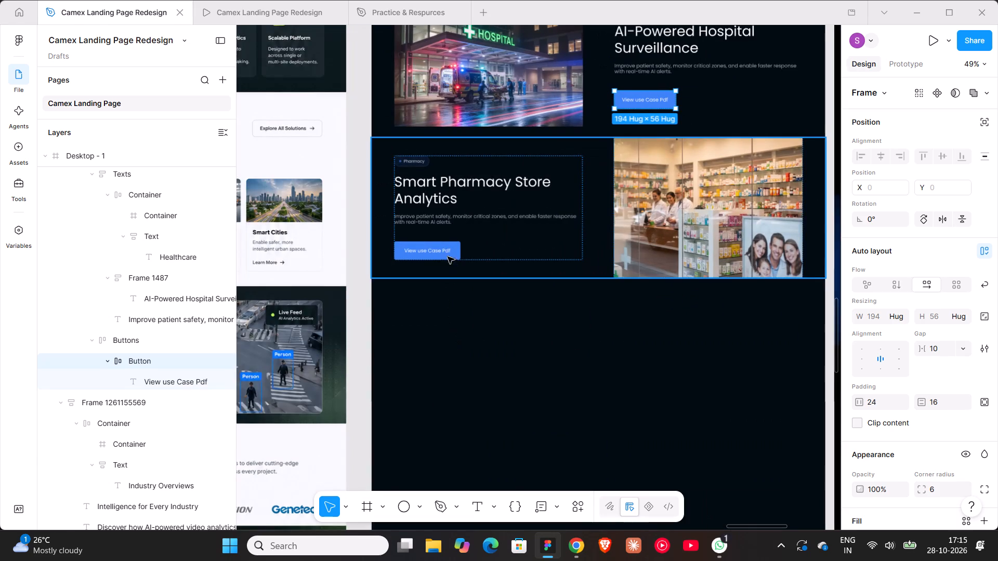
pyautogui.tripleClick(445, 251)
pyautogui.click(445, 251)
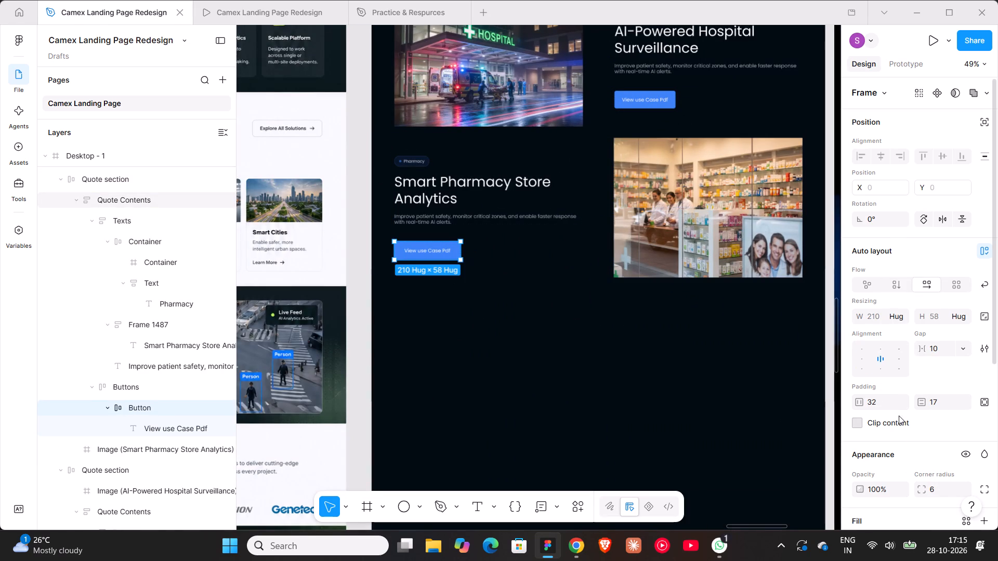
pyautogui.moveTo(868, 394); pyautogui.dragTo(499, 276)
pyautogui.click(877, 403)
pyautogui.write('24')
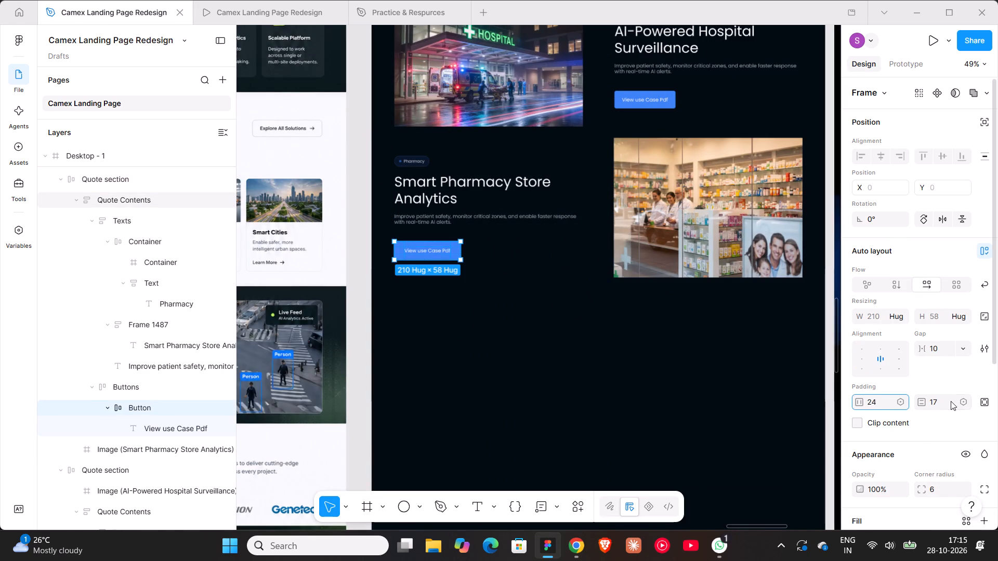
pyautogui.click(939, 401)
pyautogui.write('16')
pyautogui.press('Return')
pyautogui.click(564, 388)
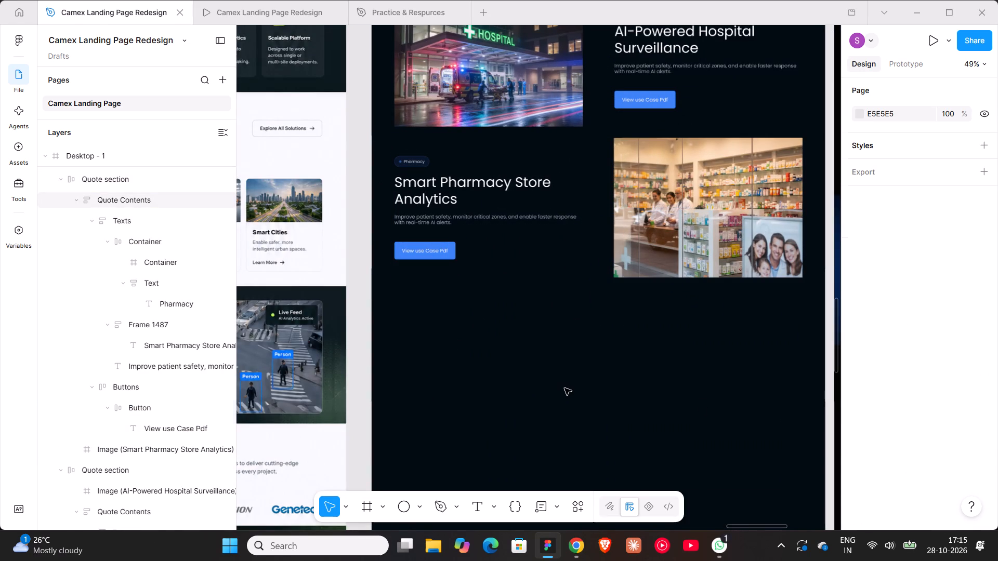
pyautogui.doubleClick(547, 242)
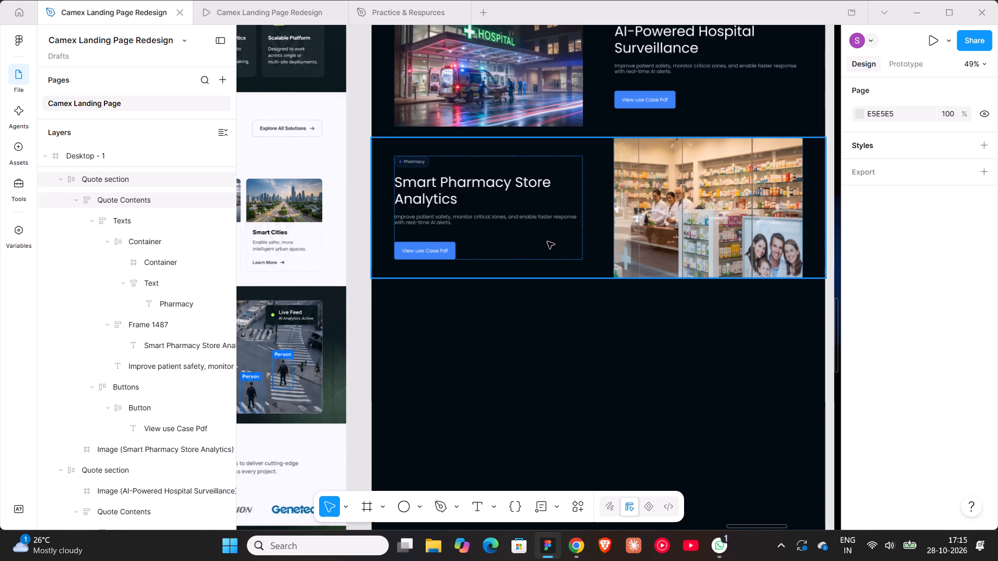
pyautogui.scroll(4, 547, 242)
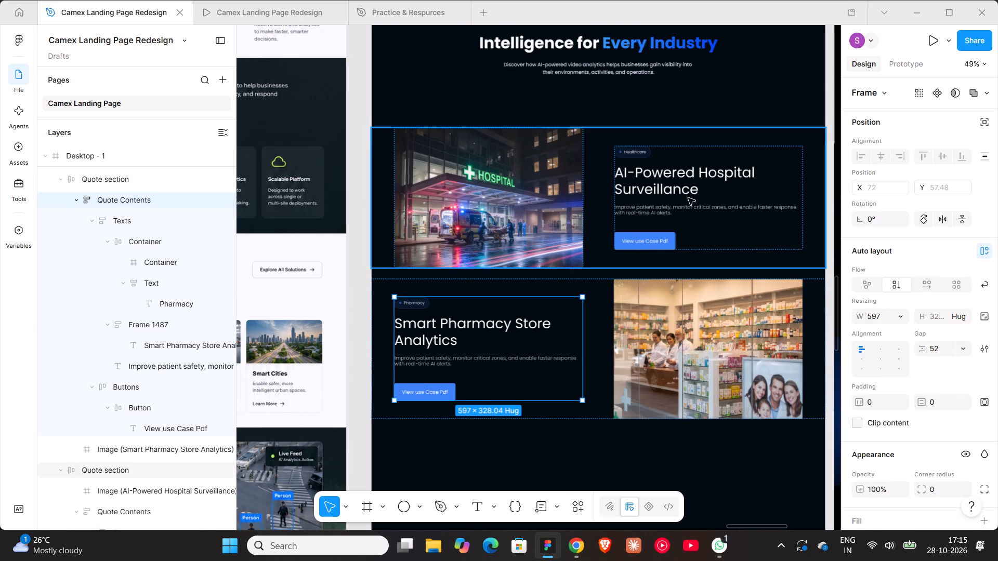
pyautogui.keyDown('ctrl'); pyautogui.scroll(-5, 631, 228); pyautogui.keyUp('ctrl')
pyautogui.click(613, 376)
# Round the corners of the pharmacy store image with a radius of 18.
pyautogui.scroll(-2, 610, 360)
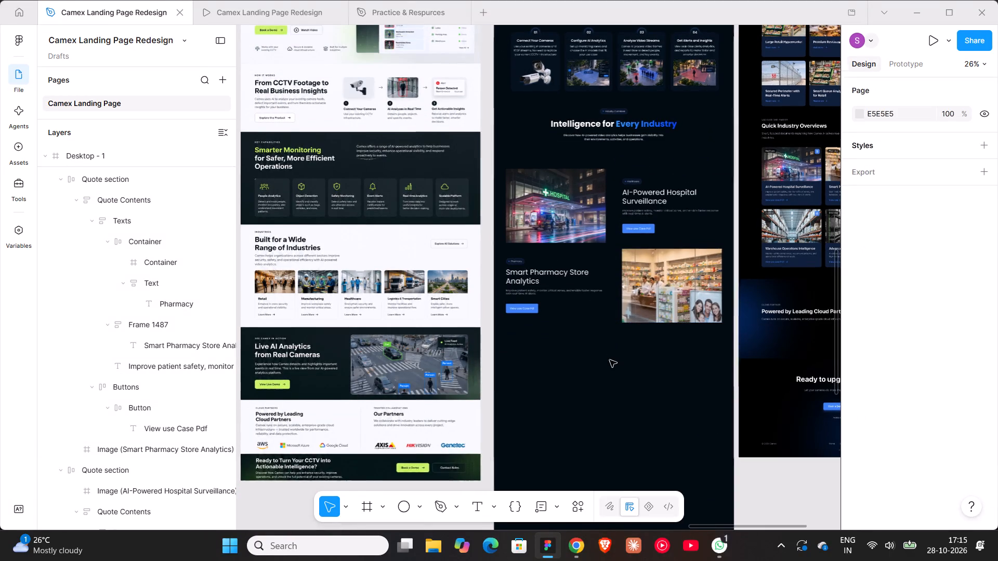
pyautogui.scroll(-2, 610, 360)
pyautogui.keyDown('shift'); pyautogui.scroll(-4, 610, 360); pyautogui.keyUp('shift')
pyautogui.tripleClick(508, 225)
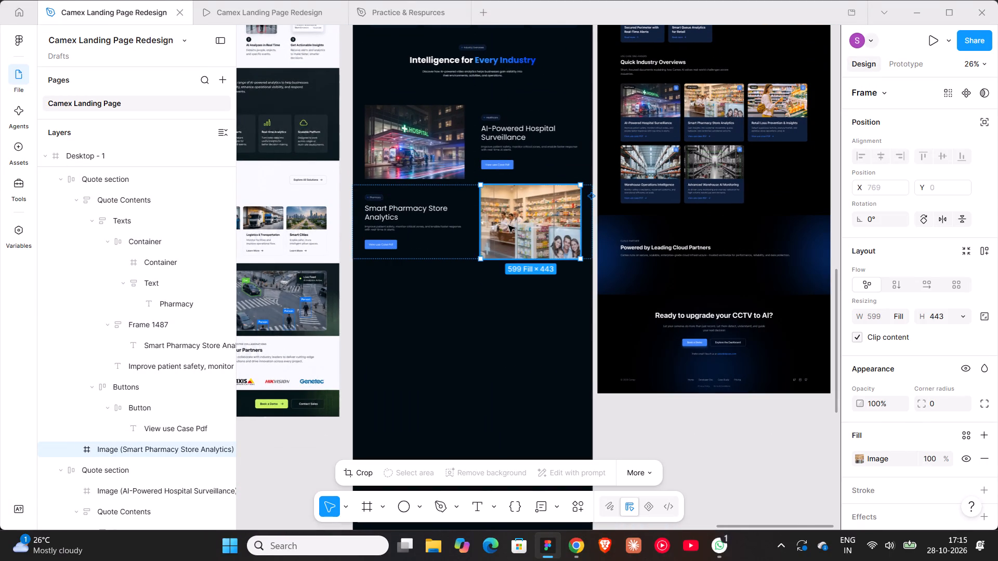
pyautogui.click(935, 406)
pyautogui.write('18')
pyautogui.press('Return')
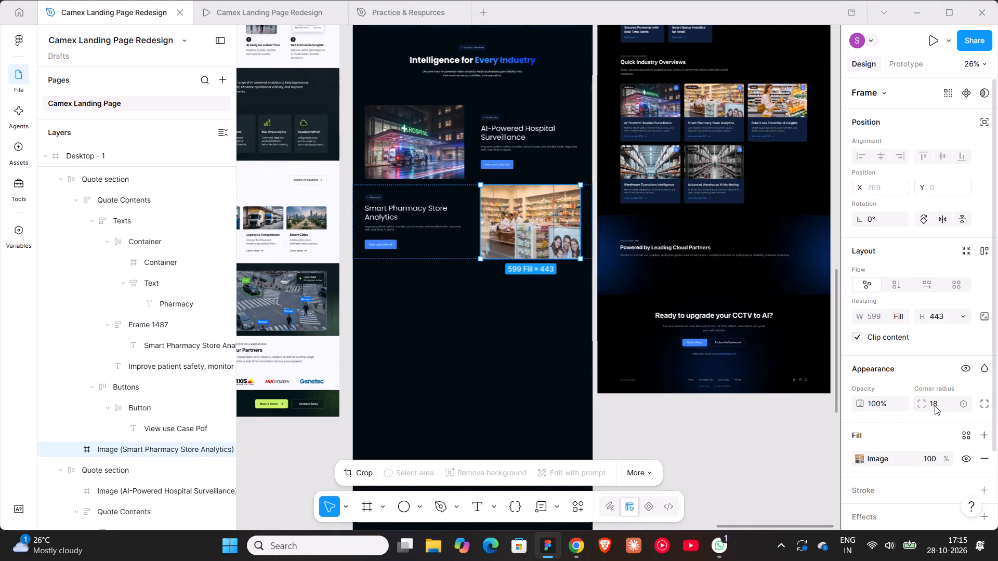
pyautogui.click(509, 356)
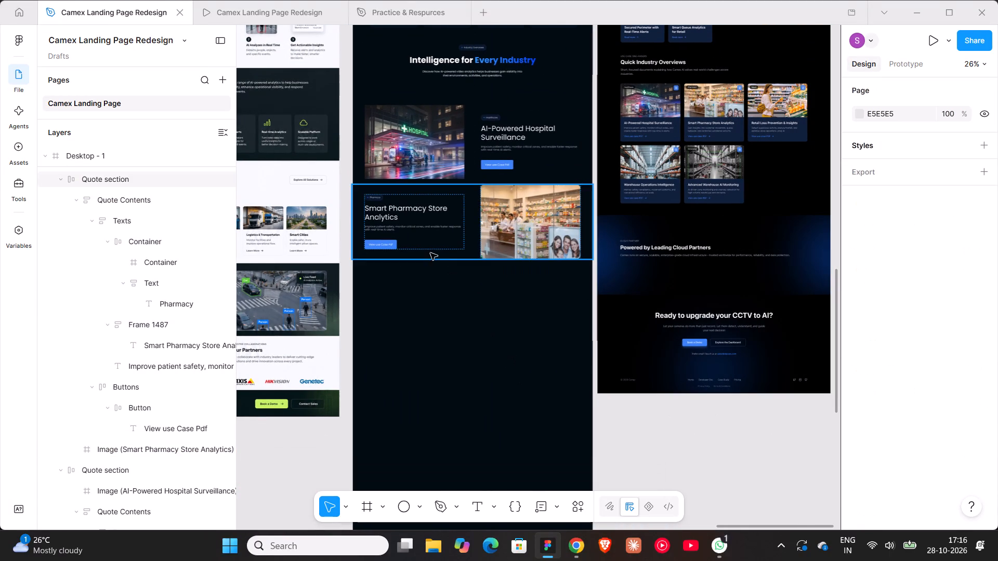
# Round the corners of the hospital image with a radius of 18.
pyautogui.doubleClick(434, 167)
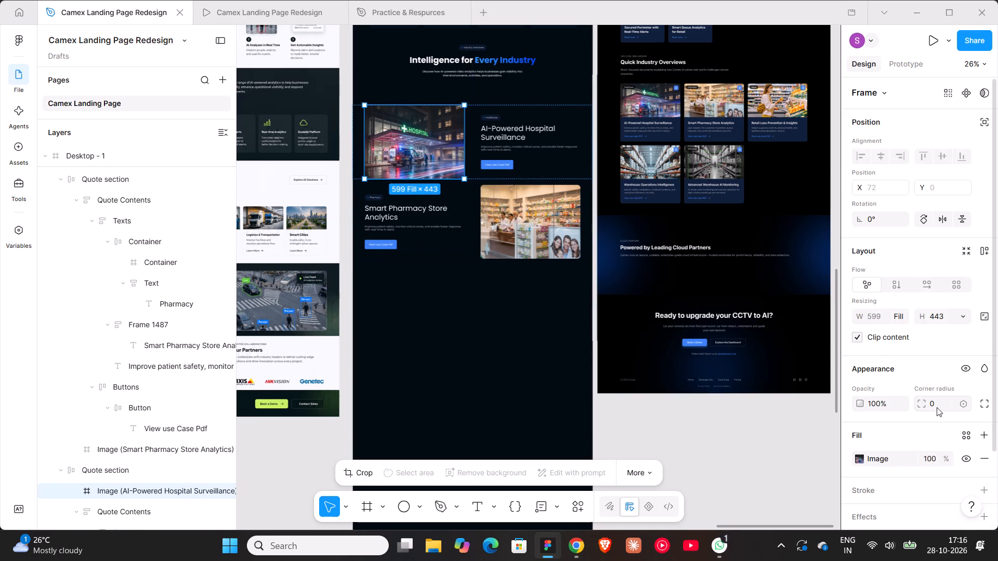
pyautogui.click(937, 407)
pyautogui.write('18')
pyautogui.press('Return')
pyautogui.click(547, 324)
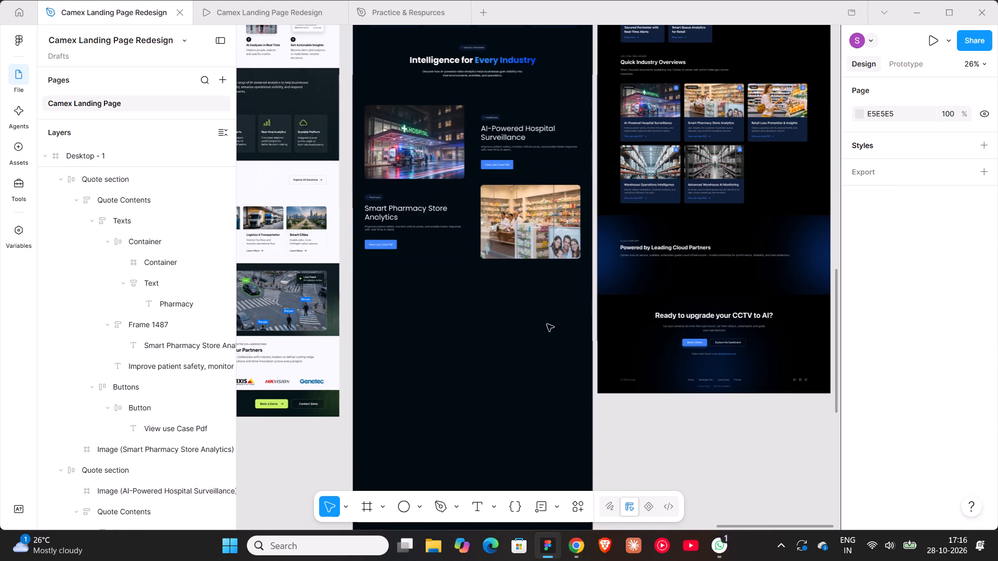
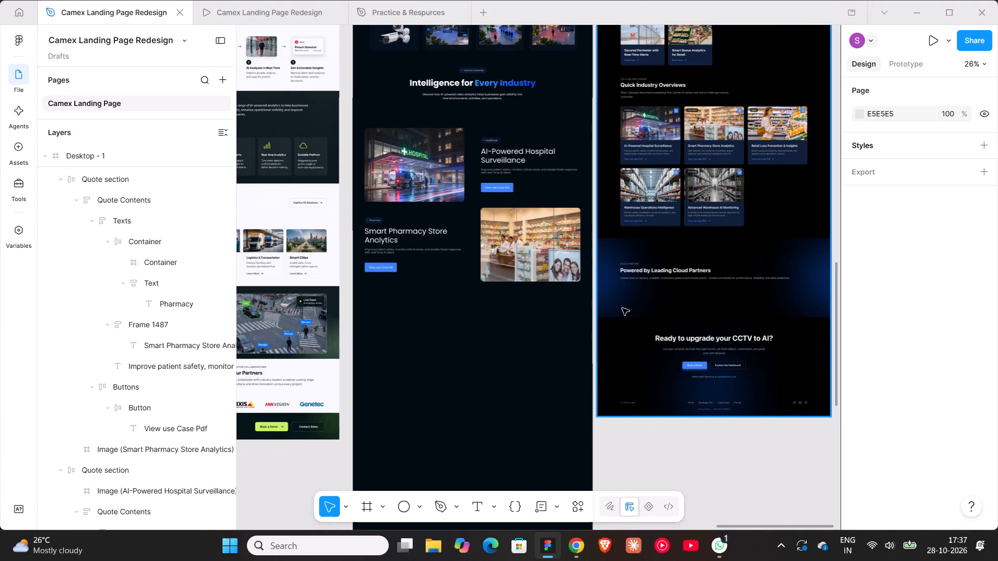
# Move the blue radial glow from the Camex frame's cloud partner section into Desktop - 1 at about X 965, Y 2634, behind the content.
pyautogui.tripleClick(609, 285)
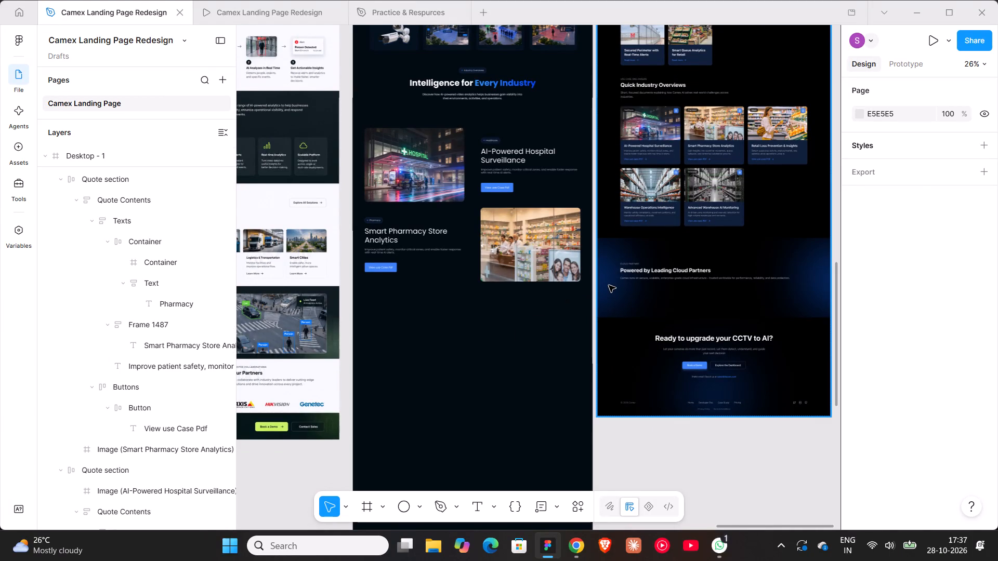
pyautogui.tripleClick(609, 285)
pyautogui.tripleClick(609, 285)
pyautogui.doubleClick(609, 285)
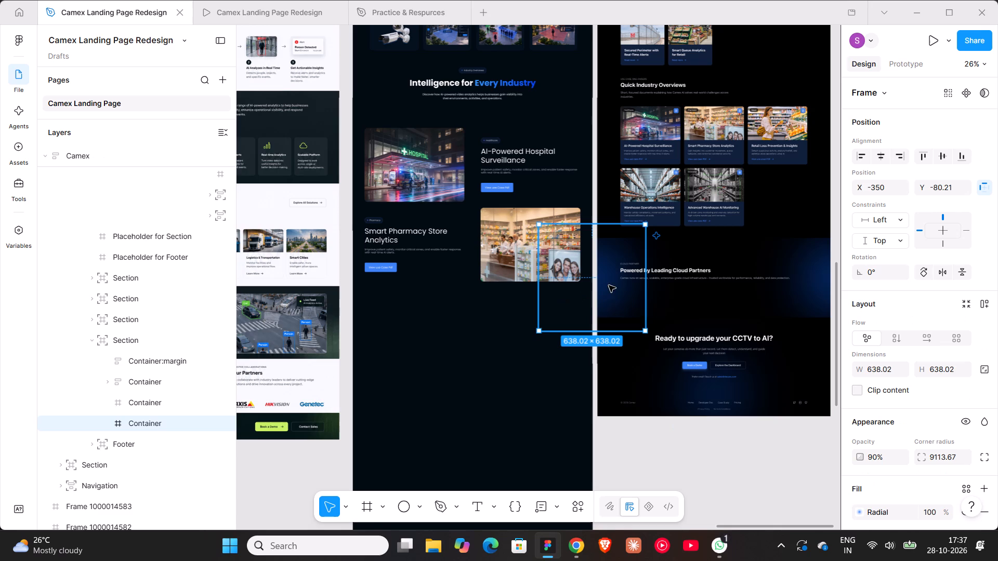
pyautogui.moveTo(574, 302); pyautogui.dragTo(687, 530)
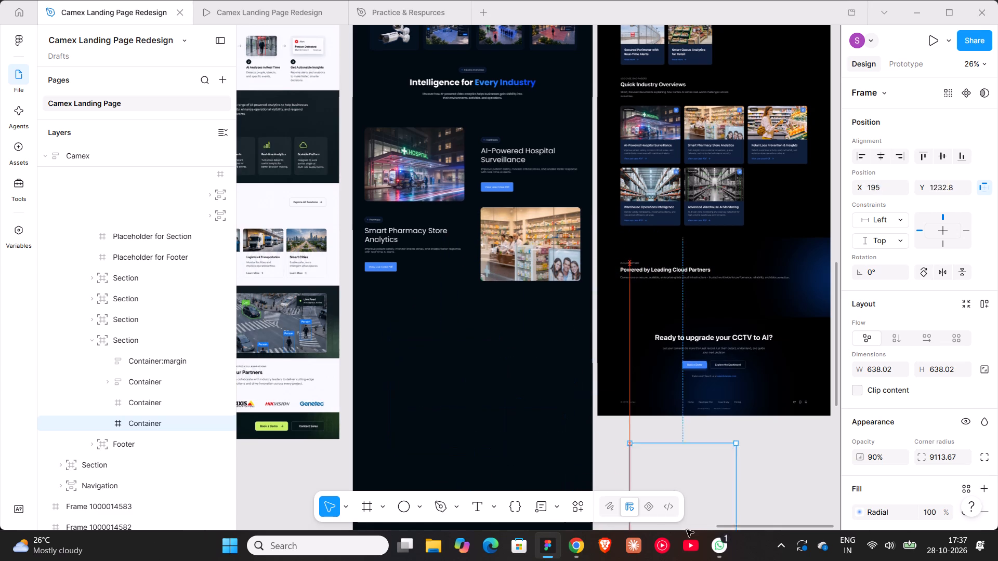
pyautogui.moveTo(687, 530); pyautogui.dragTo(695, 422)
pyautogui.moveTo(729, 393); pyautogui.dragTo(536, 267)
pyautogui.scroll(5, 544, 325)
pyautogui.scroll(-3, 548, 439)
pyautogui.moveTo(532, 408); pyautogui.dragTo(573, 283)
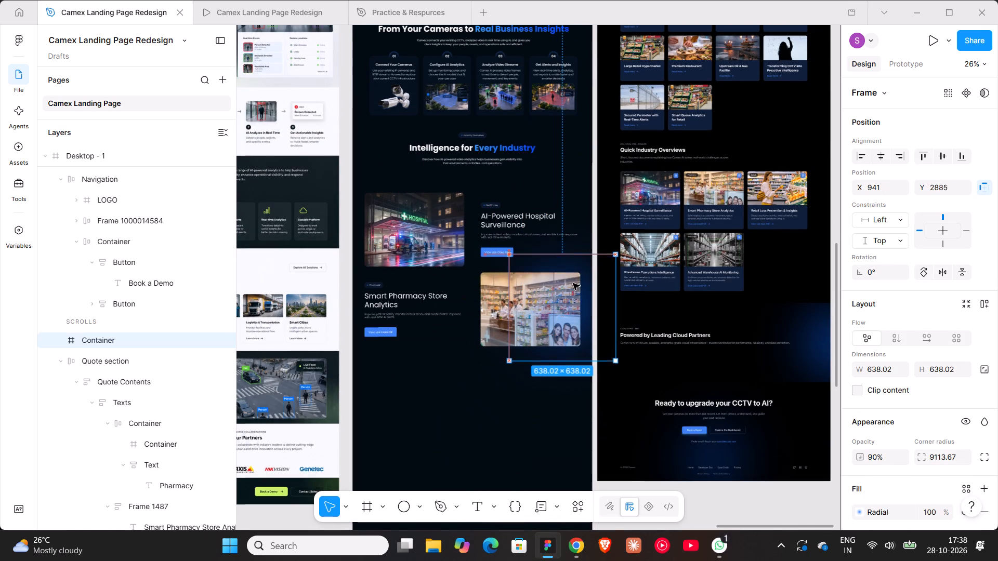
pyautogui.moveTo(573, 283); pyautogui.dragTo(577, 247)
pyautogui.write('[]')
pyautogui.press('[')
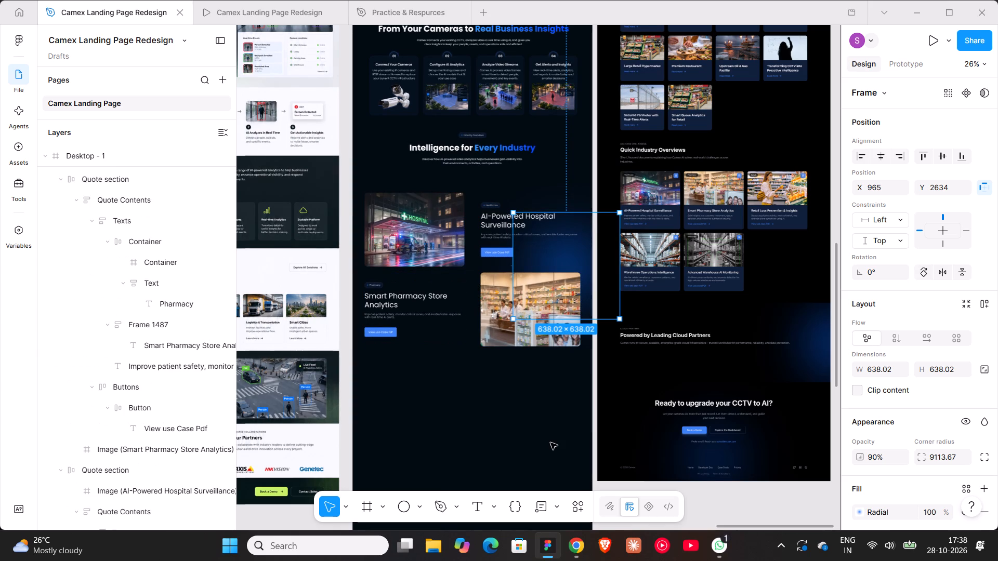
# Shift the glow beside the hospital block horizontally to X 1000, extending past the frame's right edge.
pyautogui.press('Right')
pyautogui.press('Right')
pyautogui.press('Right')
pyautogui.press('Right')
pyautogui.press('Right')
pyautogui.press('Right')
pyautogui.press('Right')
pyautogui.press('Right')
pyautogui.press('Right')
pyautogui.press('Right')
pyautogui.press('Right')
pyautogui.press('Right')
pyautogui.press('Right')
pyautogui.press('Right')
pyautogui.press('Right')
pyautogui.press('Right')
pyautogui.press('Right')
pyautogui.press('Right')
pyautogui.press('Right')
pyautogui.press('Right')
pyautogui.press('Right')
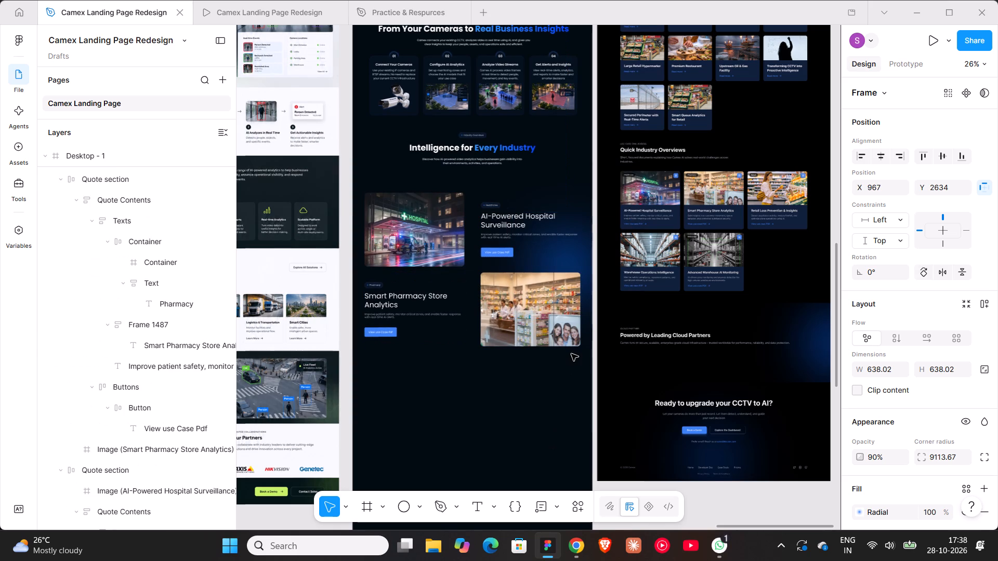
pyautogui.press('Right')
pyautogui.press('Right')
# Duplicate the glow and place the copy at about X -294, Y 1286, over the left edge of the From Your Cameras section.
pyautogui.scroll(4, 586, 287)
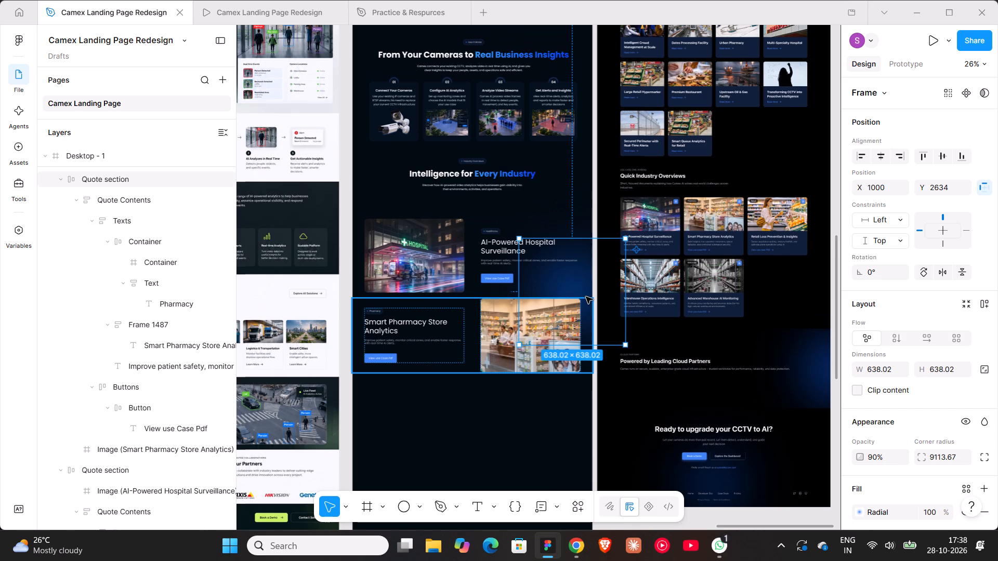
pyautogui.scroll(5, 586, 297)
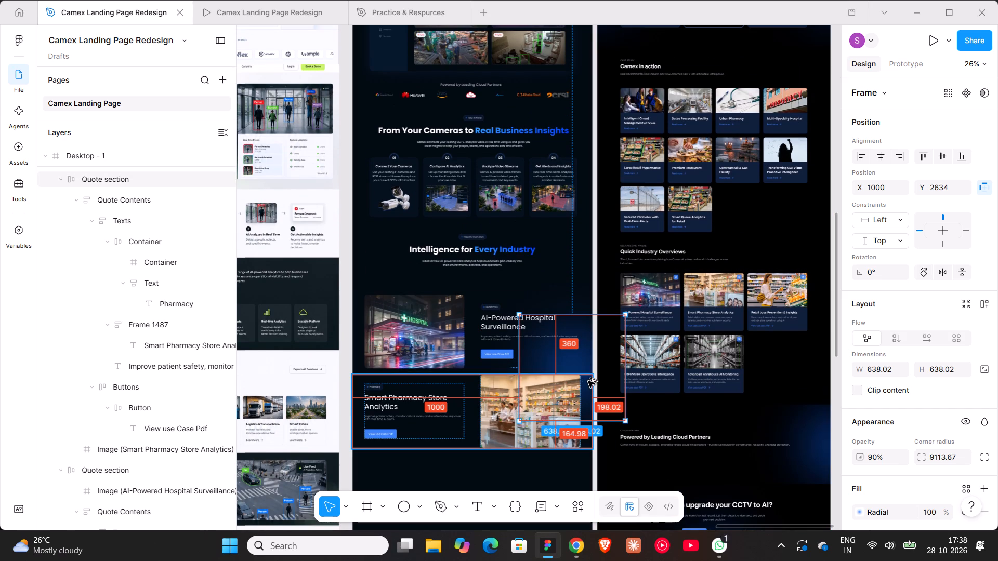
pyautogui.keyDown('alt'); pyautogui.moveTo(602, 382); pyautogui.dragTo(547, 274); pyautogui.keyUp('alt')
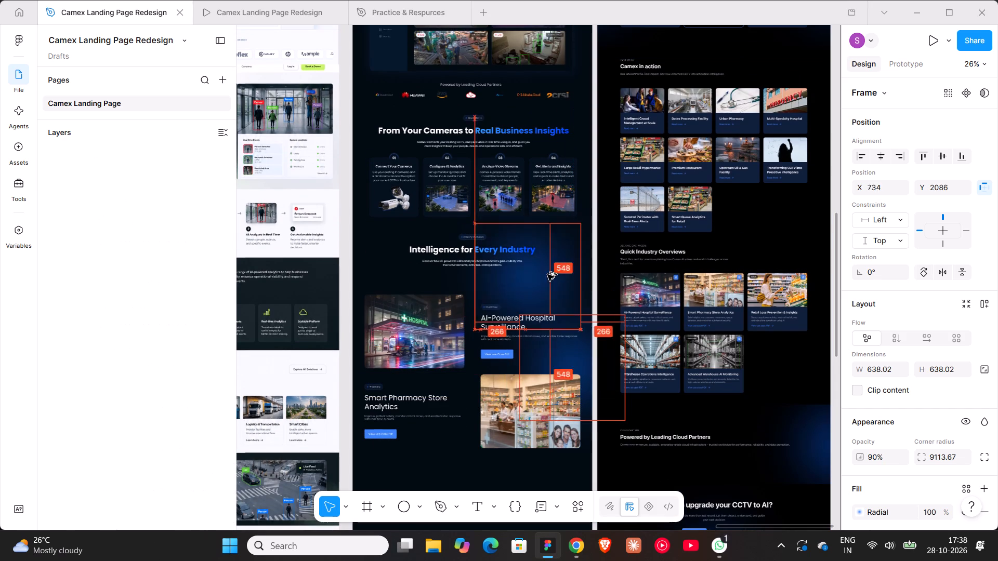
pyautogui.keyDown('alt'); pyautogui.moveTo(547, 274); pyautogui.dragTo(385, 160); pyautogui.keyUp('alt')
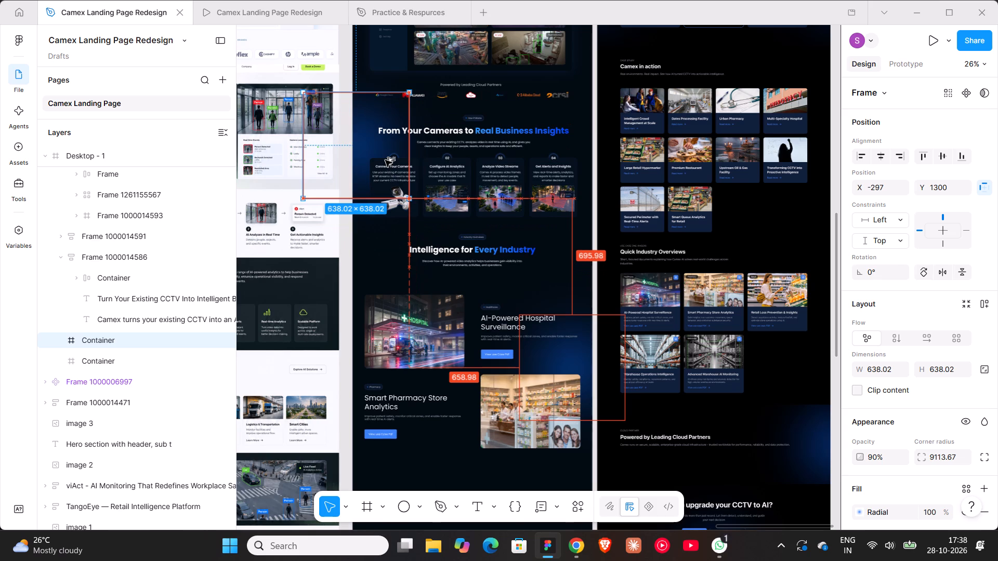
pyautogui.keyDown('alt'); pyautogui.moveTo(385, 160); pyautogui.dragTo(386, 123); pyautogui.keyUp('alt')
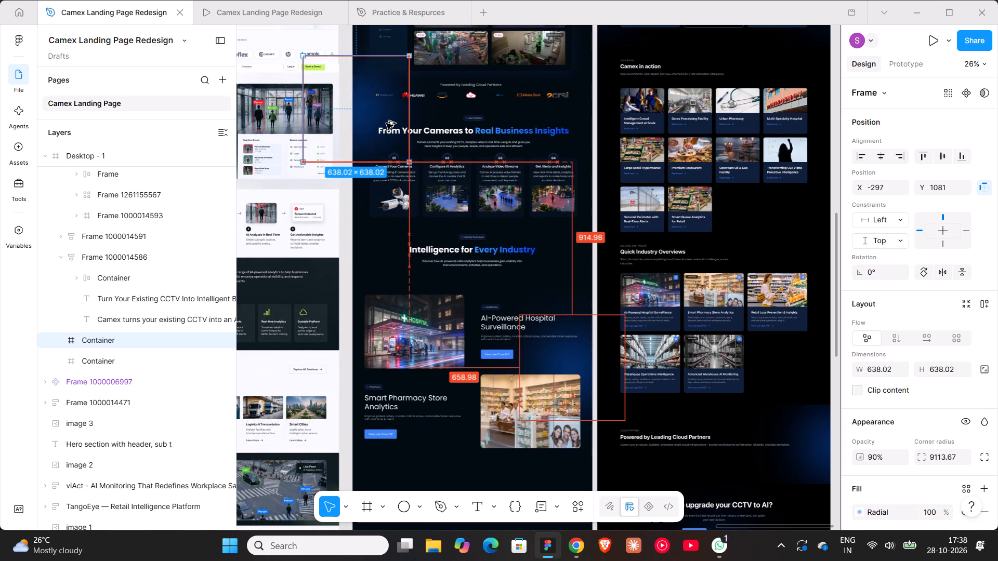
pyautogui.keyDown('alt'); pyautogui.moveTo(386, 123); pyautogui.dragTo(388, 157); pyautogui.keyUp('alt')
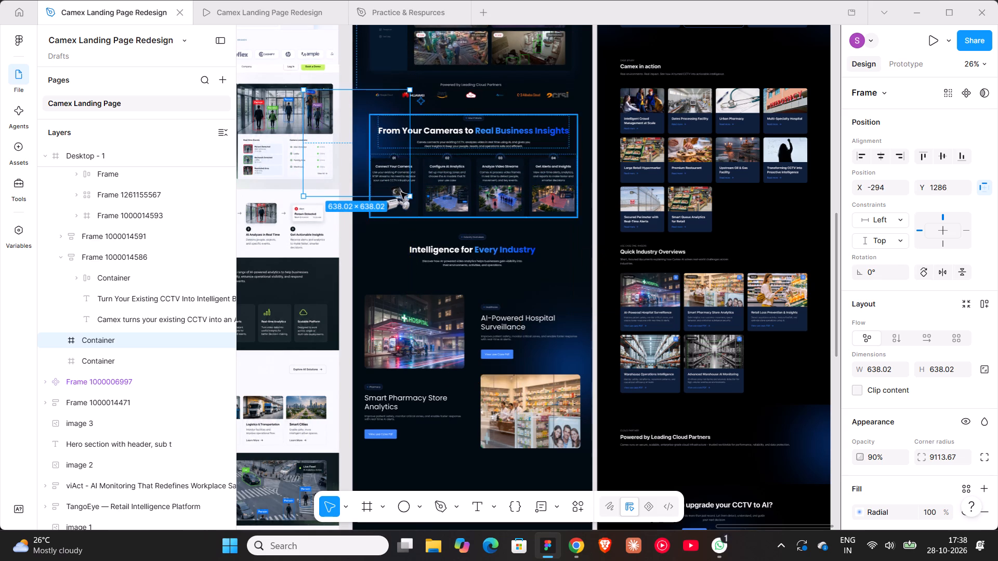
pyautogui.scroll(3, 401, 193)
pyautogui.click(614, 130)
# Review the background glows along the Desktop - 1 page and compare them with the Camex reference page.
pyautogui.scroll(1, 567, 251)
pyautogui.scroll(4, 569, 426)
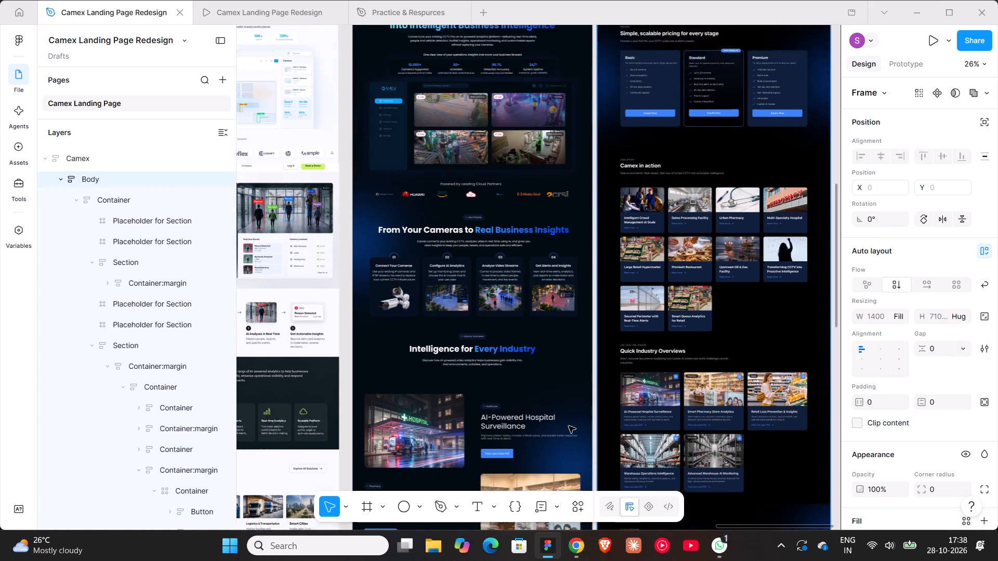
pyautogui.scroll(1, 569, 426)
pyautogui.scroll(-3, 569, 426)
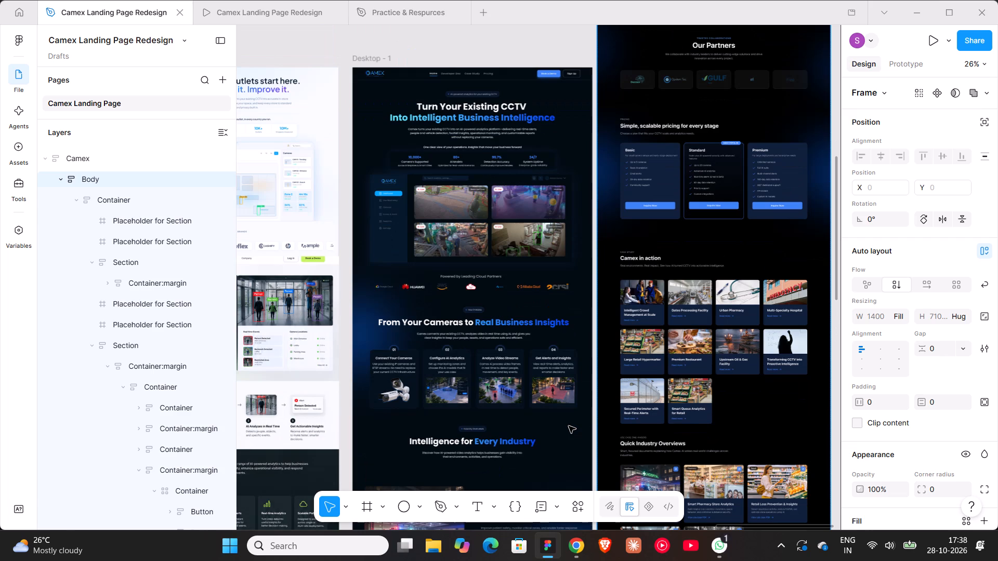
pyautogui.scroll(6, 569, 426)
pyautogui.scroll(7, 680, 329)
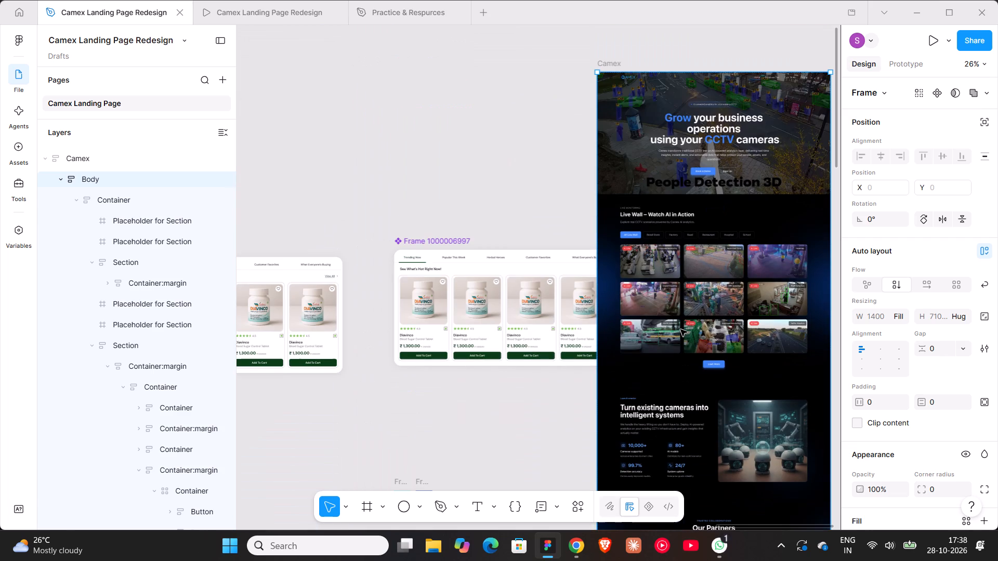
pyautogui.scroll(-18, 680, 329)
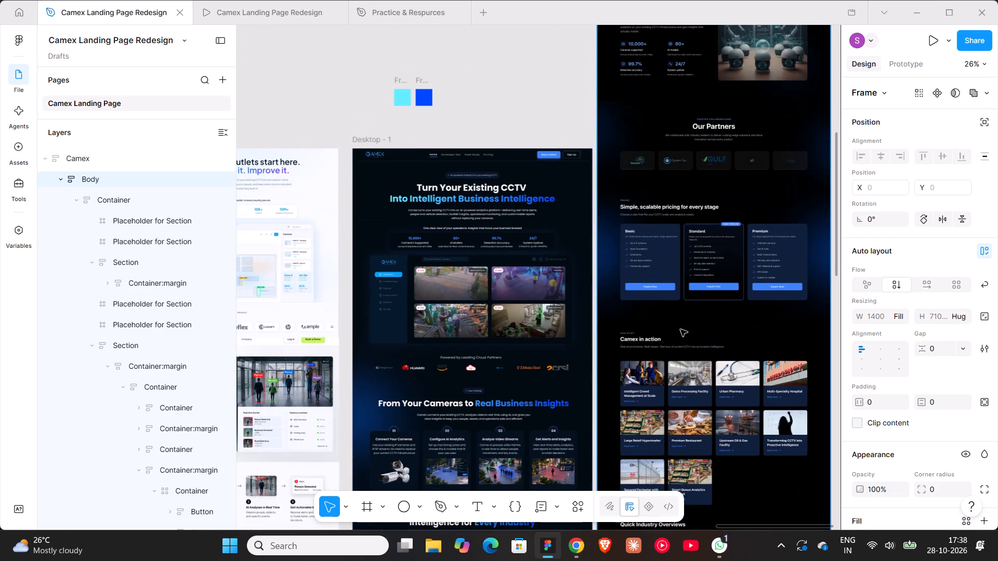
pyautogui.scroll(-15, 680, 329)
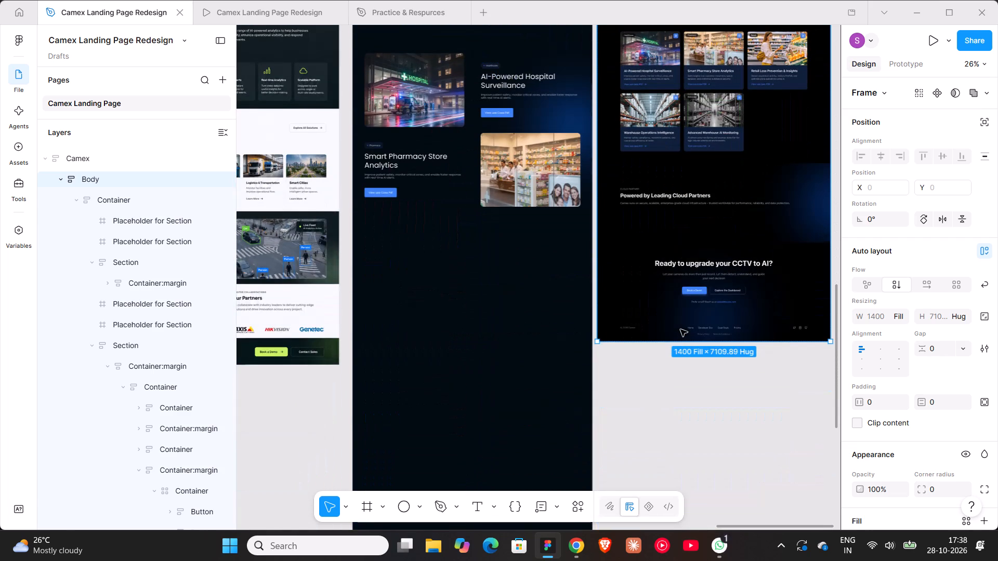
pyautogui.scroll(6, 680, 329)
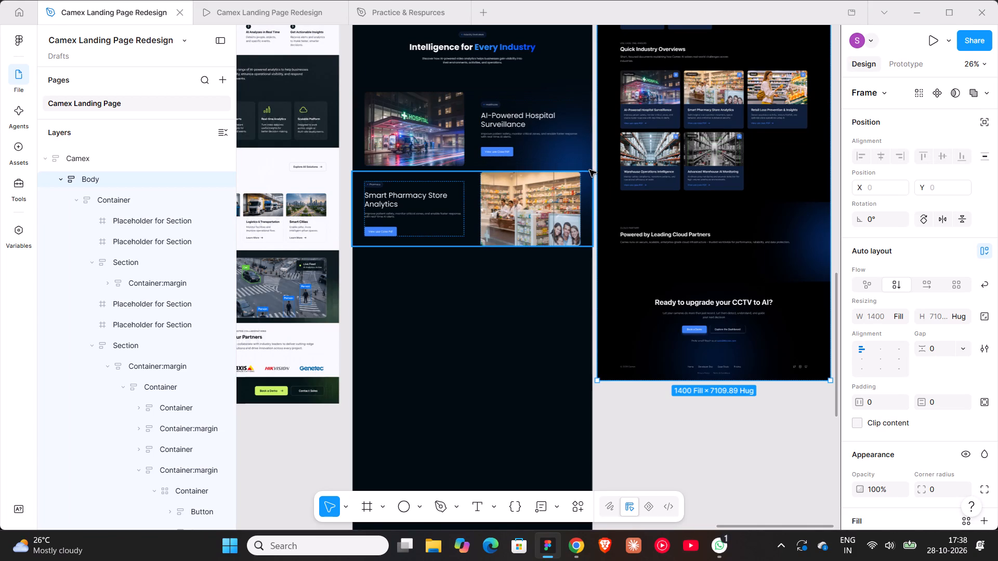
# Duplicate the glow beside the hospital block and place the copy at about X 225, Y 2914, near the pharmacy block.
pyautogui.keyDown('ctrl'); pyautogui.scroll(8, 589, 170); pyautogui.keyUp('ctrl')
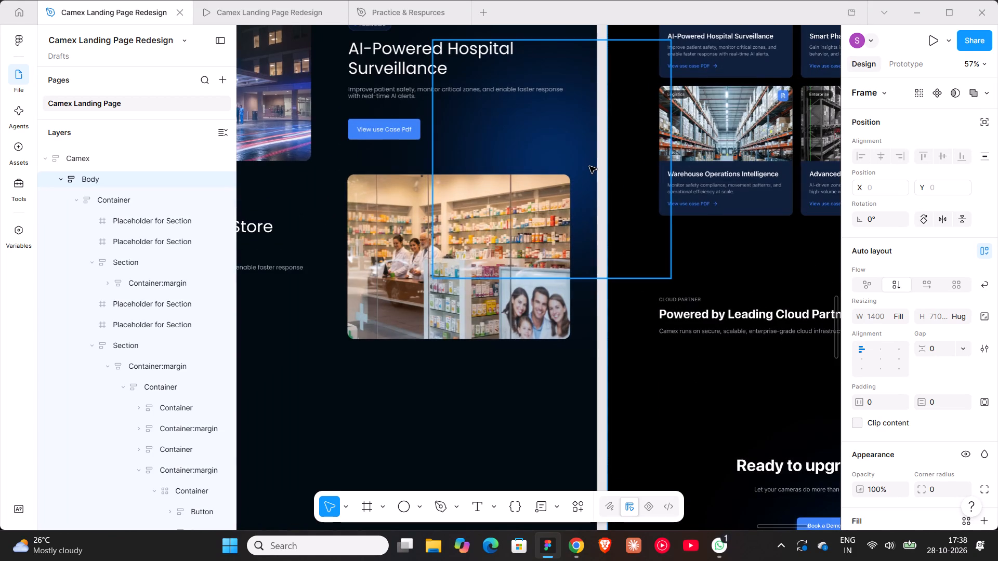
pyautogui.keyDown('ctrl'); pyautogui.scroll(-7, 589, 166); pyautogui.keyUp('ctrl')
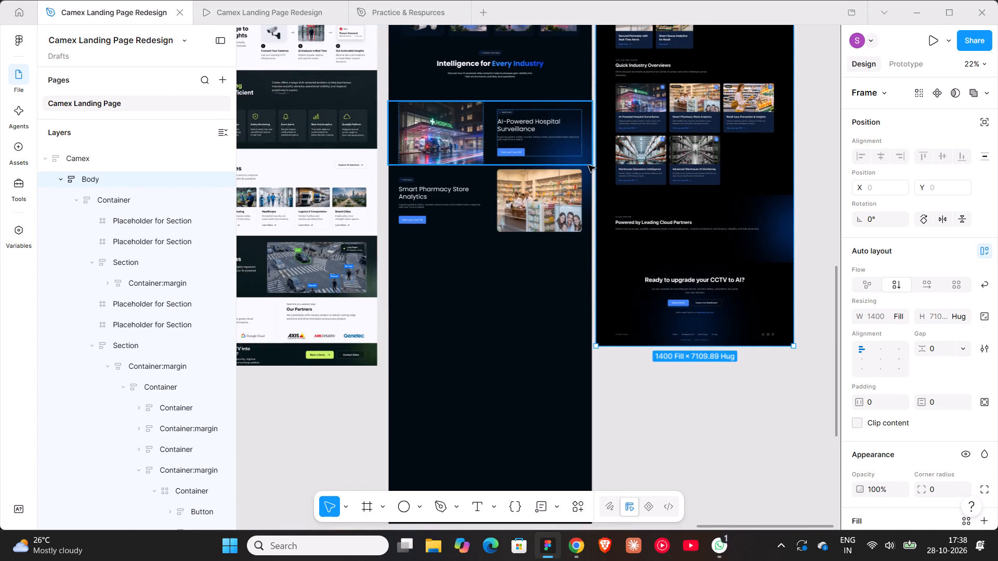
pyautogui.keyDown('ctrl'); pyautogui.scroll(8, 589, 168); pyautogui.keyUp('ctrl')
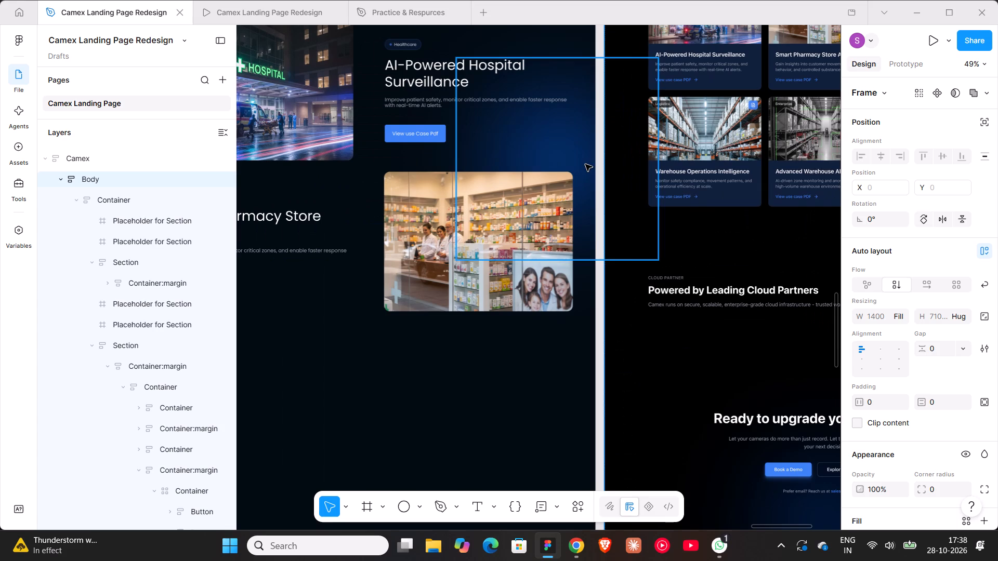
pyautogui.keyDown('alt'); pyautogui.moveTo(585, 164); pyautogui.dragTo(319, 165); pyautogui.keyUp('alt')
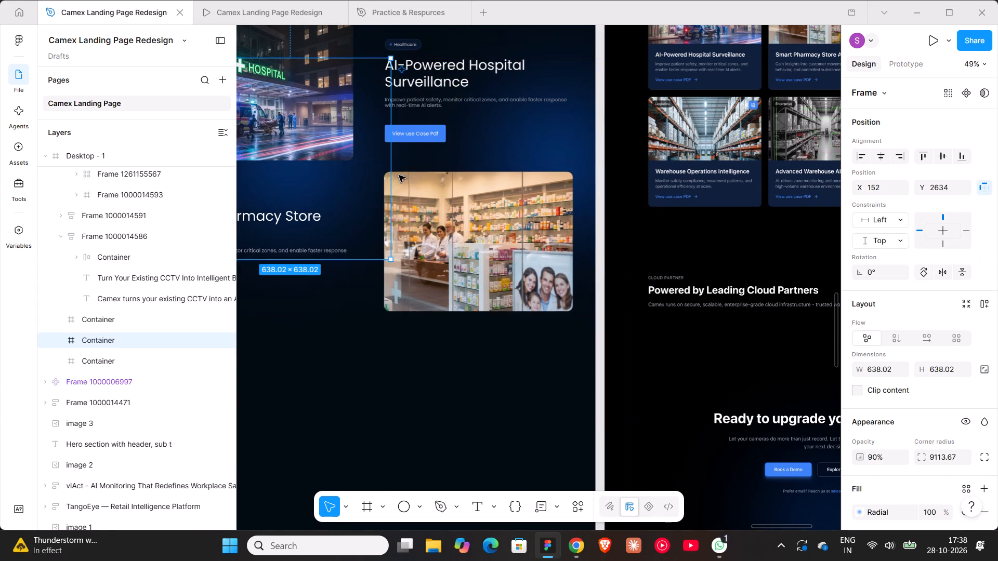
pyautogui.keyDown('shift'); pyautogui.scroll(7, 399, 175); pyautogui.keyUp('shift')
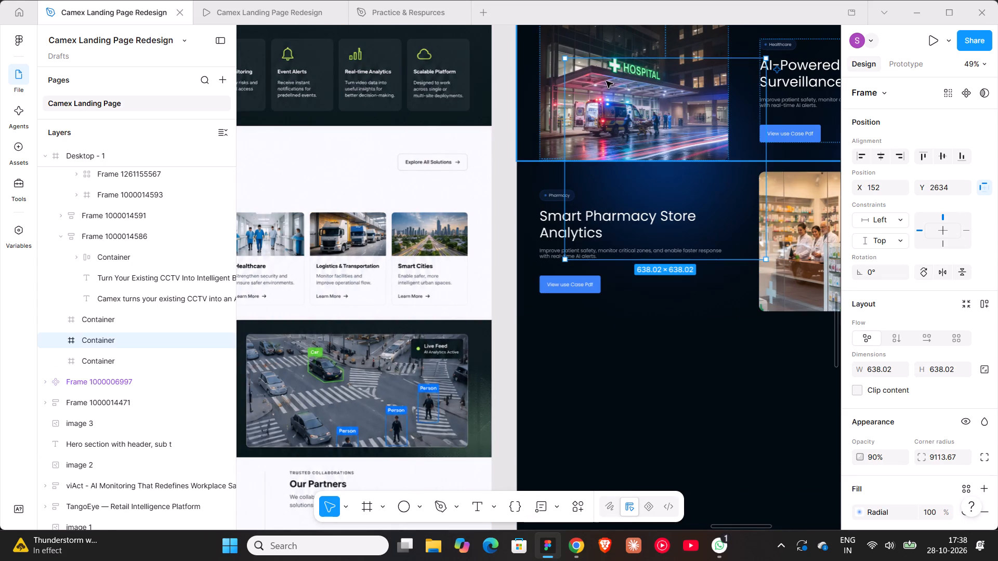
pyautogui.moveTo(603, 81); pyautogui.dragTo(483, 61)
pyautogui.write('[][')
pyautogui.scroll(5, 618, 224)
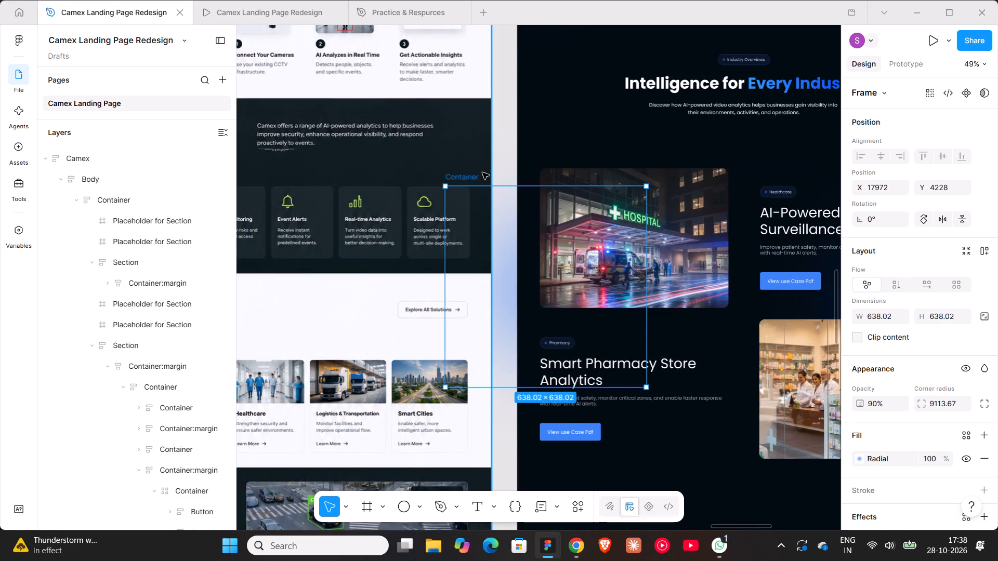
pyautogui.moveTo(475, 175); pyautogui.dragTo(618, 283)
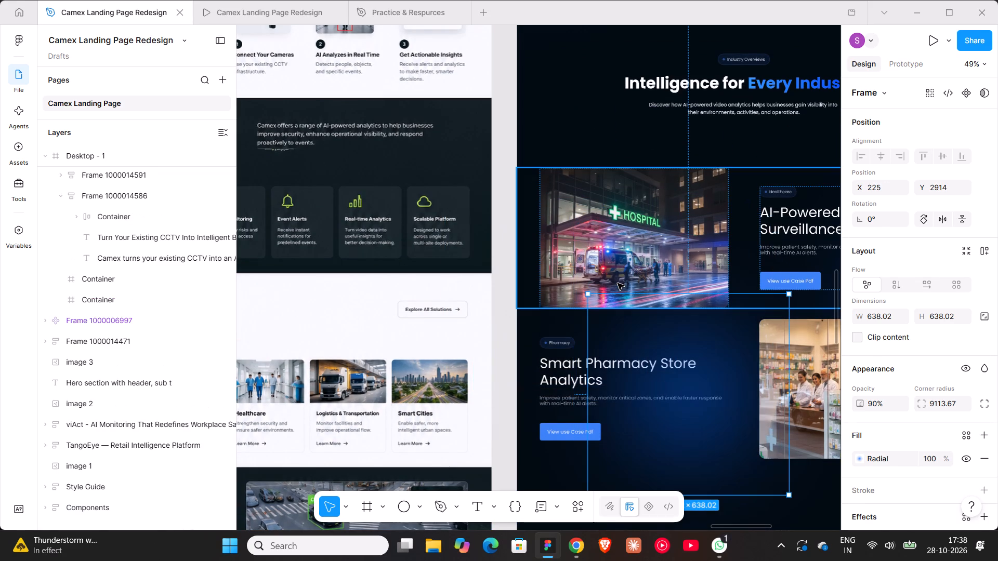
# Raise the new glow copy to Y 2674, between the hospital and pharmacy blocks.
pyautogui.hotkey('shift', 'Up')
pyautogui.hotkey('shift', 'Up')
pyautogui.hotkey('shift', 'Up')
pyautogui.hotkey('shift', 'Up')
pyautogui.hotkey('shift', 'Up')
pyautogui.hotkey('shift', 'Up')
pyautogui.hotkey('shift', 'Up')
pyautogui.hotkey('shift', 'Up')
pyautogui.hotkey('shift', 'Up')
pyautogui.hotkey('shift', 'Up')
pyautogui.hotkey('shift', 'Up')
pyautogui.hotkey('shift', 'Up')
pyautogui.hotkey('shift', 'Up')
pyautogui.hotkey('shift', 'Up')
pyautogui.hotkey('shift', 'Up')
pyautogui.hotkey('shift', 'Up')
pyautogui.hotkey('shift', 'Up')
pyautogui.hotkey('shift', 'Up')
pyautogui.hotkey('shift', 'Up')
pyautogui.hotkey('shift', 'Up')
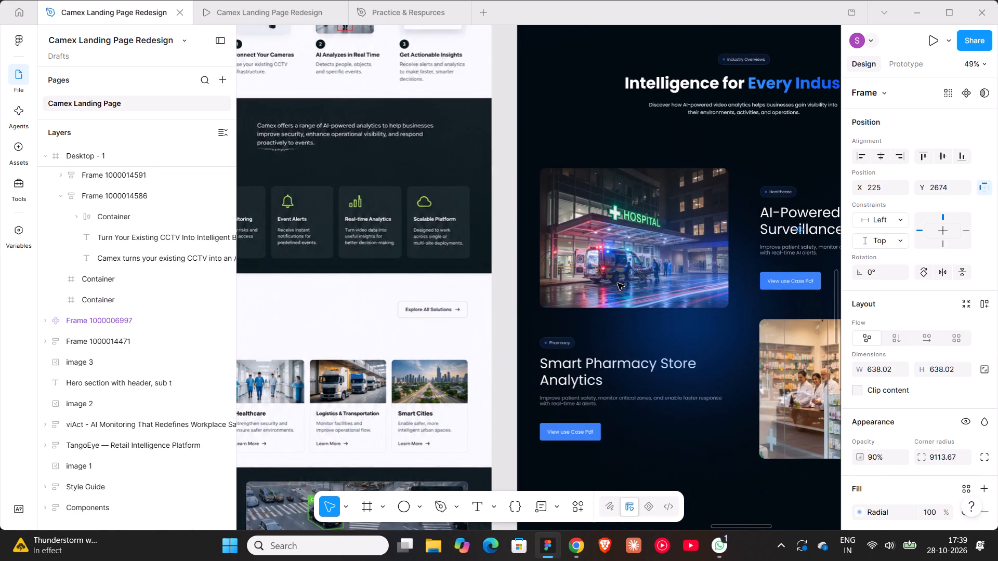
# Send the new glow copy behind the content and shift it to X -425, past the frame's left edge.
pyautogui.press('[')
pyautogui.hotkey('shift', 'Left')
pyautogui.hotkey('shift', 'Left')
pyautogui.hotkey('shift', 'Left')
pyautogui.hotkey('shift', 'Left')
pyautogui.hotkey('shift', 'Left')
pyautogui.hotkey('shift', 'Left')
pyautogui.hotkey('shift', 'Left')
pyautogui.hotkey('shift', 'Left')
pyautogui.hotkey('shift', 'Left')
pyautogui.hotkey('shift', 'Left')
pyautogui.hotkey('shift', 'Left')
pyautogui.hotkey('shift', 'Left')
pyautogui.hotkey('shift', 'Left')
pyautogui.hotkey('shift', 'Left')
pyautogui.hotkey('shift', 'Left')
pyautogui.hotkey('shift', 'Left')
pyautogui.hotkey('shift', 'Left')
pyautogui.hotkey('shift', 'Left')
pyautogui.hotkey('shift', 'Left')
pyautogui.hotkey('shift', 'Left')
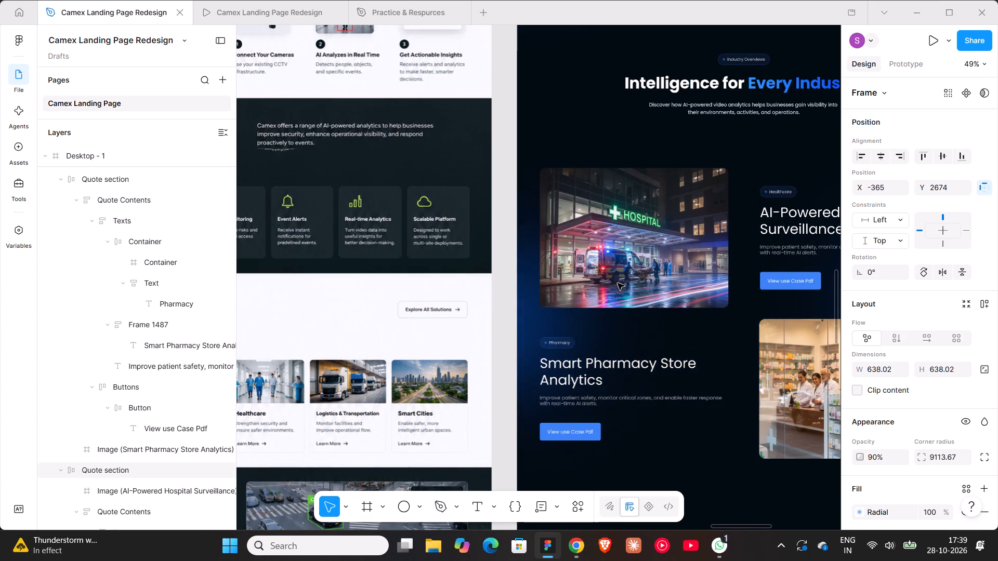
pyautogui.keyDown('ctrl'); pyautogui.scroll(-5, 618, 283); pyautogui.keyUp('ctrl')
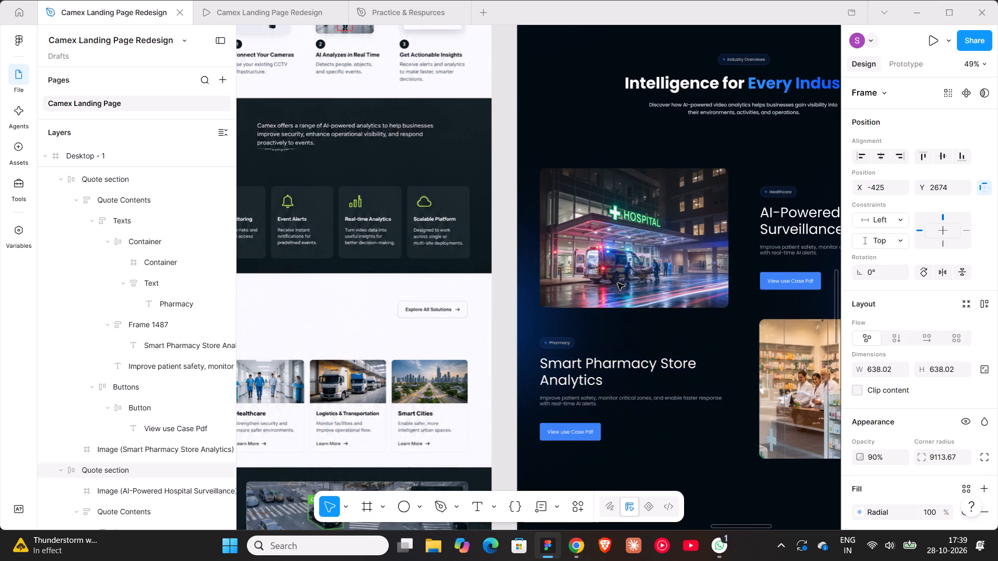
pyautogui.keyDown('ctrl'); pyautogui.scroll(-12, 626, 293); pyautogui.keyUp('ctrl')
pyautogui.scroll(-5, 626, 295)
pyautogui.click(646, 479)
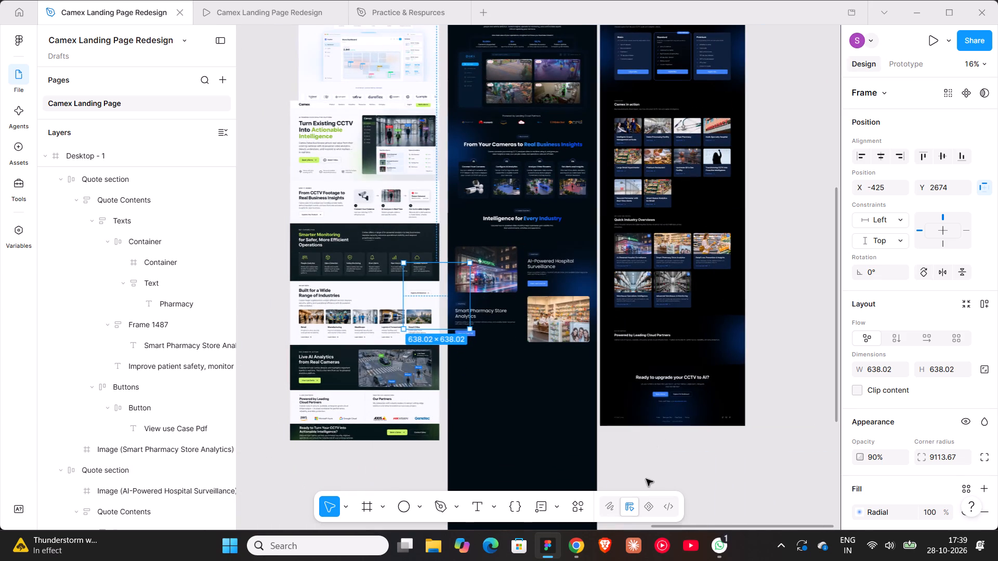
pyautogui.scroll(4, 595, 471)
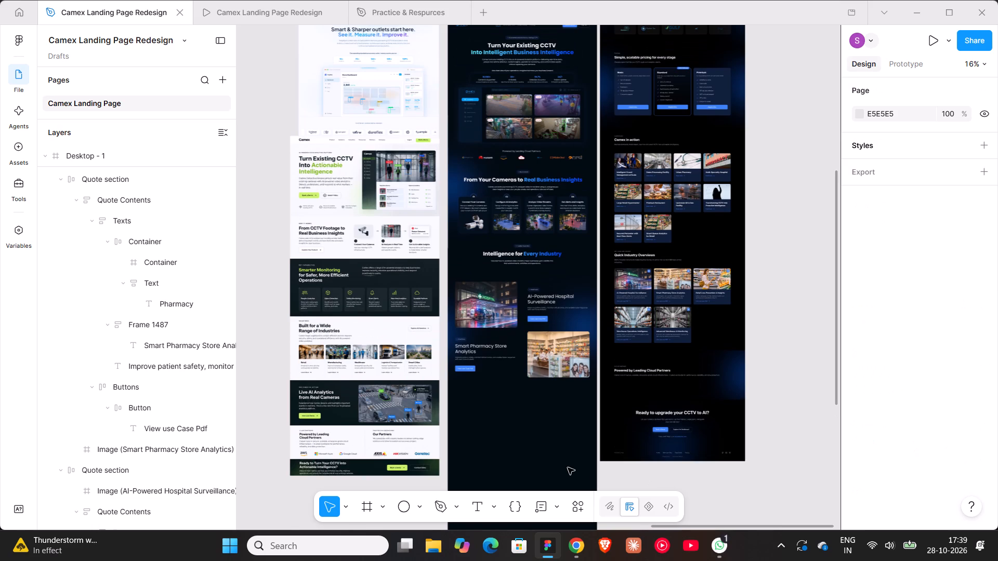
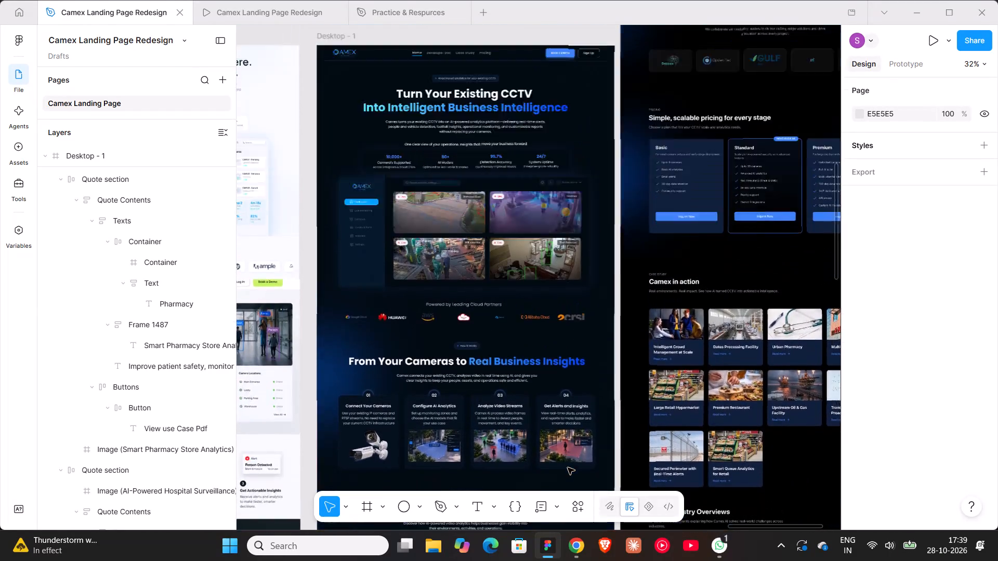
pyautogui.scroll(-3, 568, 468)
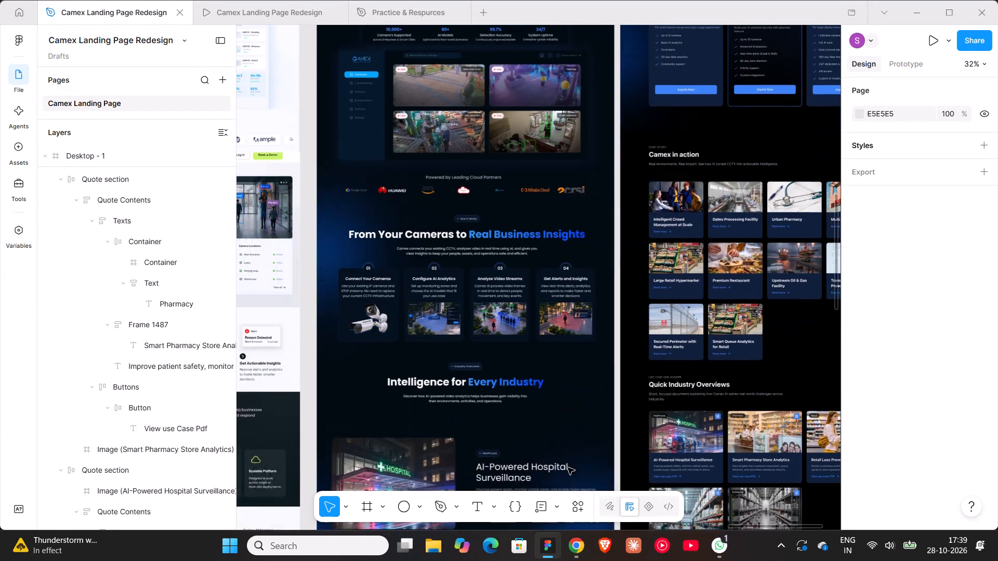
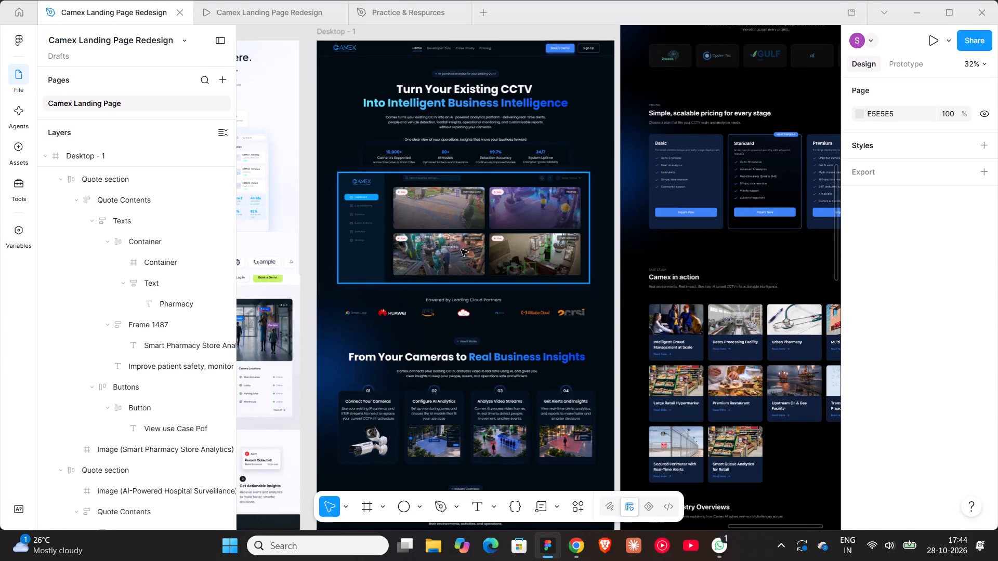
# Check the AI-Powered Hospital Surveillance and Smart Pharmacy Store Analytics blocks on the Desktop - 1 frame and in the prototype preview.
pyautogui.scroll(-13, 473, 241)
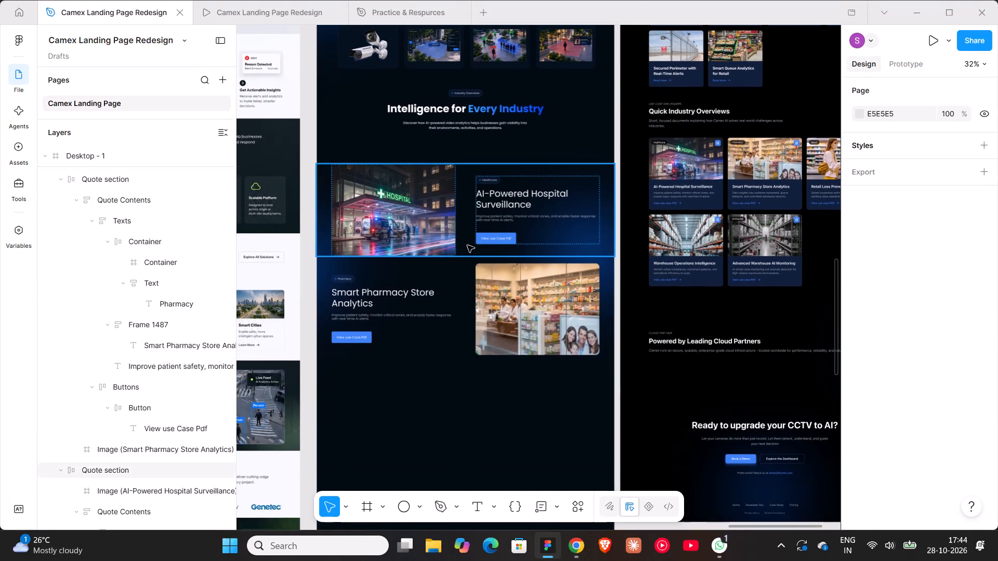
pyautogui.scroll(-3, 467, 245)
pyautogui.click(445, 298)
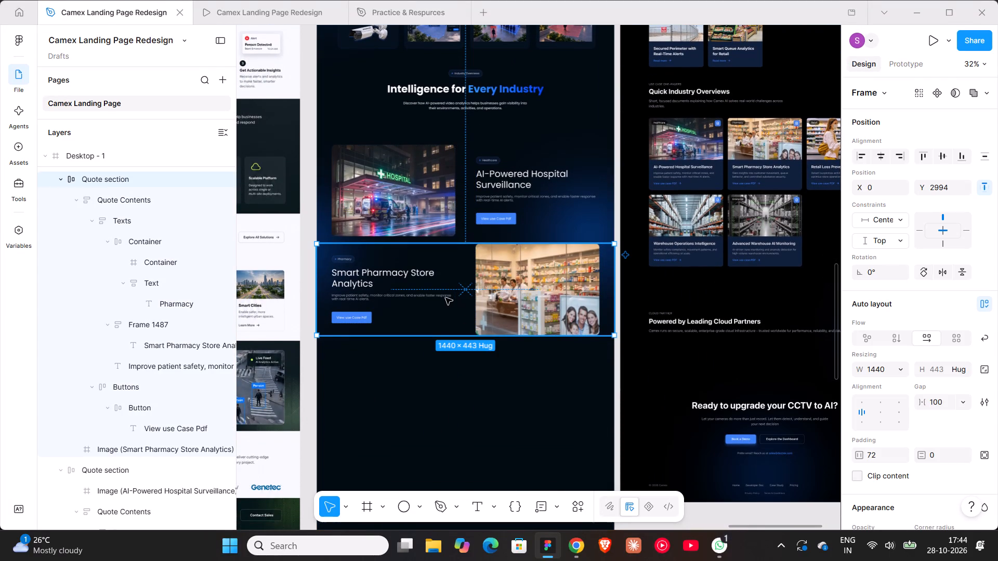
pyautogui.click(242, 16)
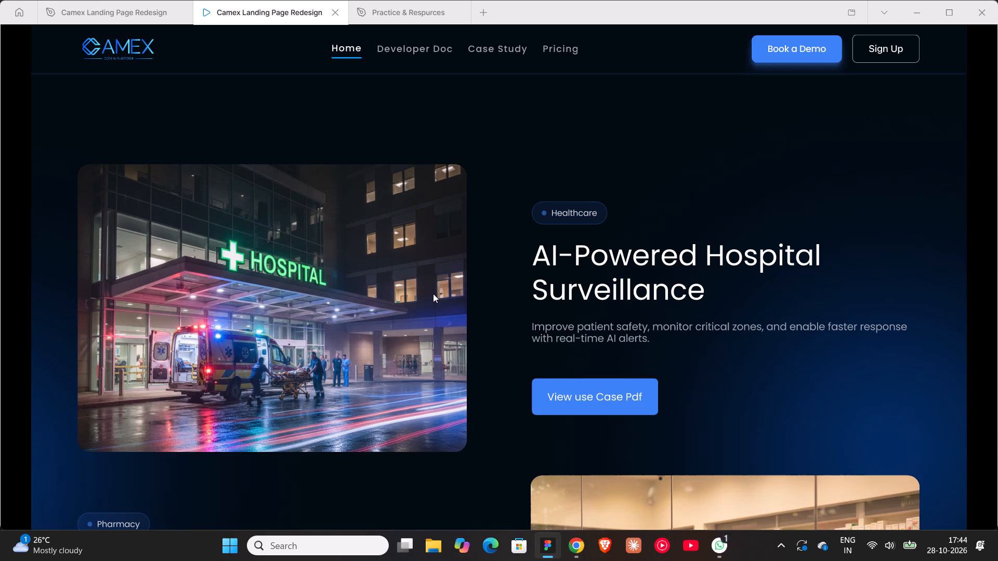
pyautogui.scroll(-3, 433, 300)
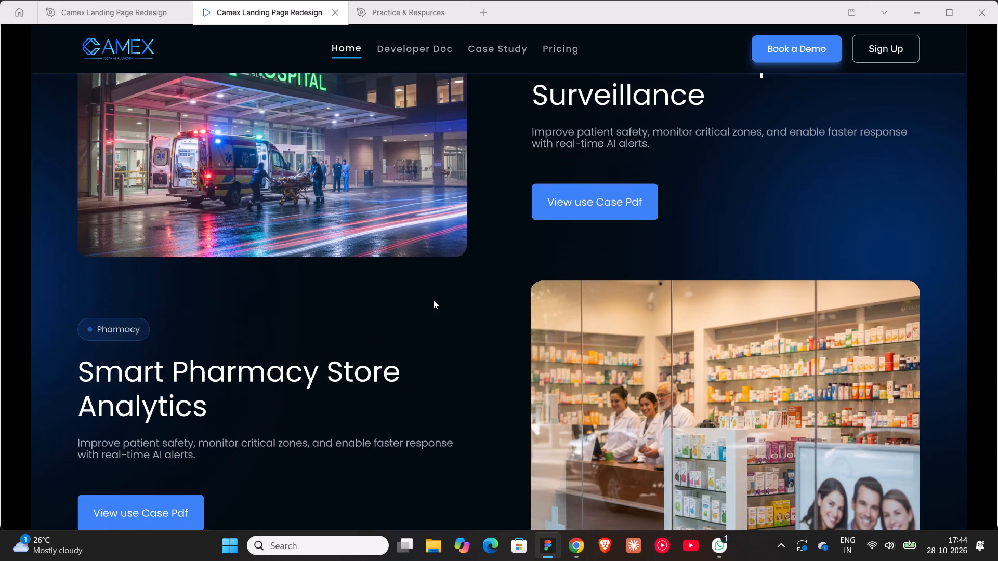
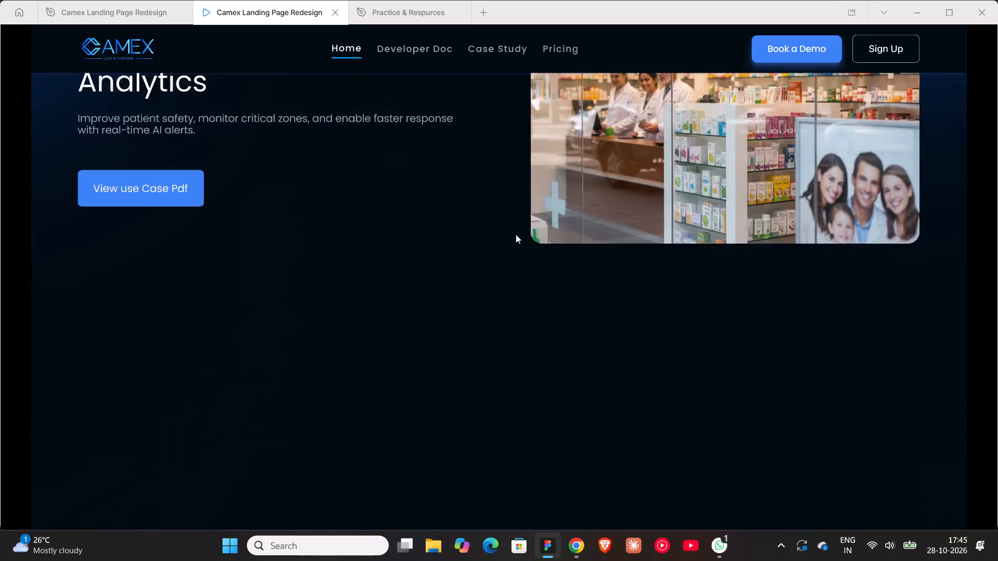
# Review the prototype preview from the numbered how-it-works cards through the Industry Overviews heading to the hospital and pharmacy blocks.
pyautogui.scroll(-6, 516, 234)
pyautogui.scroll(7, 516, 234)
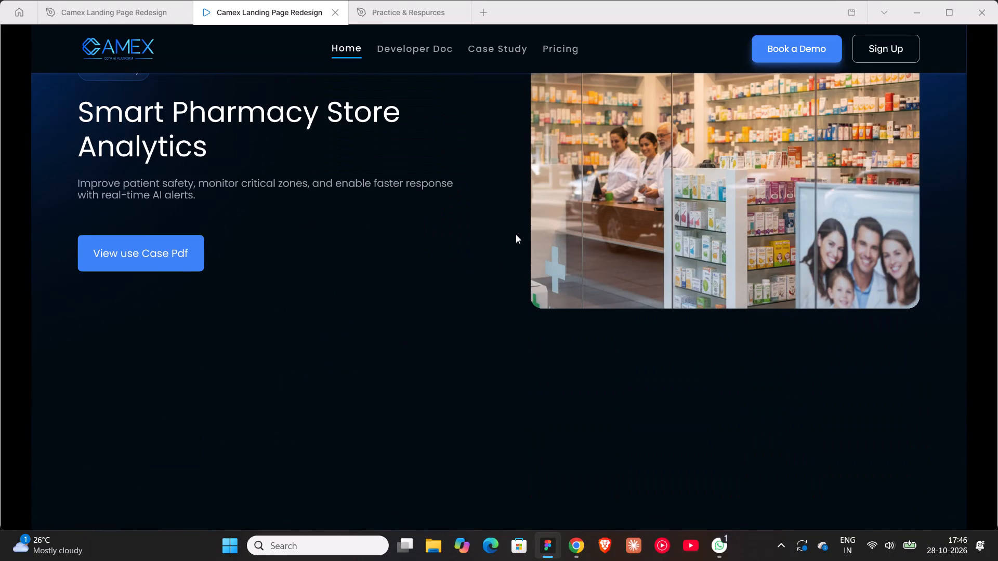
pyautogui.scroll(6, 516, 234)
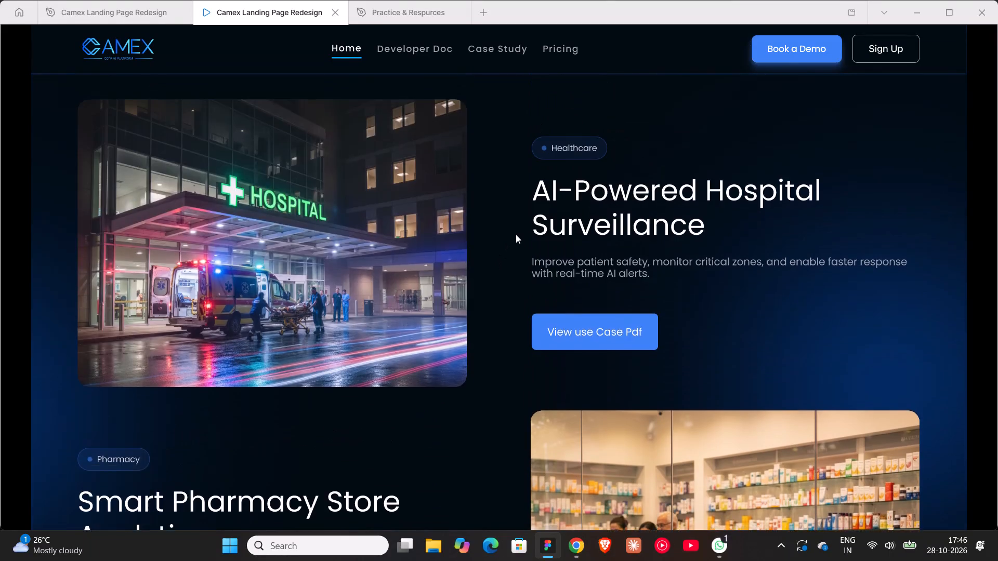
pyautogui.scroll(8, 516, 234)
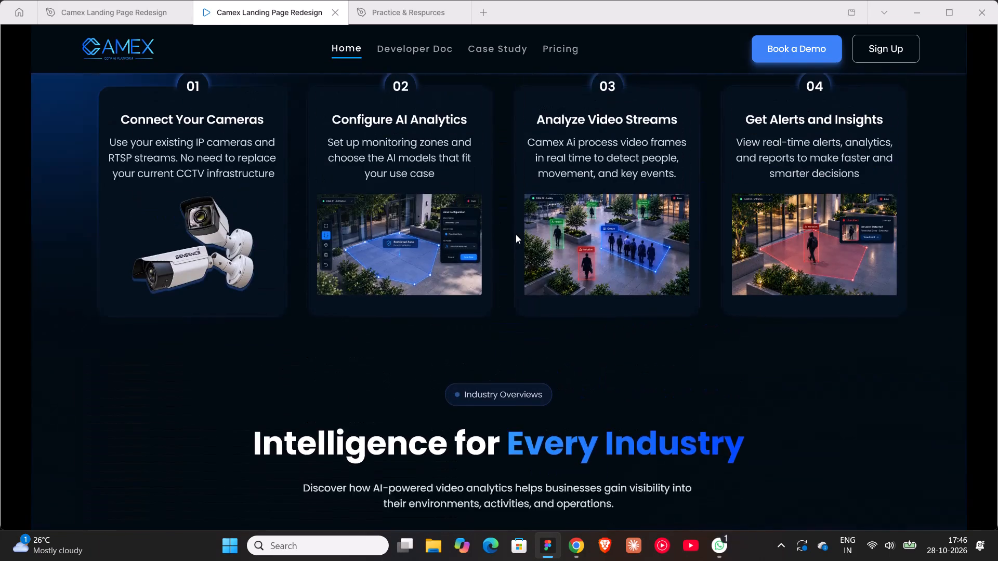
pyautogui.scroll(1, 516, 234)
pyautogui.scroll(-6, 516, 234)
pyautogui.scroll(3, 516, 234)
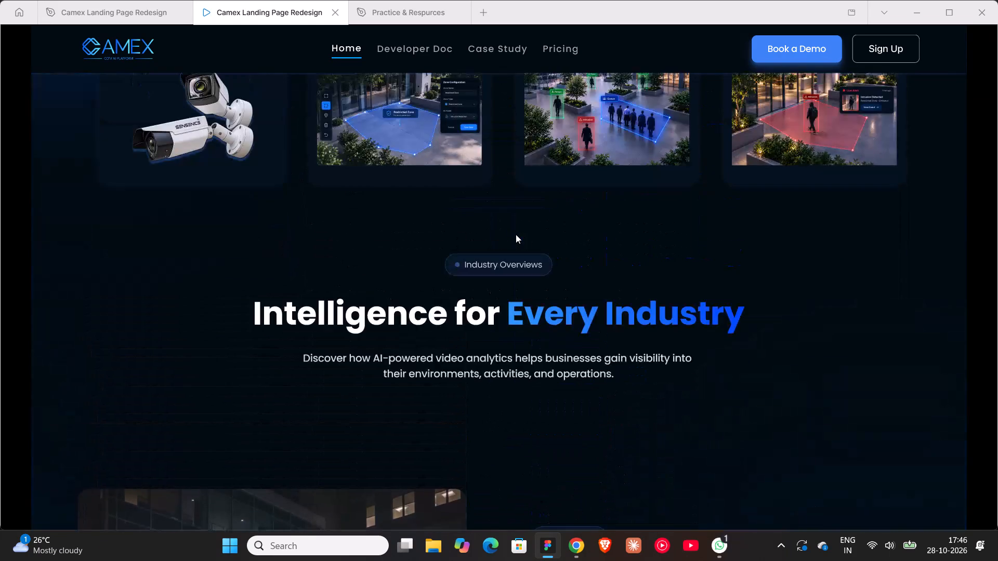
pyautogui.scroll(-9, 516, 234)
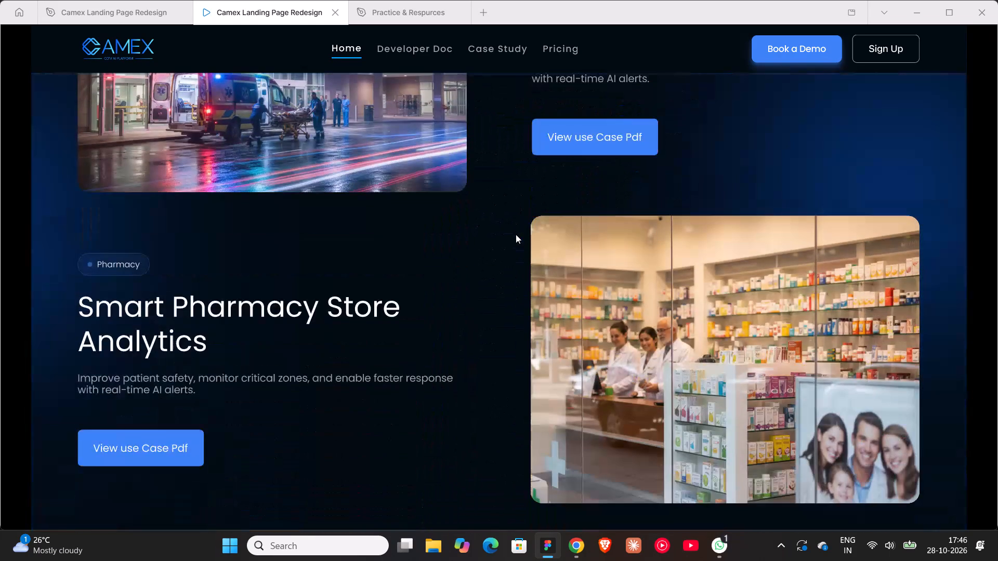
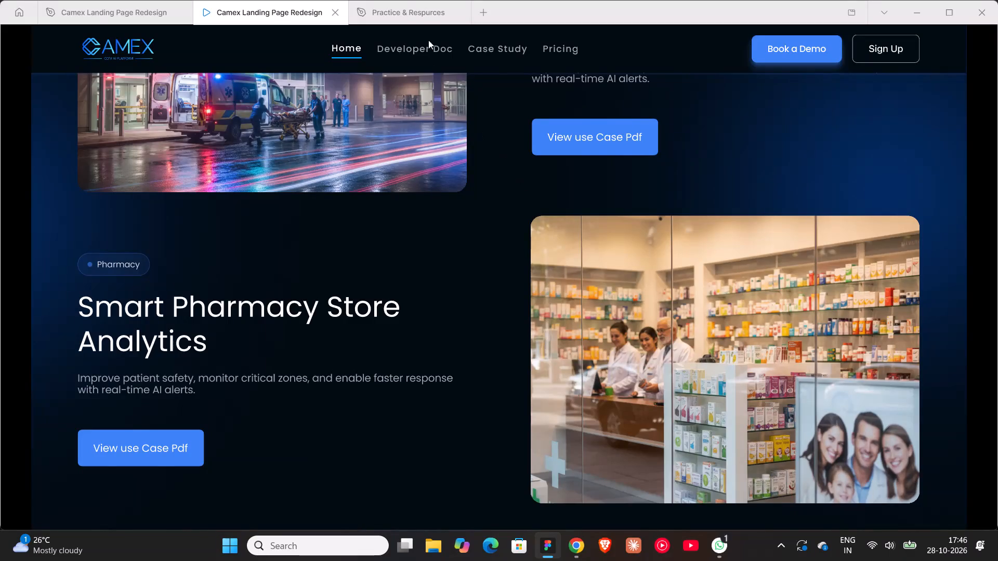
# Return to the design file and duplicate the AI-Powered Hospital Surveillance block below the pharmacy block, at Y 3473.
pyautogui.click(108, 19)
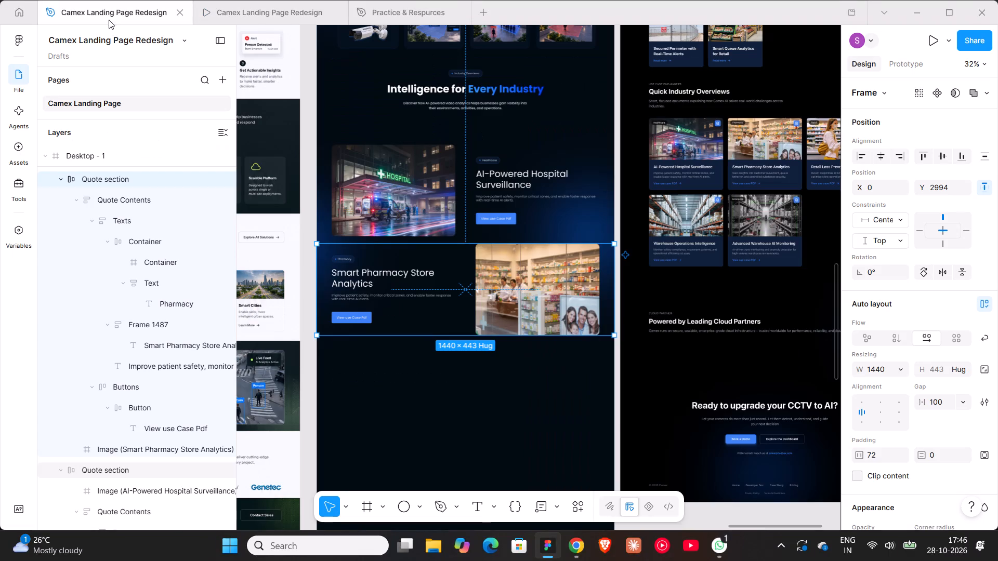
pyautogui.click(458, 388)
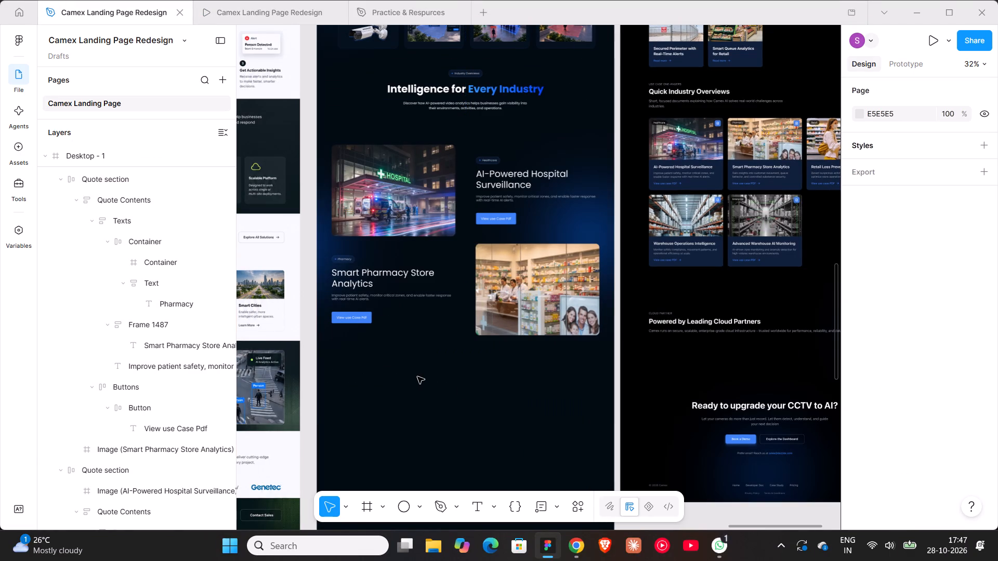
pyautogui.scroll(-3, 417, 377)
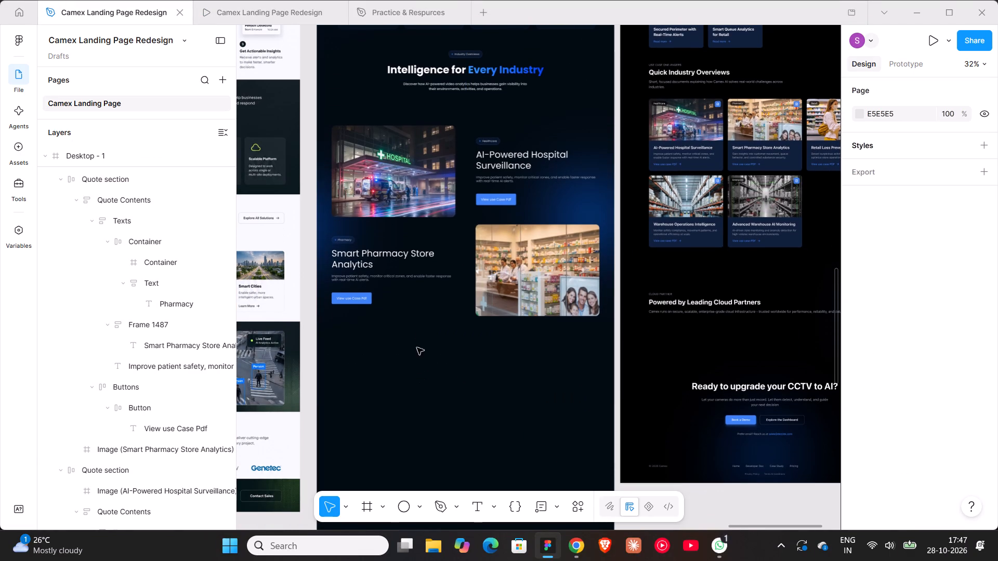
pyautogui.keyDown('shift'); pyautogui.scroll(-4, 417, 319); pyautogui.keyUp('shift')
pyautogui.keyDown('shift'); pyautogui.scroll(3, 417, 319); pyautogui.keyUp('shift')
pyautogui.click(464, 184)
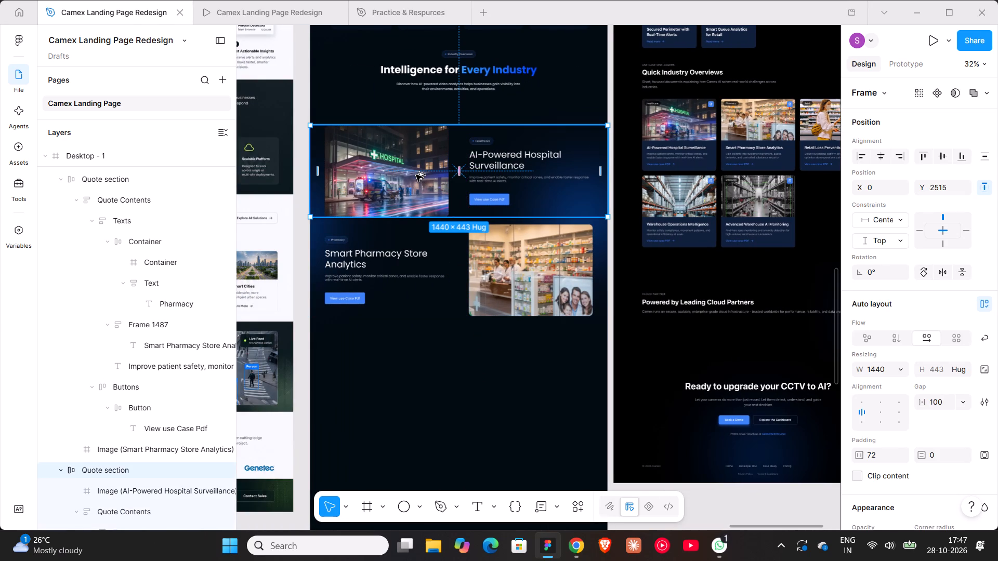
pyautogui.keyDown('alt'); pyautogui.moveTo(416, 175); pyautogui.dragTo(417, 270); pyautogui.keyUp('alt')
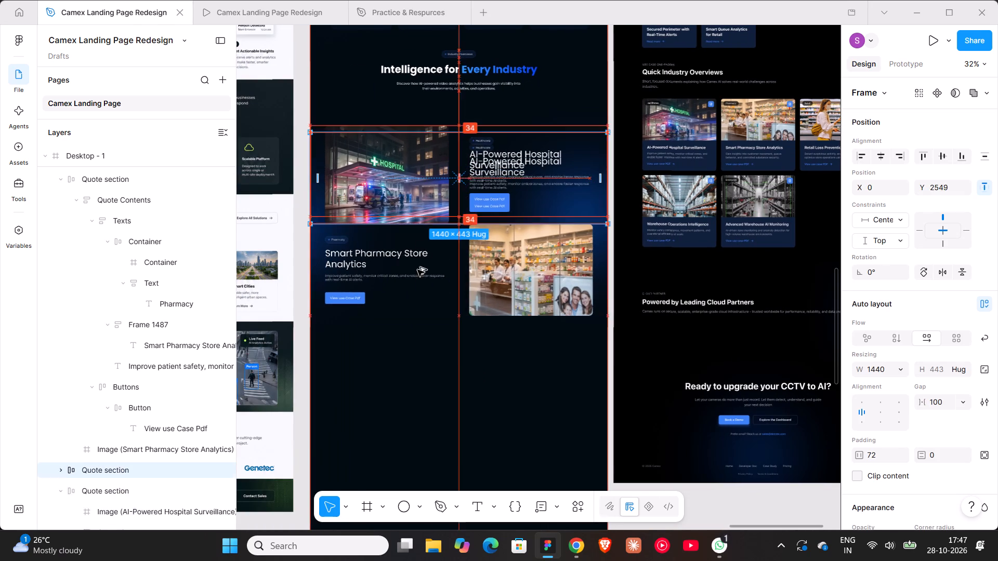
pyautogui.keyDown('alt'); pyautogui.moveTo(417, 270); pyautogui.dragTo(416, 382); pyautogui.keyUp('alt')
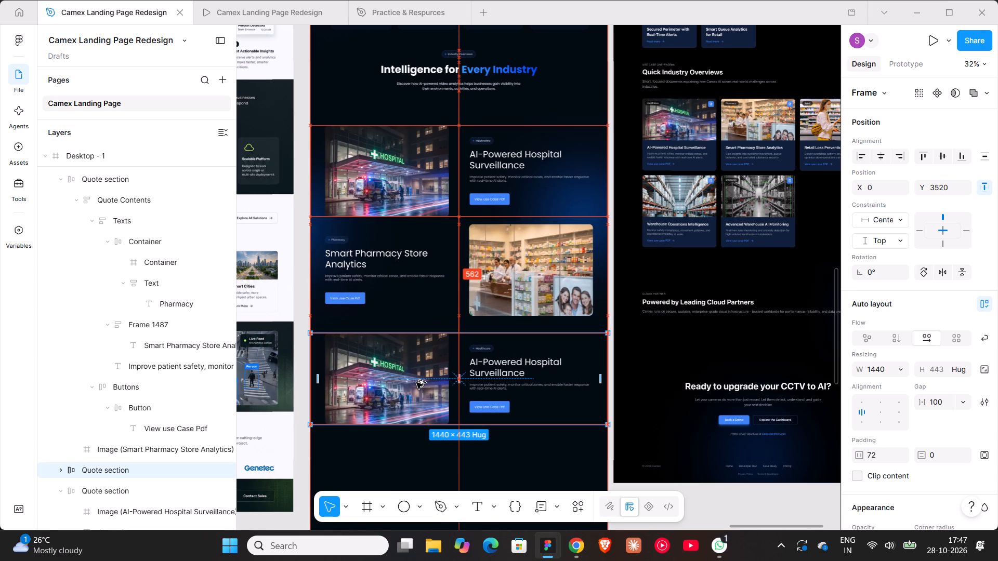
pyautogui.keyDown('alt'); pyautogui.moveTo(416, 382); pyautogui.dragTo(415, 371); pyautogui.keyUp('alt')
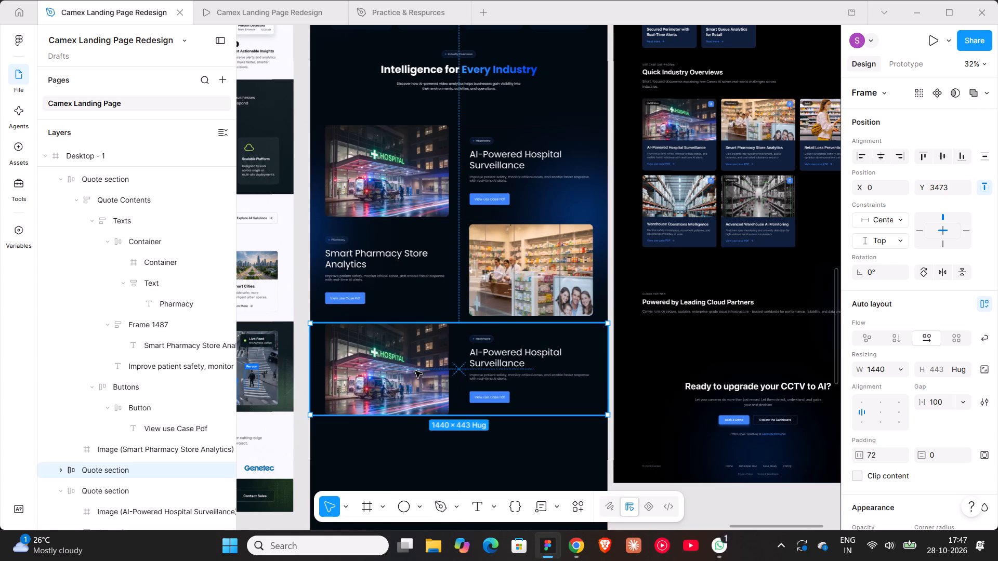
# Move the blue glow behind the hospital and pharmacy blocks up to Y 2104, beside the Intelligence for Every Industry heading.
pyautogui.scroll(-4, 415, 371)
pyautogui.click(545, 400)
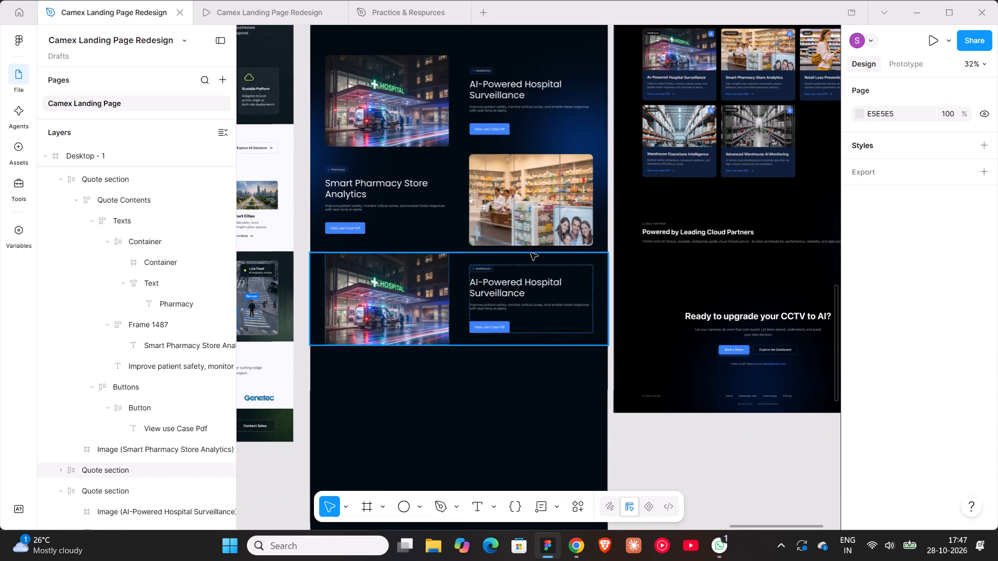
pyautogui.click(602, 150)
pyautogui.hotkey('shift', 'Up')
pyautogui.hotkey('shift', 'Up')
pyautogui.hotkey('shift', 'Up')
pyautogui.hotkey('shift', 'Up')
pyautogui.hotkey('shift', 'Up')
pyautogui.hotkey('shift', 'Up')
pyautogui.hotkey('shift', 'Up')
pyautogui.hotkey('shift', 'Up')
pyautogui.hotkey('shift', 'Up')
pyautogui.hotkey('shift', 'Up')
pyautogui.hotkey('shift', 'Up')
pyautogui.hotkey('shift', 'Up')
pyautogui.hotkey('shift', 'Up')
pyautogui.hotkey('shift', 'Up')
pyautogui.hotkey('shift', 'Up')
pyautogui.hotkey('shift', 'Up')
pyautogui.hotkey('shift', 'Up')
pyautogui.hotkey('shift', 'Up')
pyautogui.hotkey('shift', 'Up')
pyautogui.hotkey('shift', 'Up')
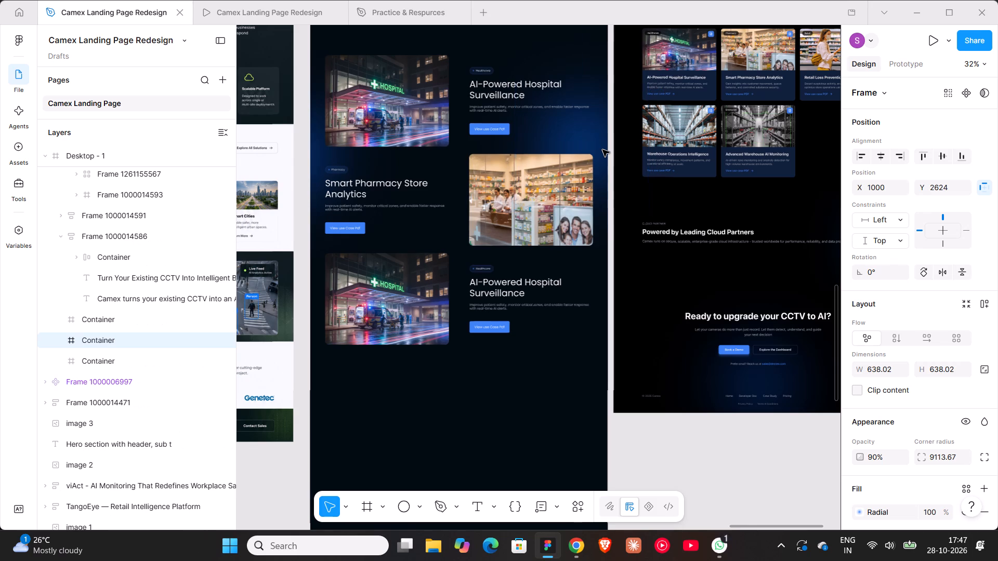
pyautogui.scroll(4, 594, 173)
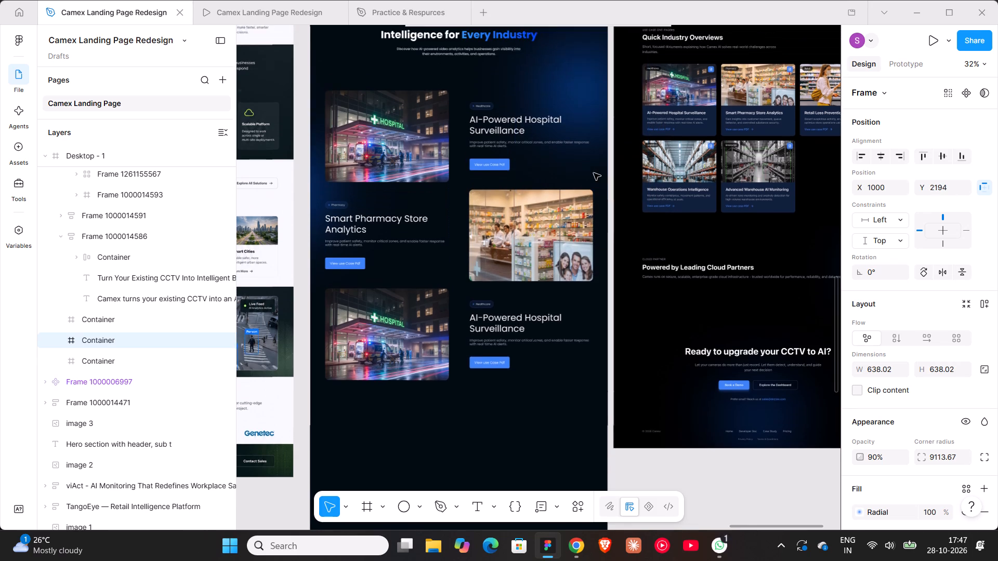
pyautogui.scroll(7, 594, 173)
pyautogui.hotkey('shift', 'Up')
pyautogui.hotkey('shift', 'Up')
pyautogui.hotkey('shift', 'Up')
pyautogui.hotkey('shift', 'Up')
pyautogui.hotkey('shift', 'Up')
pyautogui.hotkey('shift', 'Up')
pyautogui.hotkey('shift', 'Up')
pyautogui.hotkey('shift', 'Up')
pyautogui.hotkey('shift', 'Up')
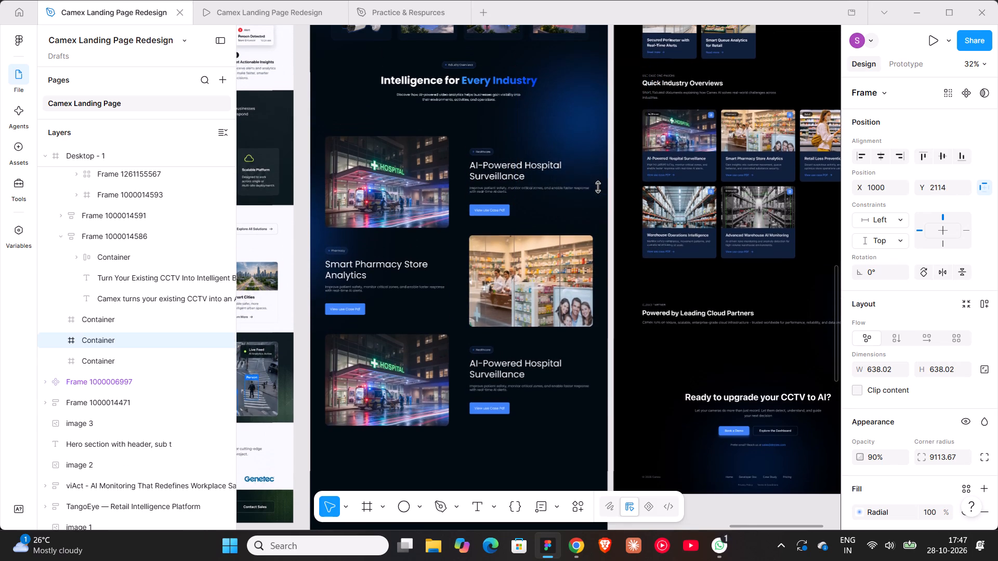
# Duplicate the heading's blue glow, send the copy to the back and place it at Y 3495 behind the third block.
pyautogui.scroll(-4, 429, 278)
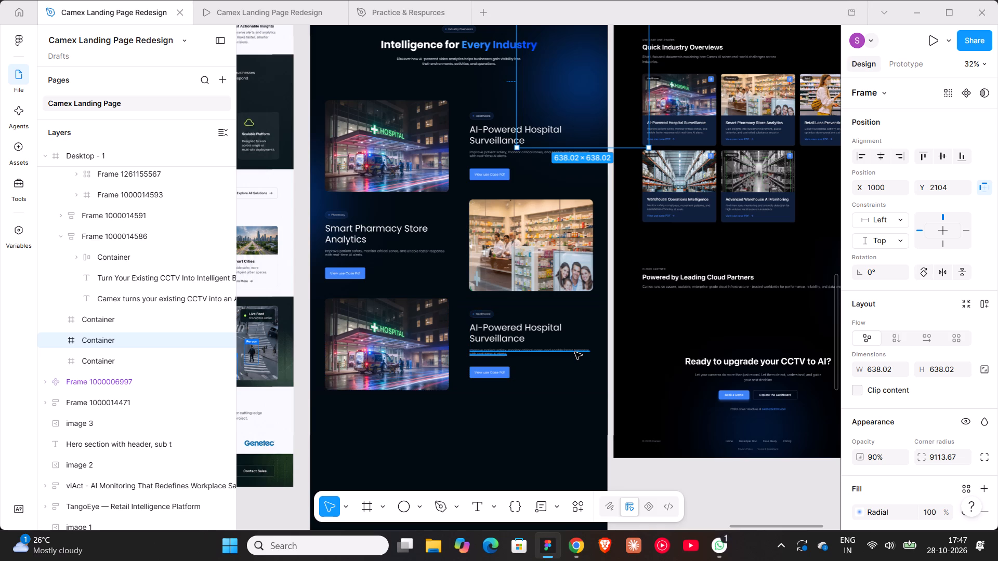
pyautogui.hotkey('ctrl', 'd')
pyautogui.press('Return')
pyautogui.hotkey('shift', 'Down')
pyautogui.hotkey('shift', 'Down')
pyautogui.hotkey('shift', 'Down')
pyautogui.hotkey('shift', 'Down')
pyautogui.hotkey('shift', 'Down')
pyautogui.hotkey('shift', 'Down')
pyautogui.hotkey('shift', 'Down')
pyautogui.hotkey('shift', 'Down')
pyautogui.hotkey('shift', 'Down')
pyautogui.hotkey('shift', 'Down')
pyautogui.hotkey('shift', 'Down')
pyautogui.hotkey('shift', 'Down')
pyautogui.hotkey('shift', 'Down')
pyautogui.hotkey('shift', 'Down')
pyautogui.hotkey('shift', 'Down')
pyautogui.hotkey('shift', 'Down')
pyautogui.hotkey('shift', 'Down')
pyautogui.hotkey('shift', 'Down')
pyautogui.hotkey('shift', 'Down')
pyautogui.hotkey('shift', 'Down')
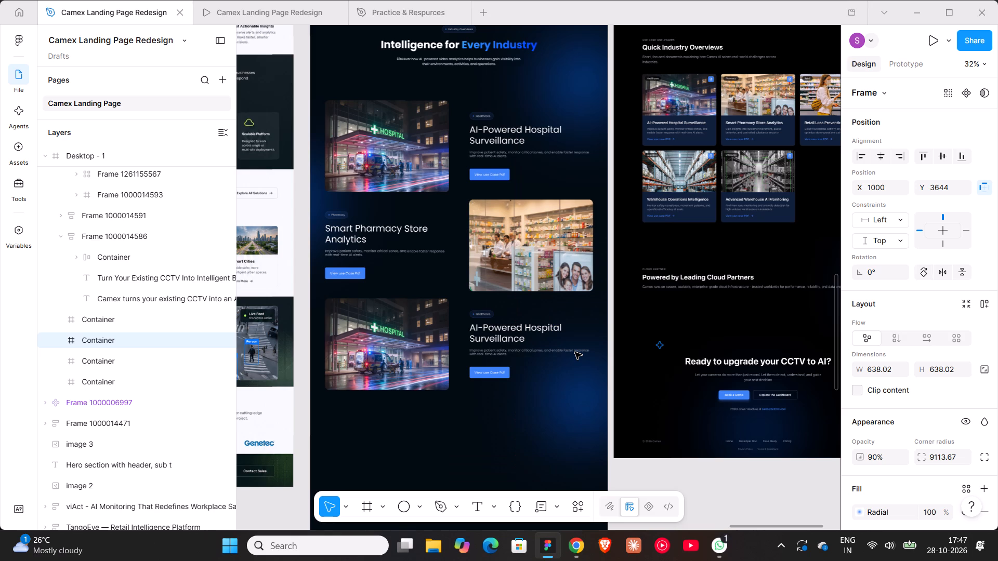
pyautogui.press('[')
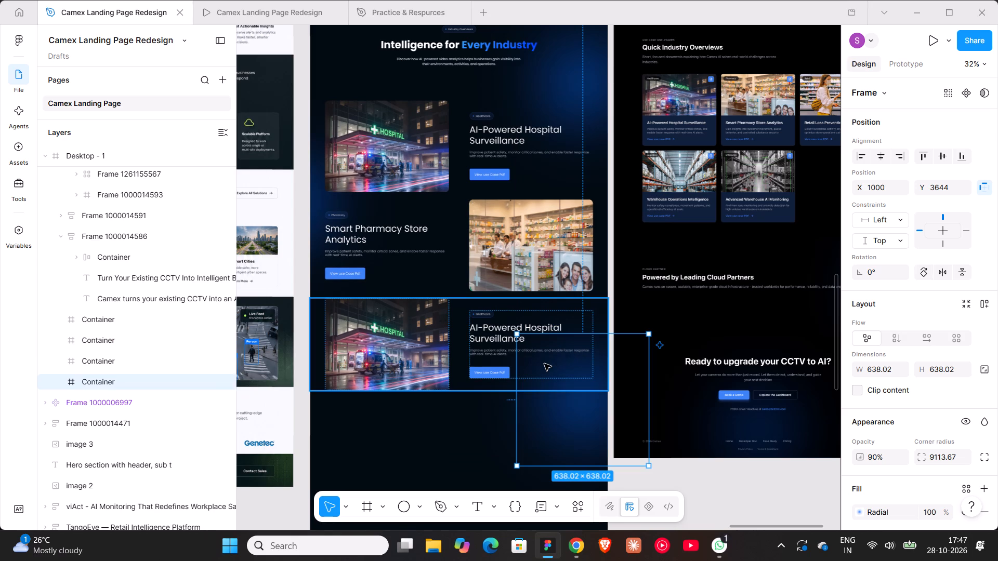
pyautogui.hotkey('shift', 'Up')
pyautogui.hotkey('shift', 'Up')
pyautogui.hotkey('shift', 'Up')
pyautogui.hotkey('shift', 'Up')
pyautogui.hotkey('shift', 'Up')
pyautogui.hotkey('shift', 'Up')
pyautogui.hotkey('shift', 'Up')
pyautogui.hotkey('shift', 'Up')
pyautogui.hotkey('shift', 'Up')
pyautogui.hotkey('shift', 'Up')
pyautogui.hotkey('shift', 'Up')
pyautogui.hotkey('shift', 'Up')
pyautogui.hotkey('shift', 'Up')
pyautogui.hotkey('shift', 'Up')
pyautogui.hotkey('shift', 'Up')
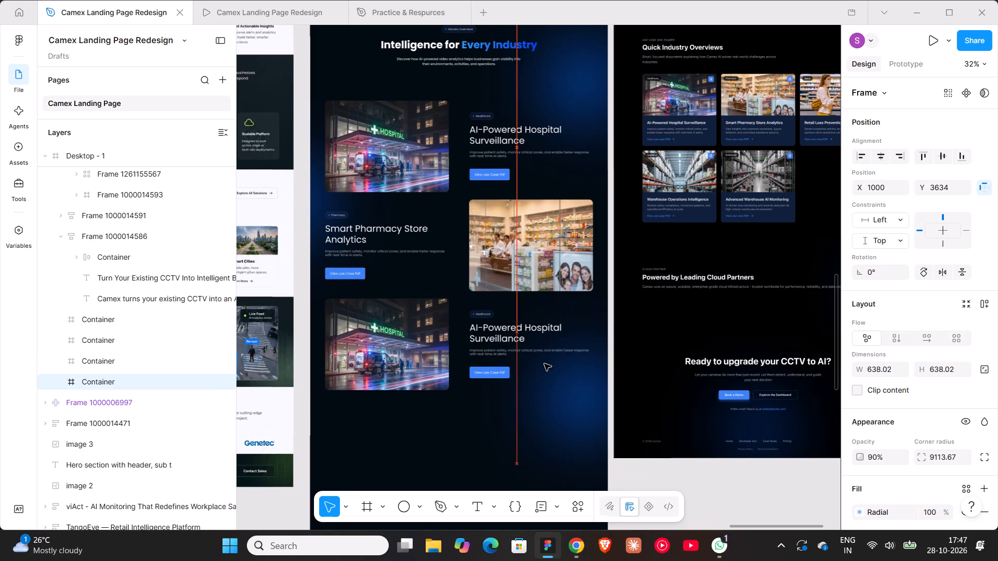
pyautogui.press('Down')
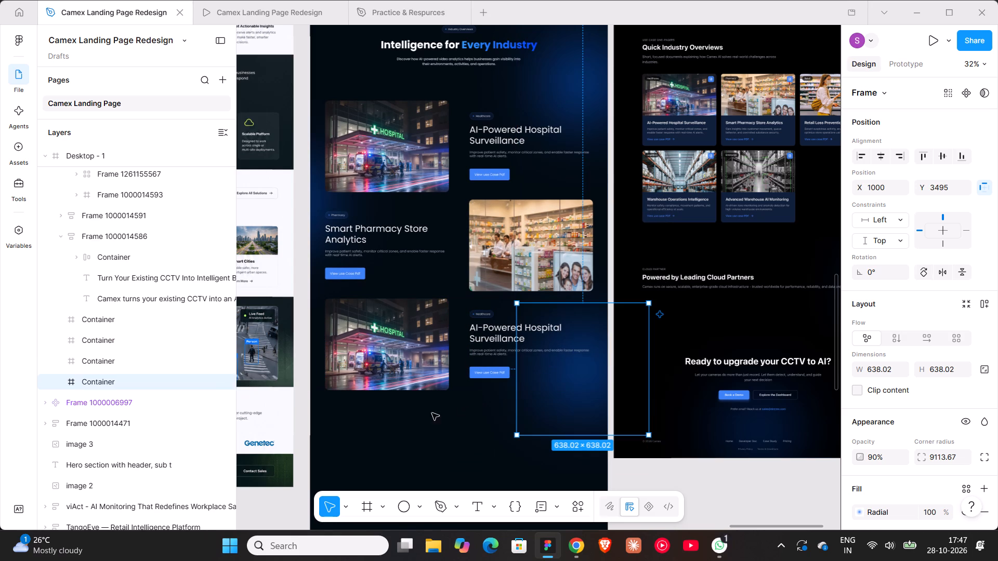
pyautogui.moveTo(417, 431); pyautogui.dragTo(409, 434)
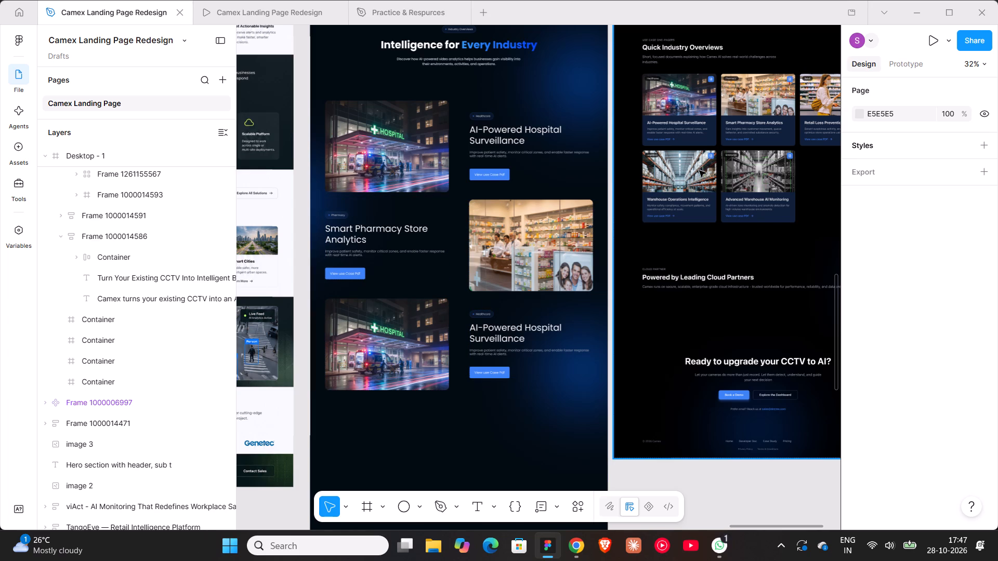
# Replace the third block's heading with "Warehouse Operations Intelligence", split over two lines after "Operations".
pyautogui.tripleClick(520, 330)
pyautogui.doubleClick(520, 330)
pyautogui.doubleClick(520, 330)
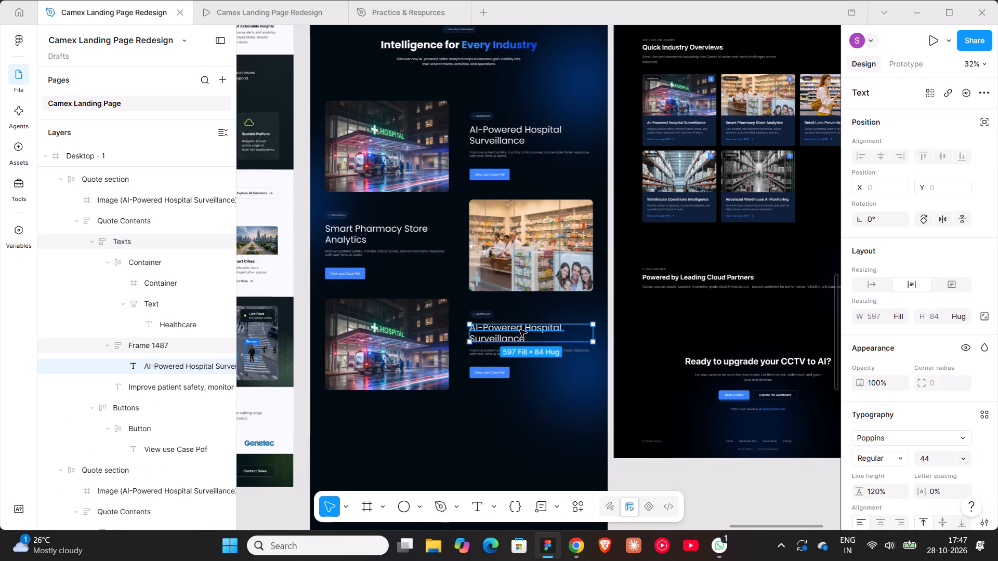
pyautogui.write('Ware')
pyautogui.write('house Operations')
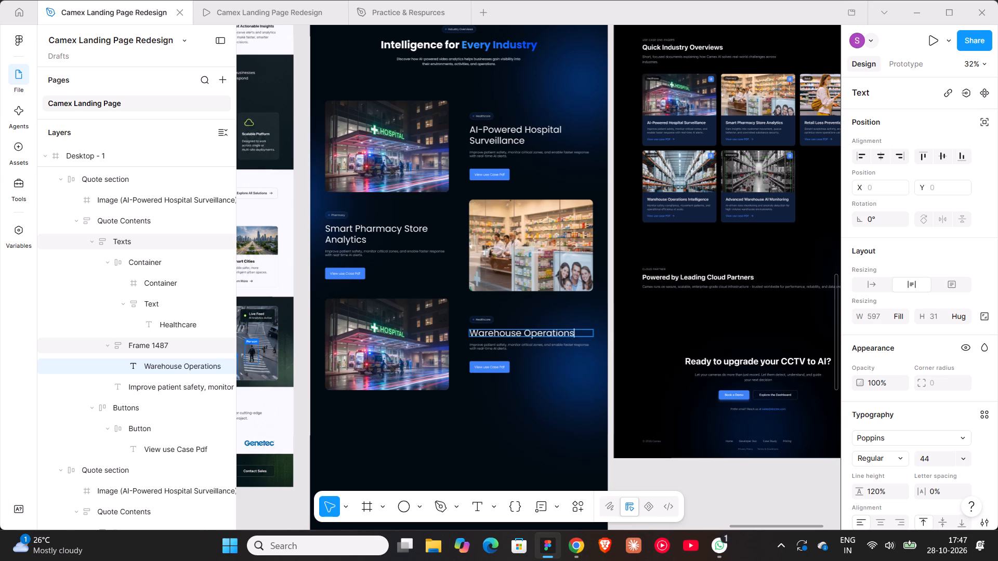
pyautogui.press('Return')
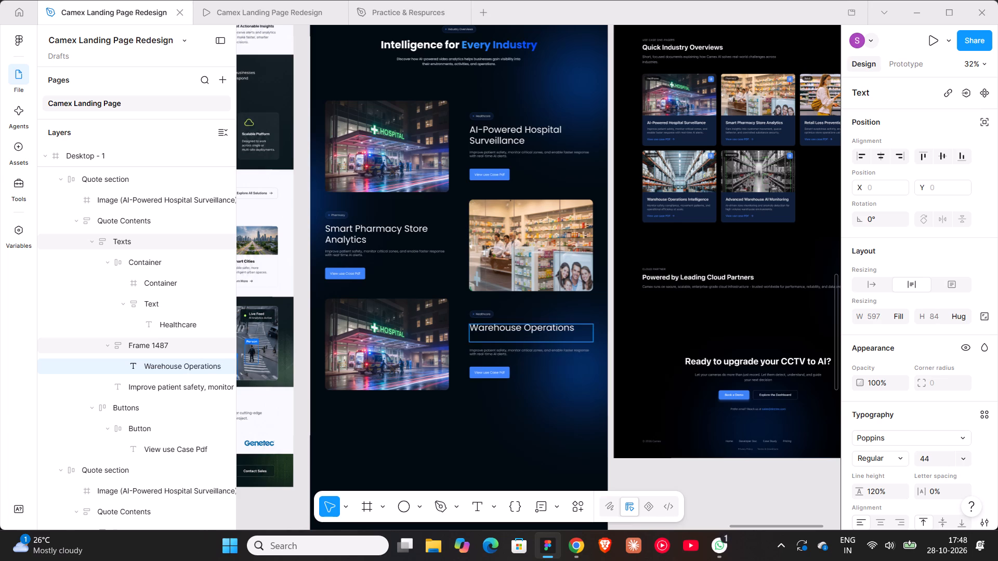
pyautogui.write('Intelligence')
# Copy the Smart Pharmacy Store Analytics card's description from the Camex reference design and paste it over the pharmacy block's description.
pyautogui.keyDown('ctrl'); pyautogui.scroll(7, 508, 350); pyautogui.keyUp('ctrl')
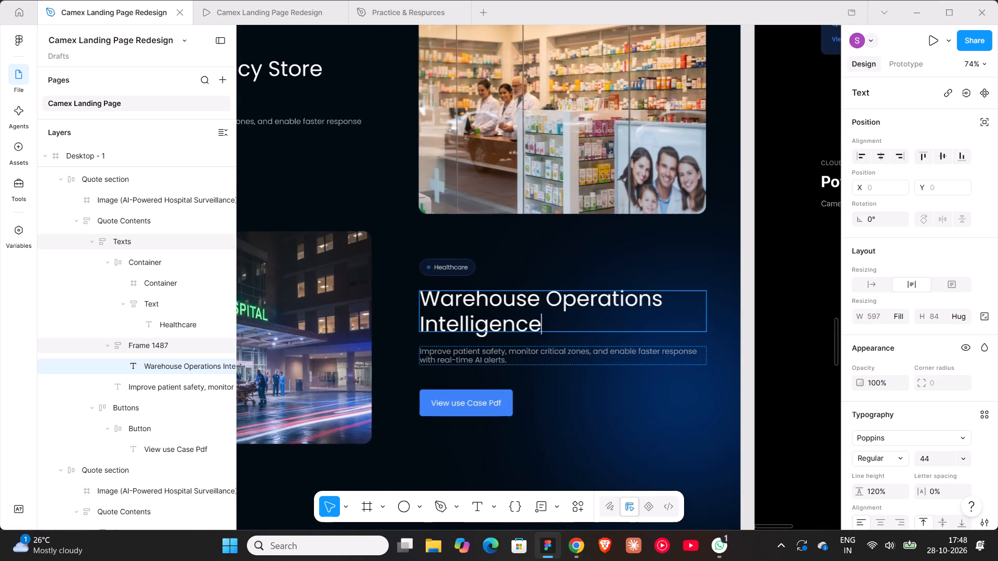
pyautogui.scroll(-6, 508, 350)
pyautogui.keyDown('shift'); pyautogui.scroll(6, 508, 350); pyautogui.keyUp('shift')
pyautogui.keyDown('shift'); pyautogui.scroll(-8, 508, 350); pyautogui.keyUp('shift')
pyautogui.scroll(2, 508, 350)
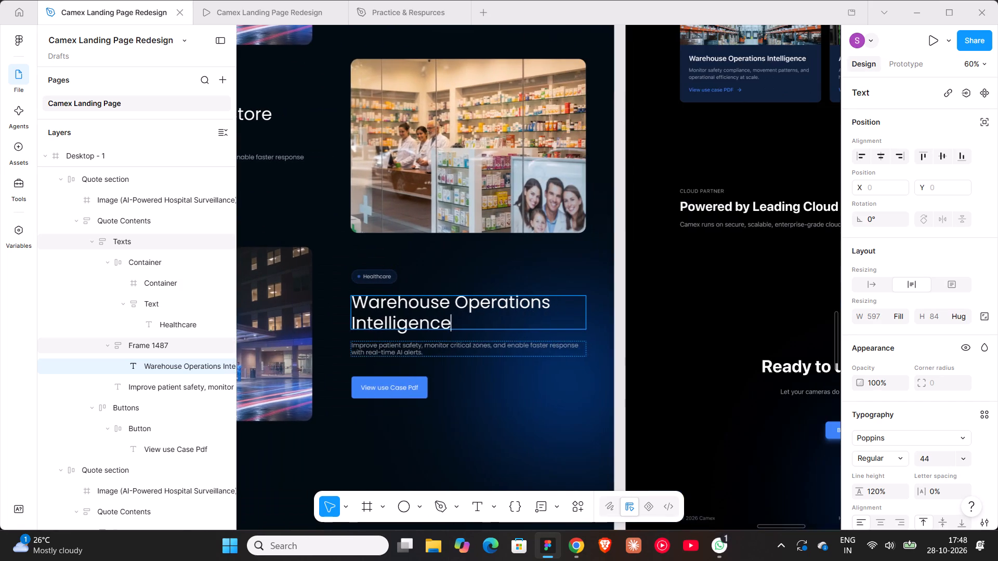
pyautogui.scroll(4, 508, 350)
pyautogui.scroll(-4, 508, 350)
pyautogui.keyDown('shift'); pyautogui.scroll(-5, 508, 350); pyautogui.keyUp('shift')
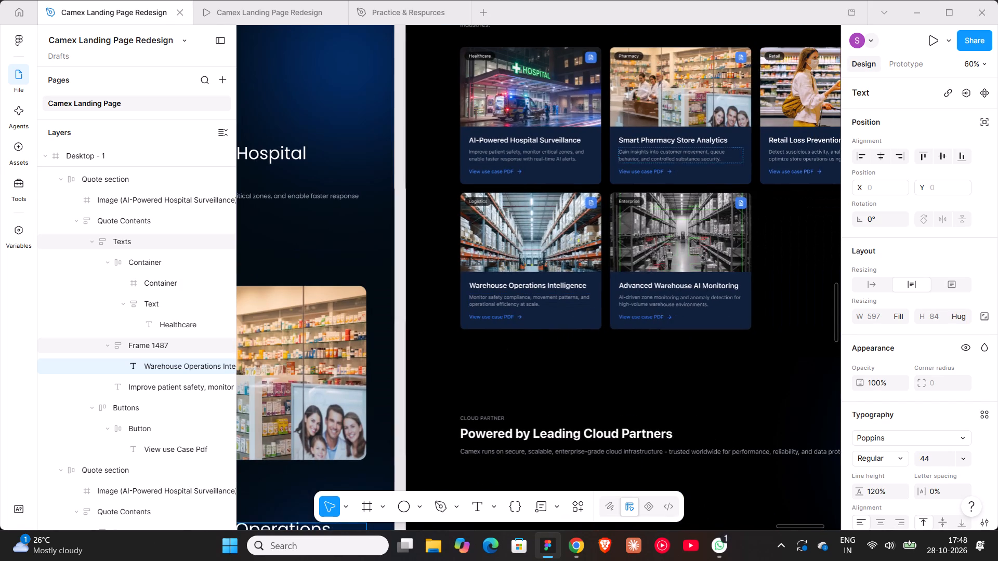
pyautogui.tripleClick(649, 152)
pyautogui.doubleClick(649, 152)
pyautogui.tripleClick(649, 152)
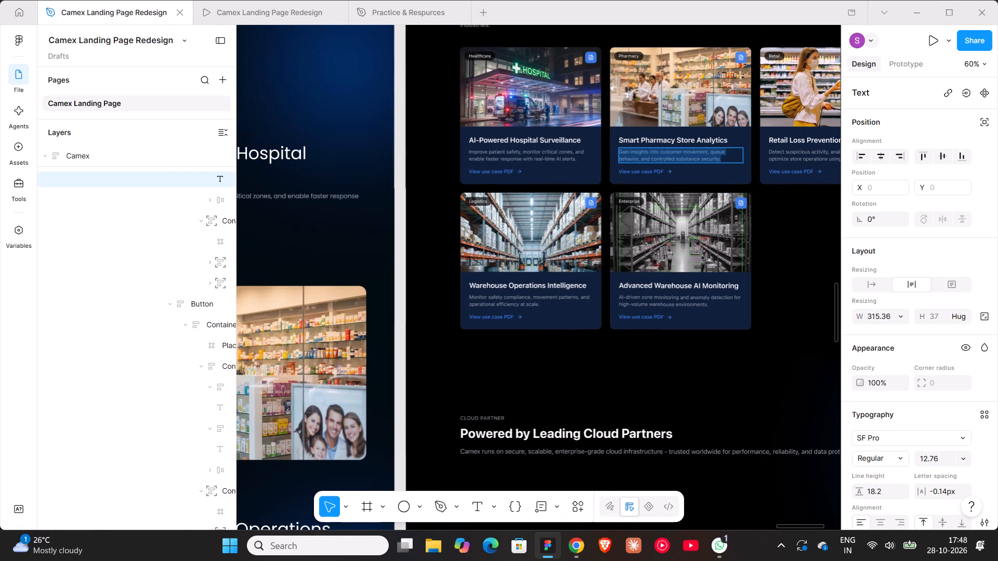
pyautogui.hotkey('ctrl', 'c')
pyautogui.keyDown('shift'); pyautogui.scroll(8, 659, 192); pyautogui.keyUp('shift')
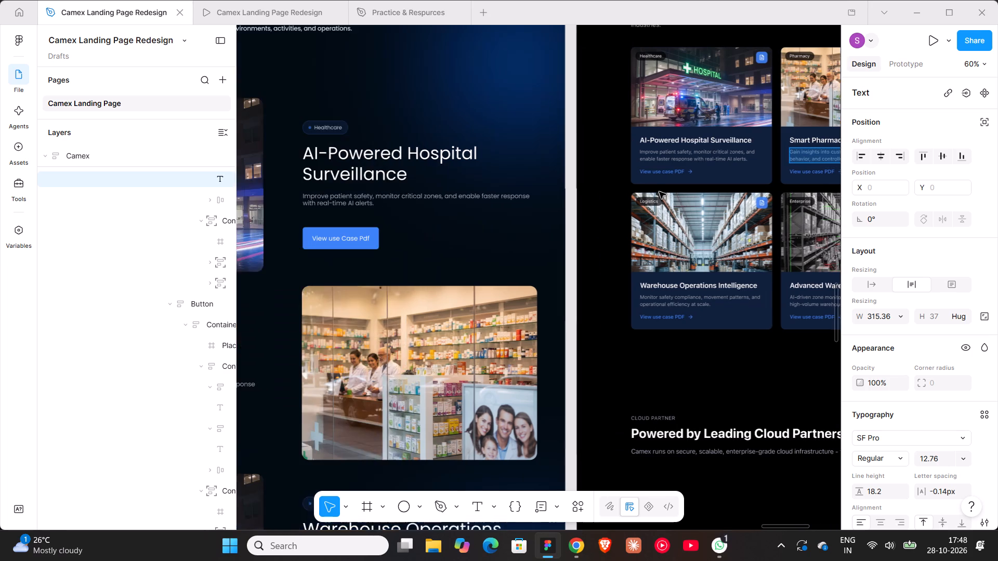
pyautogui.keyDown('shift'); pyautogui.scroll(7, 613, 202); pyautogui.keyUp('shift')
pyautogui.tripleClick(469, 385)
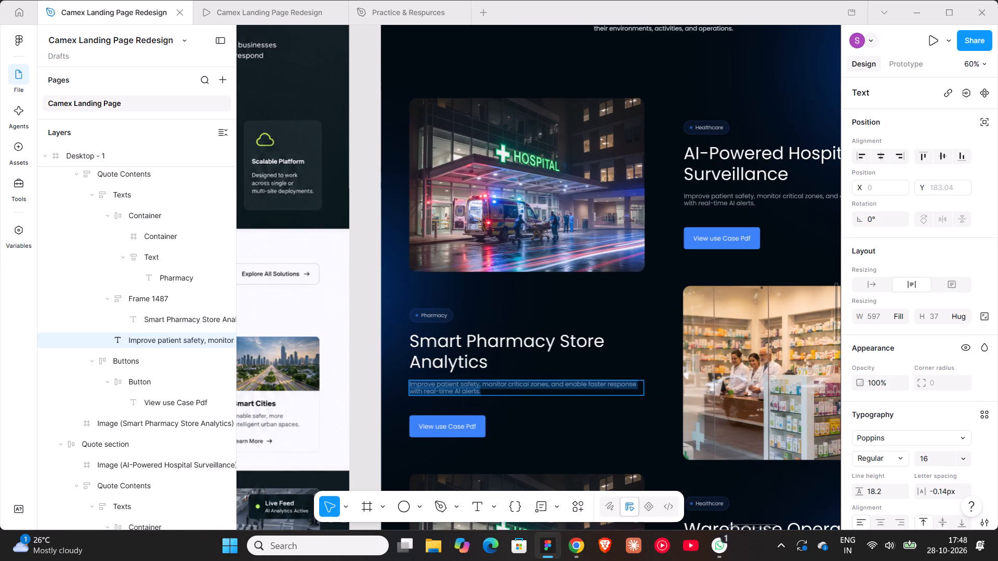
pyautogui.hotkey('ctrl', 'v')
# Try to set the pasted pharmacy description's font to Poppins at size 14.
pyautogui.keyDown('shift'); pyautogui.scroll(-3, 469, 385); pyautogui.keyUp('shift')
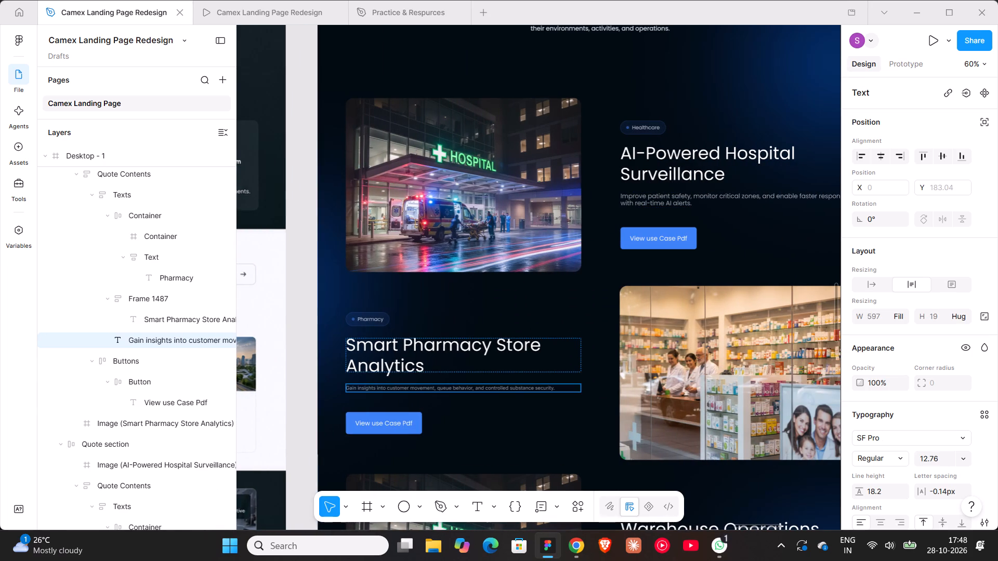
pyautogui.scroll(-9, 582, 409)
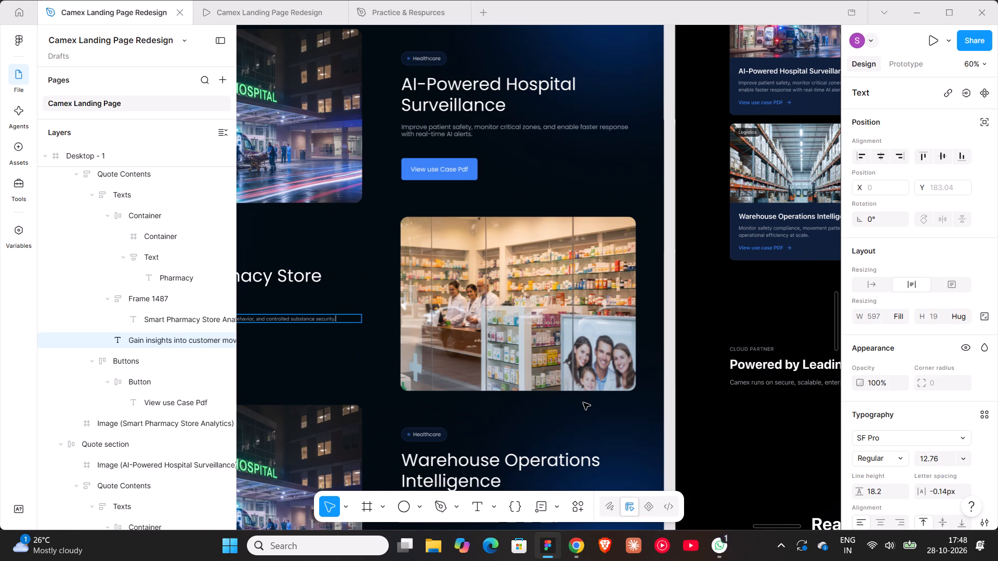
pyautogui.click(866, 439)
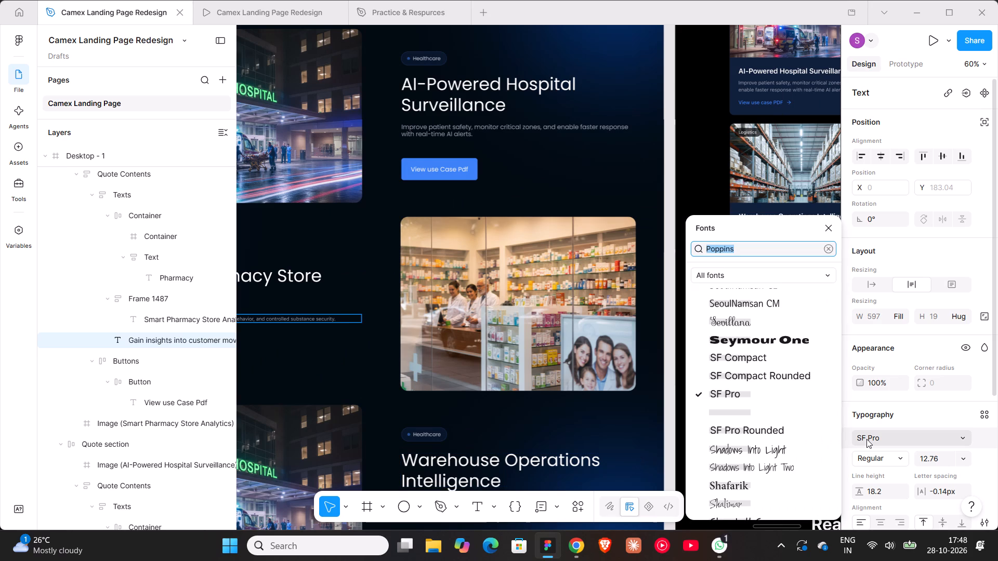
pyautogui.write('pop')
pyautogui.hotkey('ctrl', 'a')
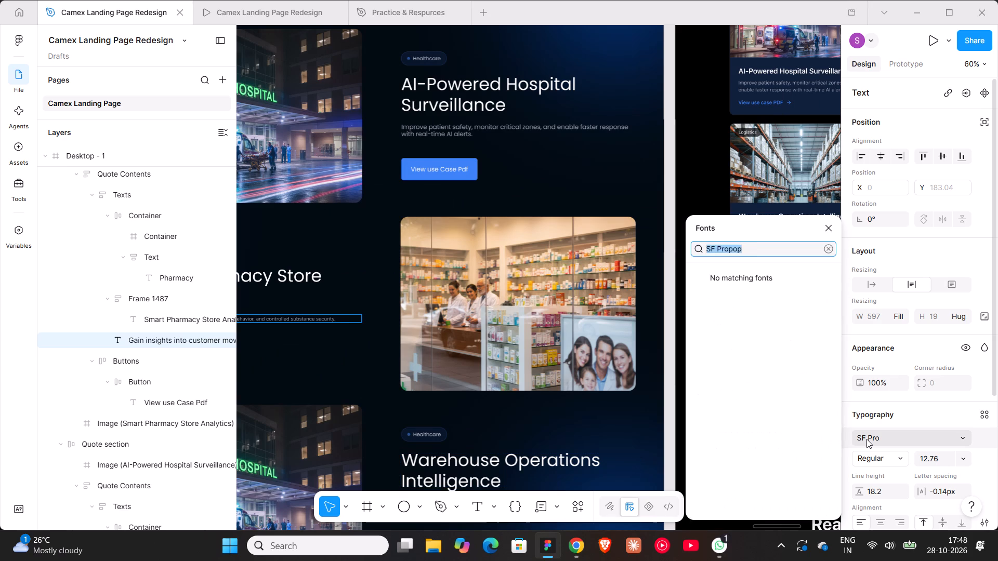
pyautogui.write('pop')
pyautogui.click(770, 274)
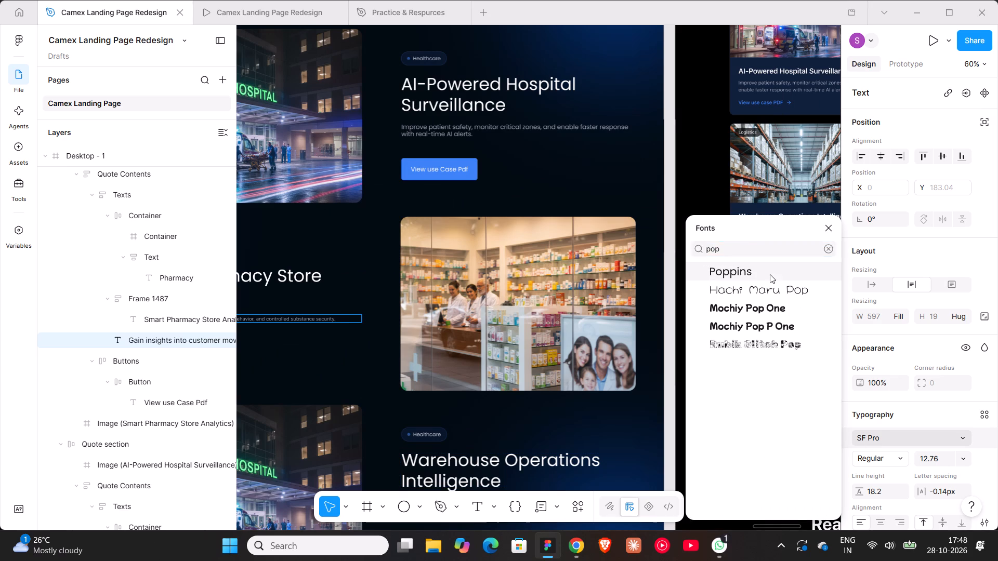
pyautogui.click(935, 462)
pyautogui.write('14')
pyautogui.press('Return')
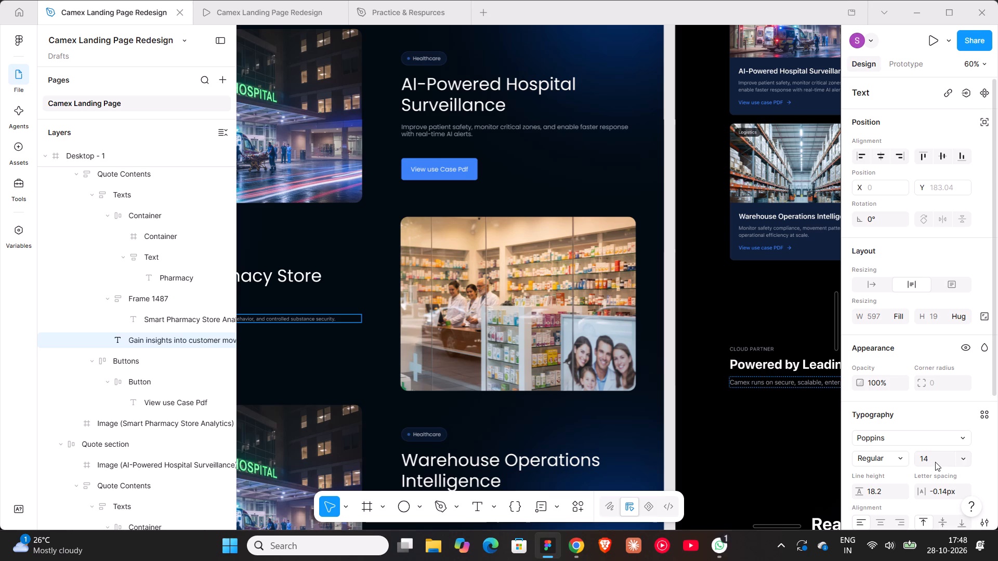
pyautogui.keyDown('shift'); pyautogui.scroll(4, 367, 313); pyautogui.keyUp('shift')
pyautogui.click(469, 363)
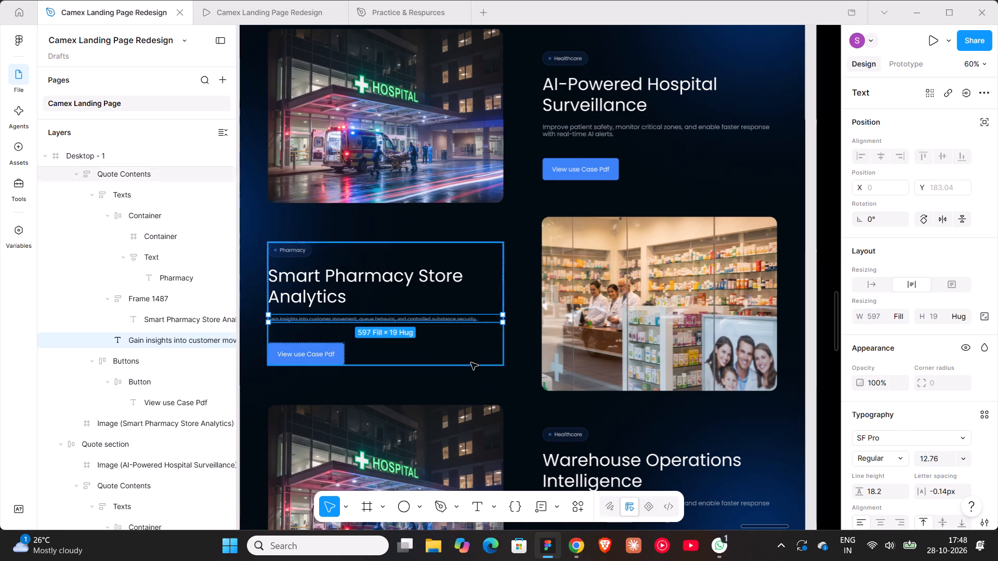
# Set the pharmacy block description's font to Poppins at size 14.
pyautogui.click(871, 442)
pyautogui.write('pop')
pyautogui.hotkey('ctrl', 'a')
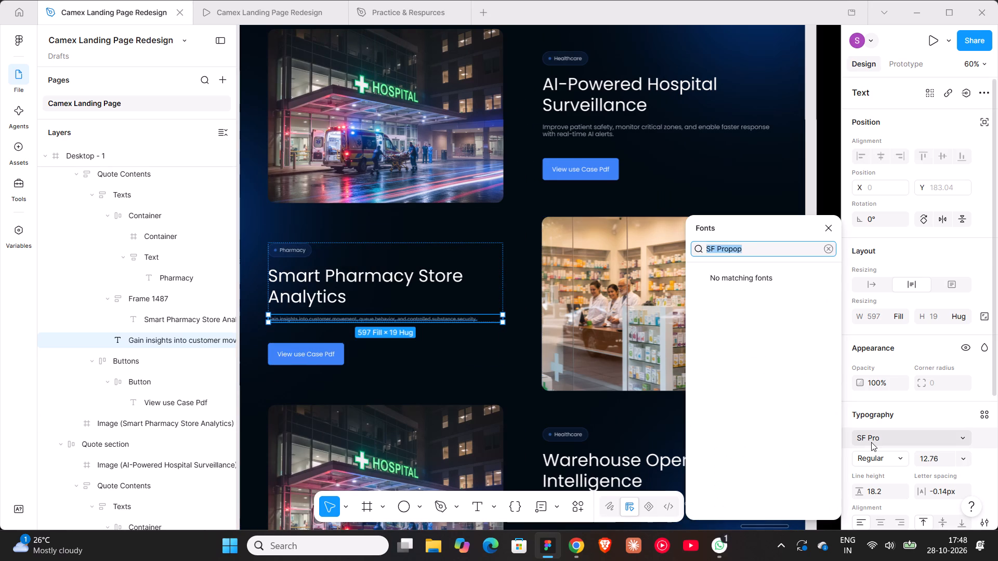
pyautogui.press('[')
pyautogui.press('BackSpace')
pyautogui.write('pop')
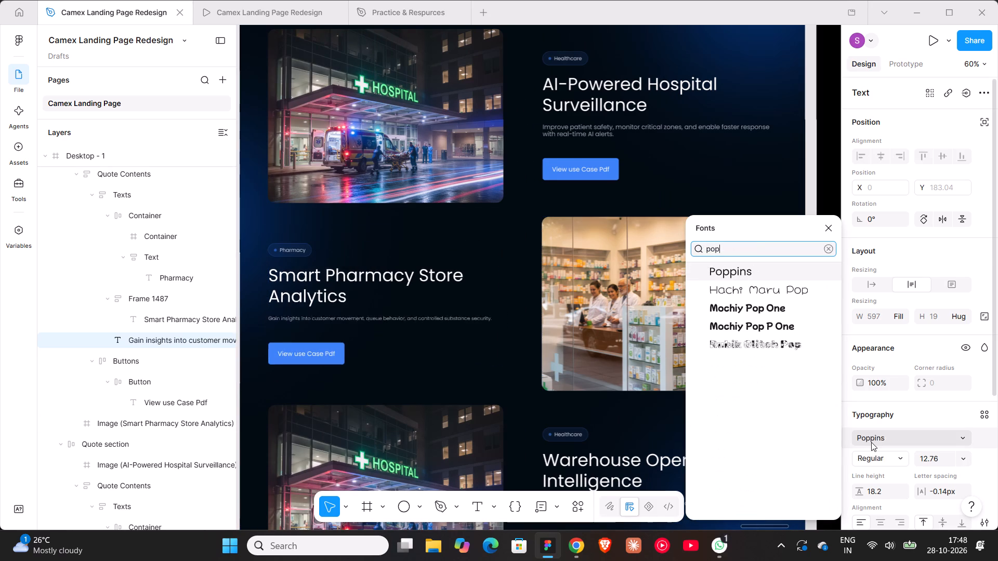
pyautogui.click(748, 271)
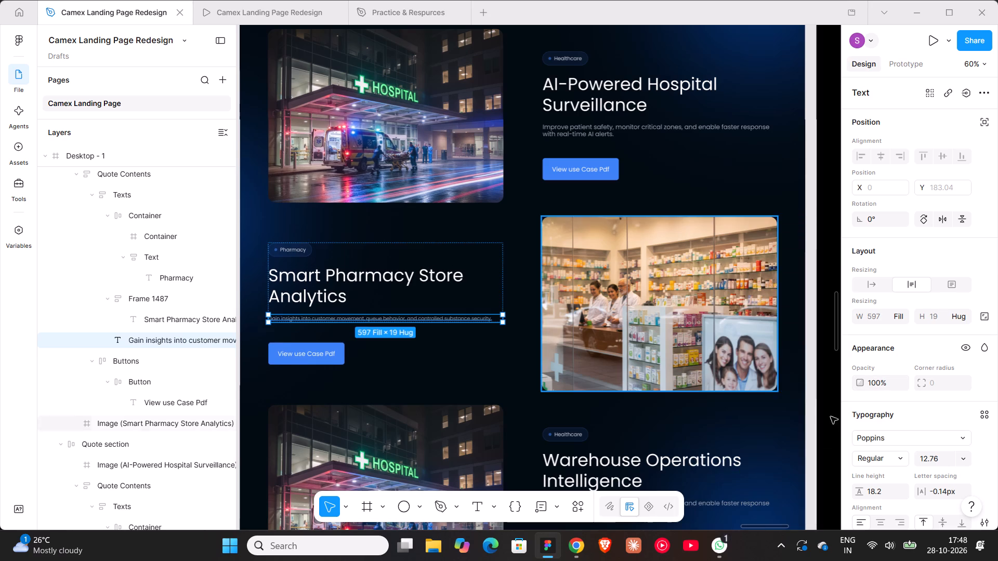
pyautogui.click(934, 458)
pyautogui.write('14')
pyautogui.press('Return')
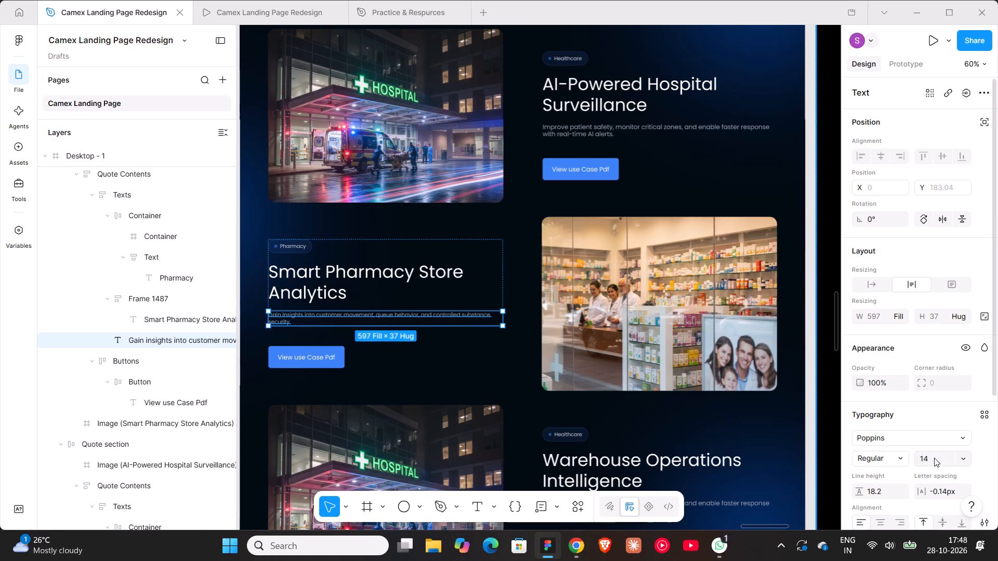
# Check the hospital description's text size and set the pharmacy description's size to 16 to match.
pyautogui.tripleClick(575, 128)
pyautogui.click(575, 128)
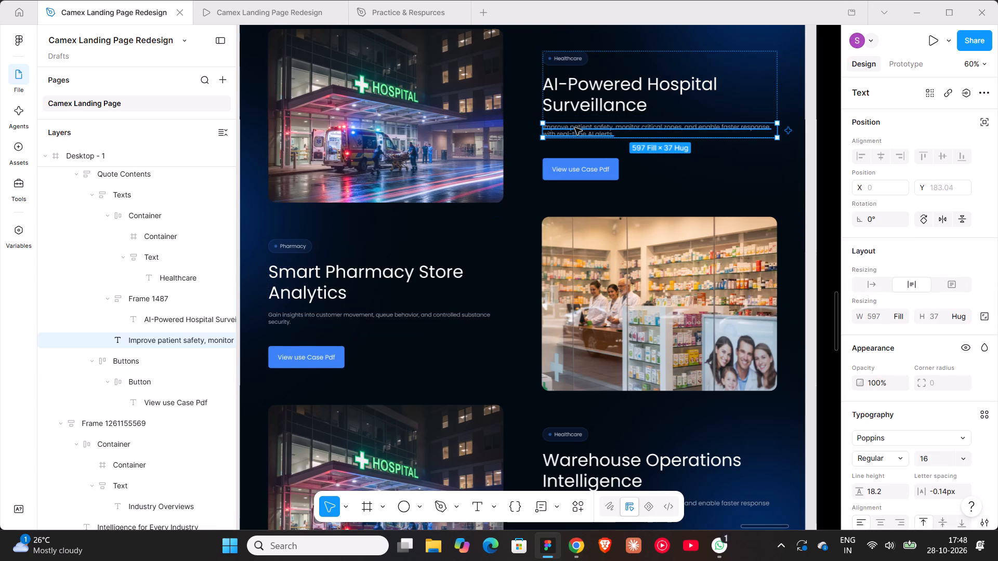
pyautogui.tripleClick(373, 310)
pyautogui.click(373, 310)
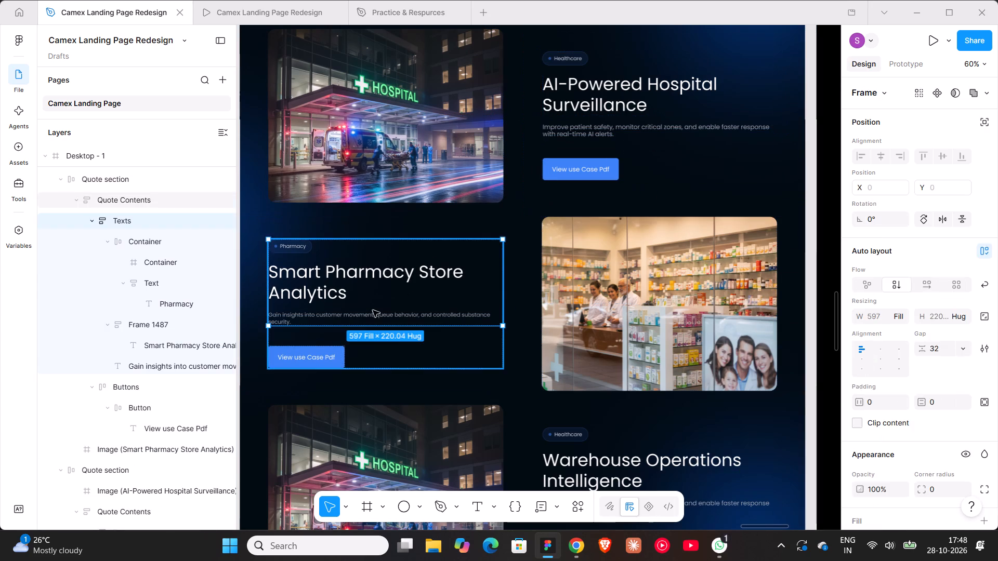
pyautogui.click(930, 462)
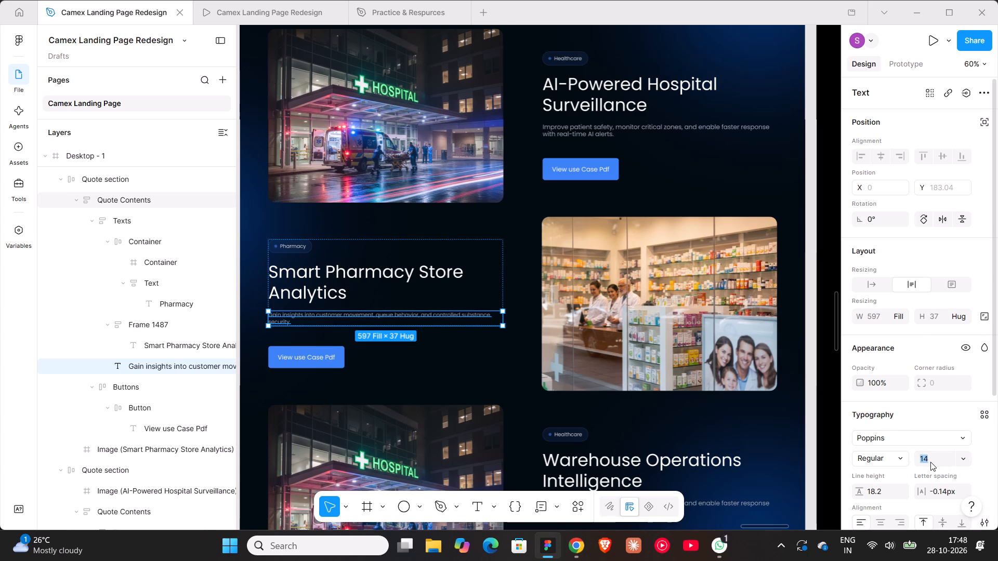
pyautogui.write('16')
pyautogui.press('Return')
# Set the pharmacy description's fill colour to D0DEE4.
pyautogui.scroll(-3, 947, 455)
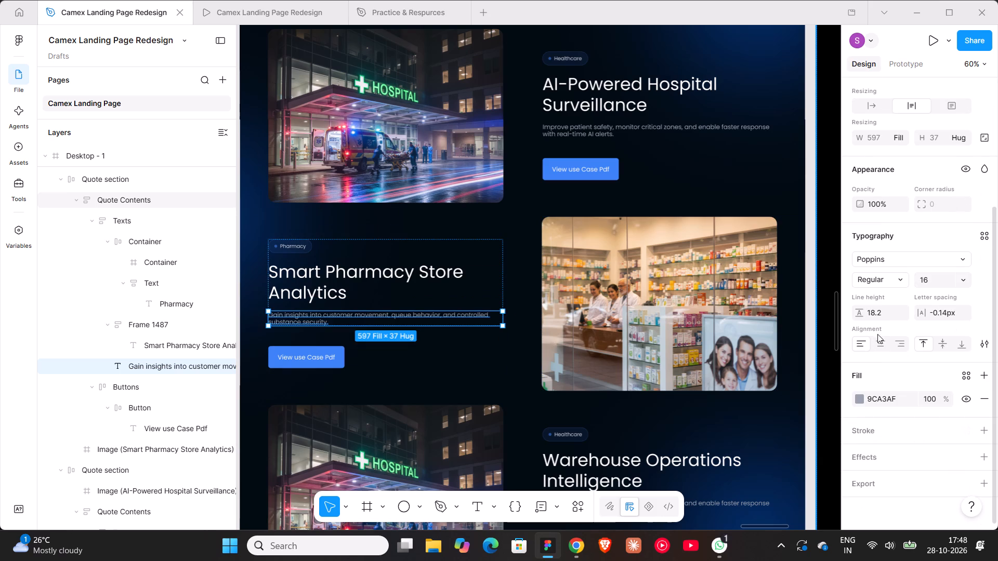
pyautogui.click(885, 396)
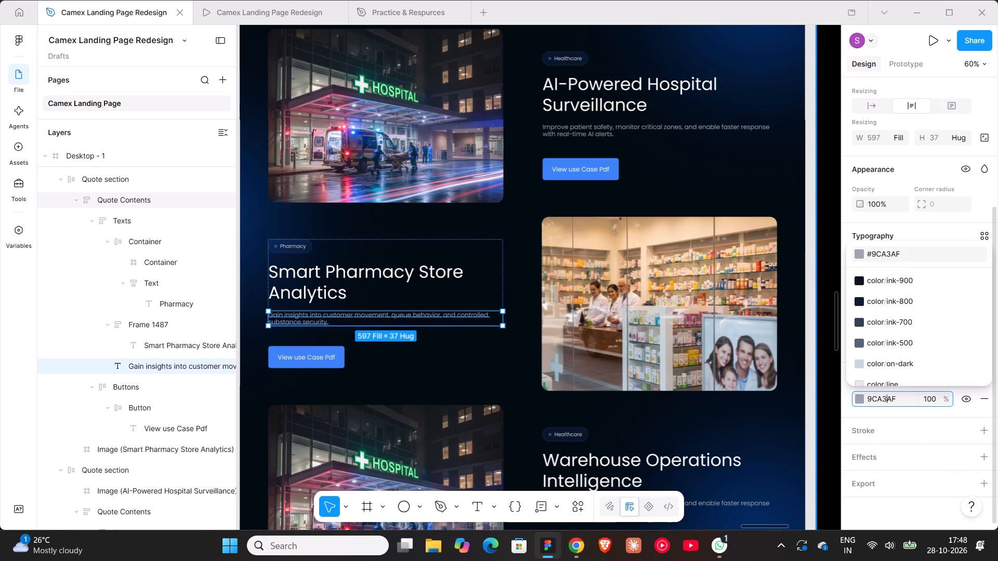
pyautogui.write('do')
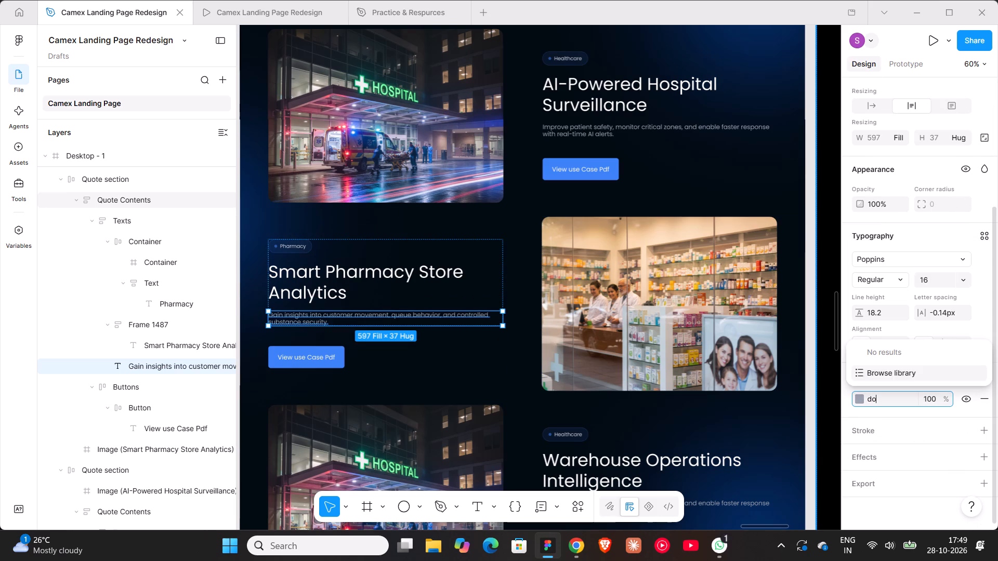
pyautogui.press('BackSpace')
pyautogui.write('0dee4')
pyautogui.press('Return')
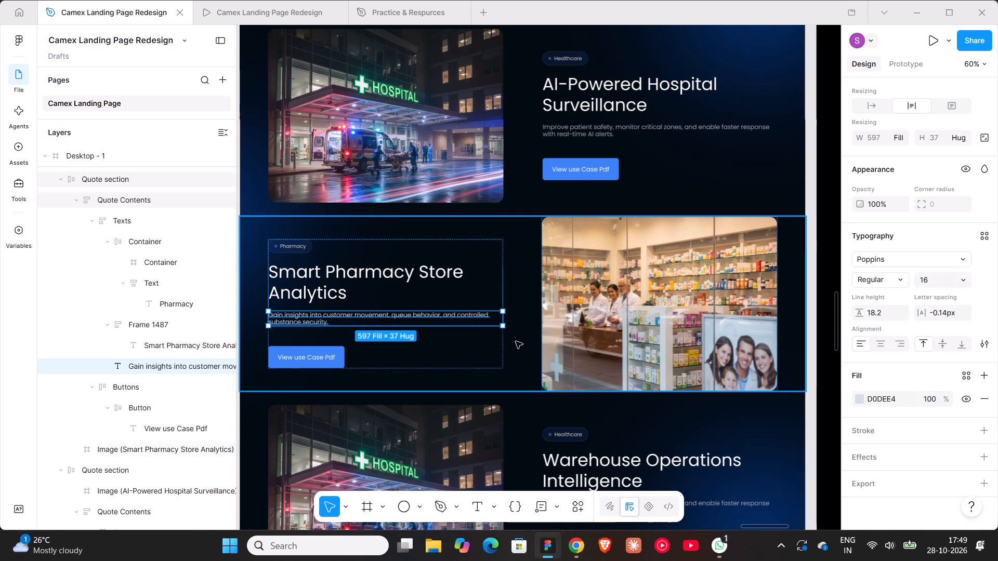
# Set the pharmacy description's line height to Auto and its letter spacing to 0.
pyautogui.click(878, 314)
pyautogui.write('auto')
pyautogui.press('Return')
pyautogui.click(942, 318)
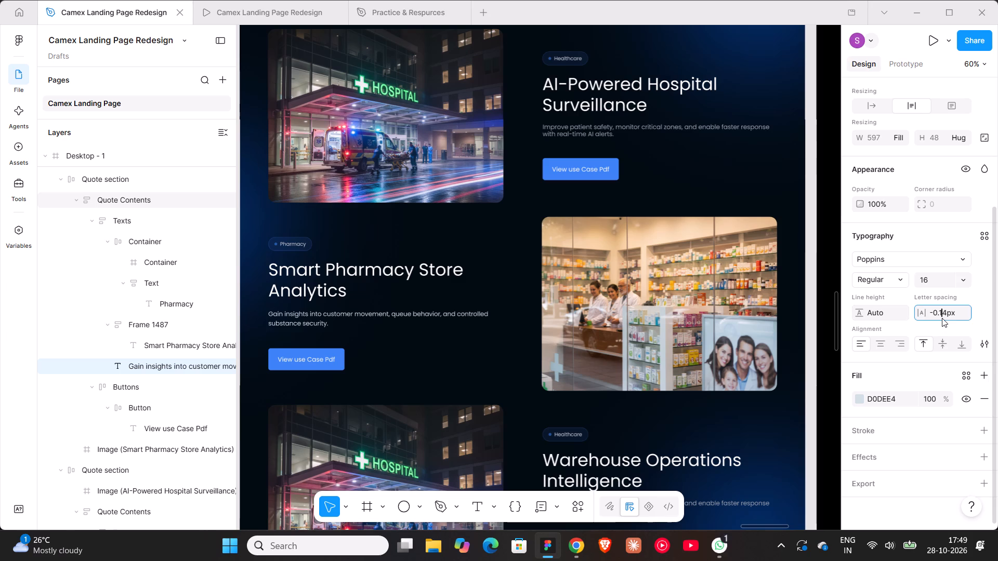
pyautogui.write('auto')
pyautogui.press('Return')
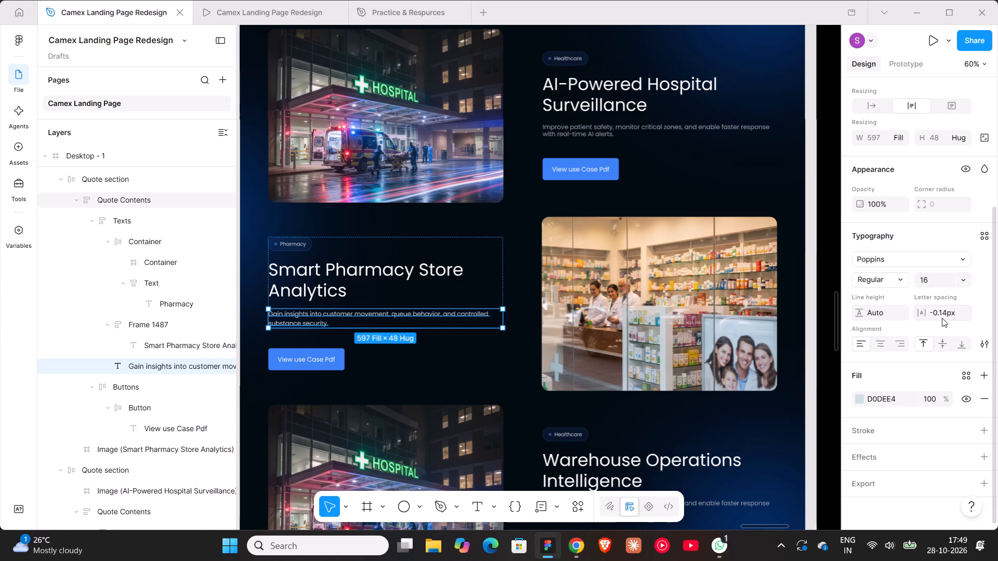
pyautogui.click(942, 318)
pyautogui.press('0')
pyautogui.press('Return')
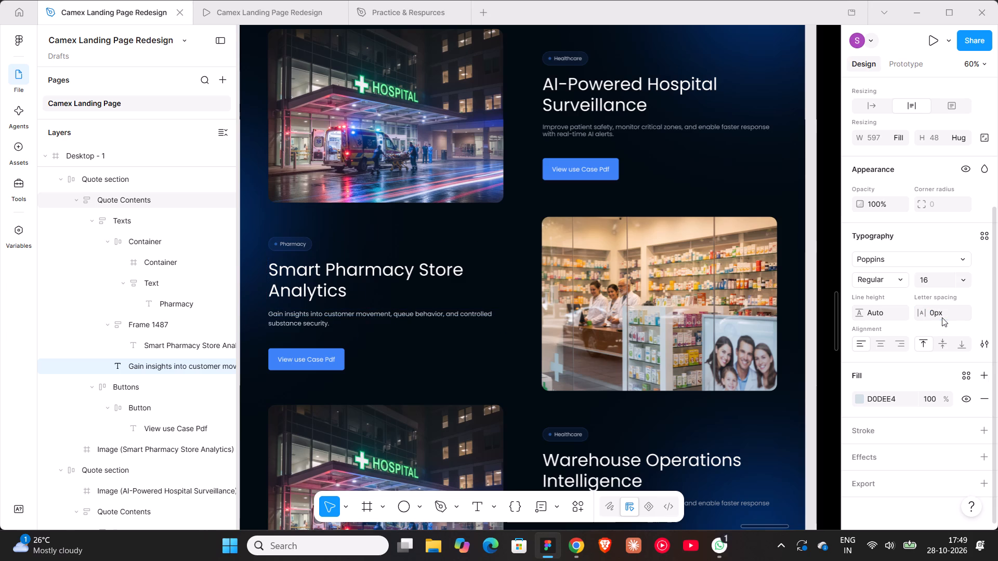
# Set the hospital block description's line height to Auto and its letter spacing to 0.
pyautogui.tripleClick(636, 128)
pyautogui.click(636, 128)
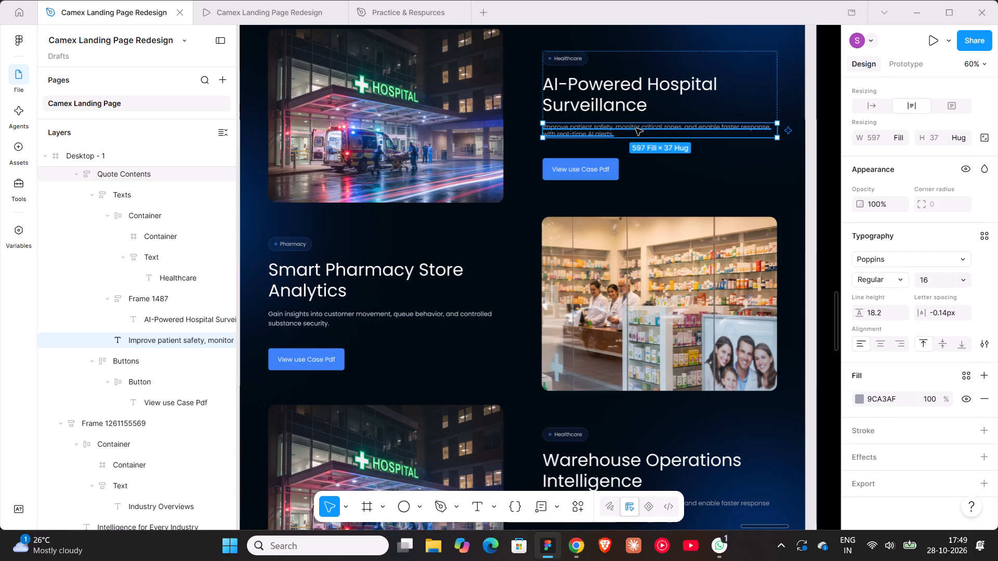
pyautogui.click(878, 315)
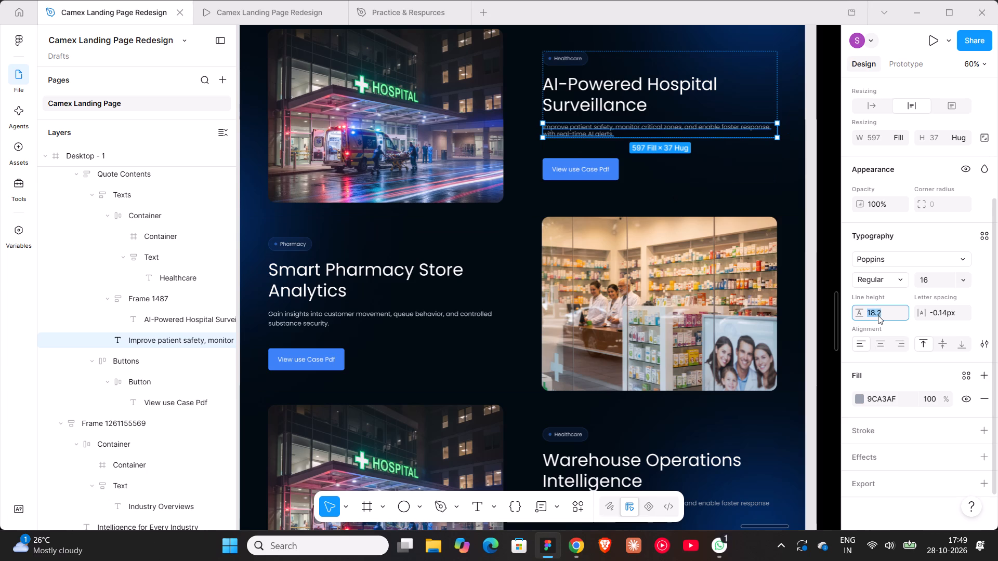
pyautogui.write('auto')
pyautogui.press('Return')
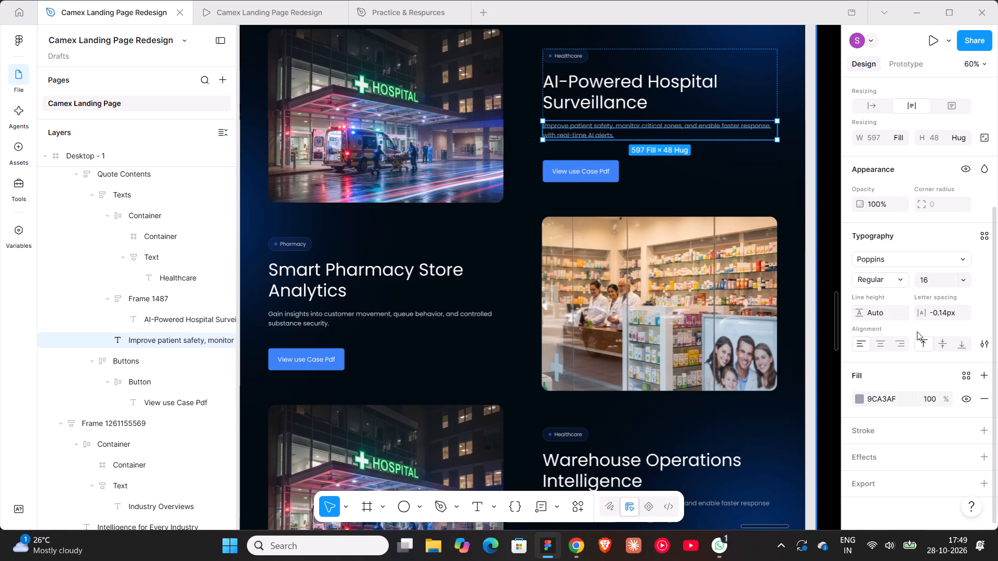
pyautogui.click(937, 315)
pyautogui.press('0')
pyautogui.press('Return')
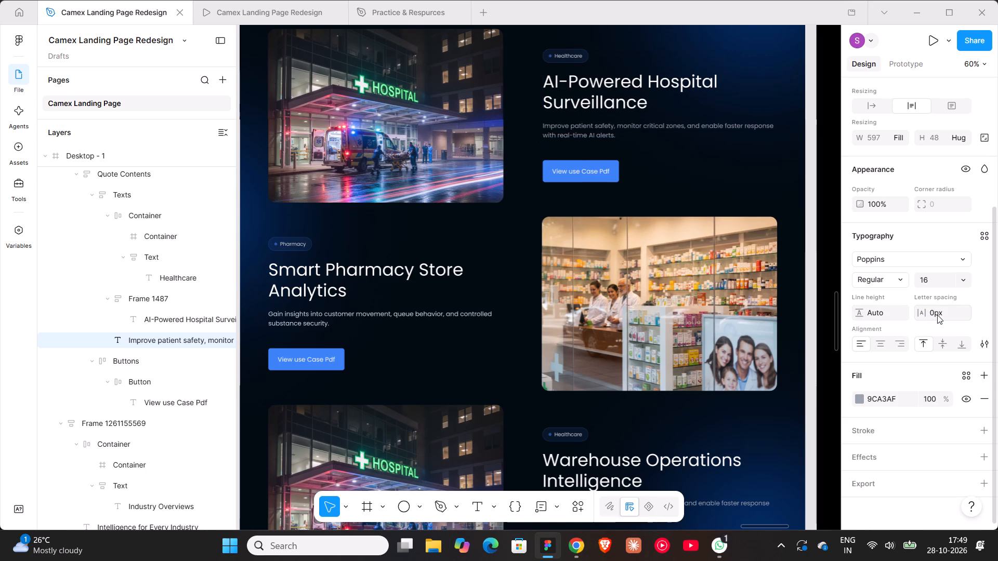
# Check the warehouse card in the reference design and replace the third block's tag text with "Logistics".
pyautogui.keyDown('ctrl'); pyautogui.scroll(-3, 606, 231); pyautogui.keyUp('ctrl')
pyautogui.keyDown('shift'); pyautogui.scroll(3, 606, 231); pyautogui.keyUp('shift')
pyautogui.scroll(-3, 606, 231)
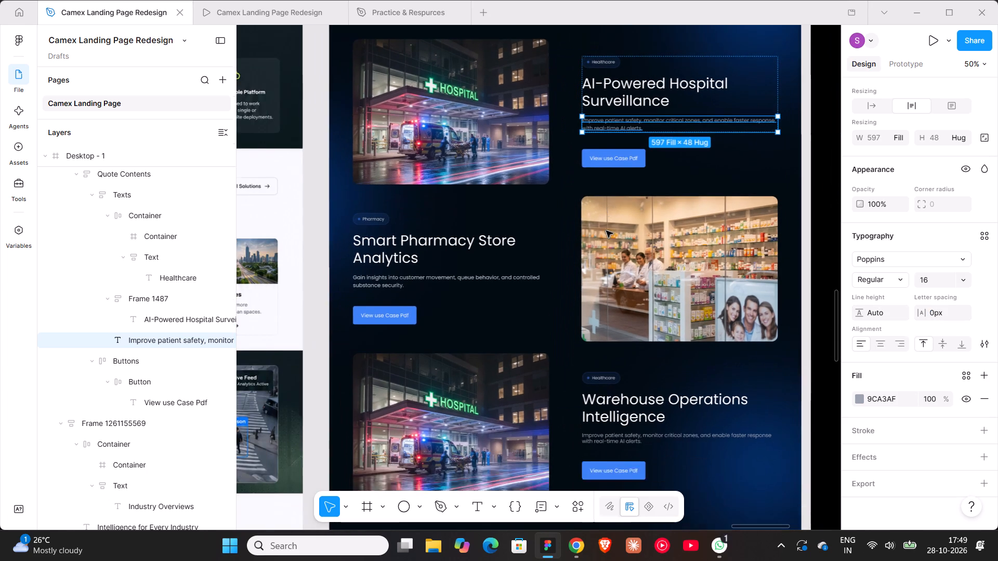
pyautogui.scroll(-3, 606, 231)
pyautogui.scroll(4, 598, 121)
pyautogui.keyDown('shift'); pyautogui.scroll(-5, 602, 155); pyautogui.keyUp('shift')
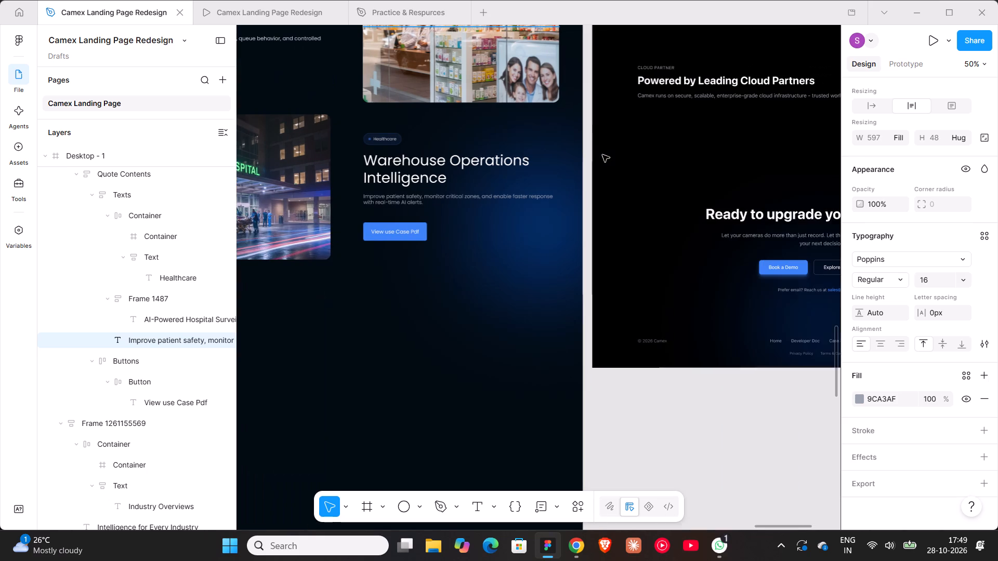
pyautogui.keyDown('ctrl'); pyautogui.scroll(-8, 602, 155); pyautogui.keyUp('ctrl')
pyautogui.scroll(4, 602, 155)
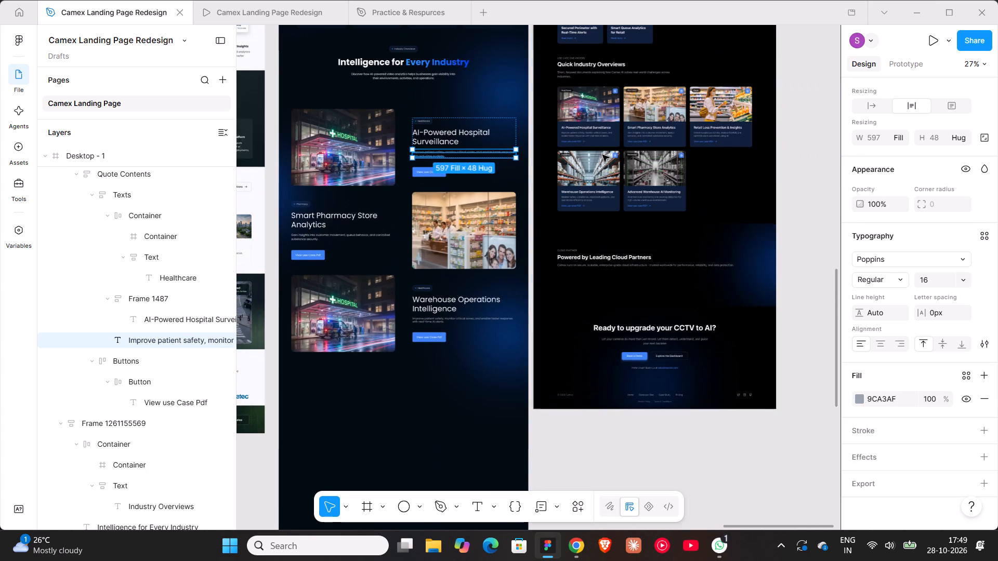
pyautogui.keyDown('ctrl'); pyautogui.scroll(11, 594, 167); pyautogui.keyUp('ctrl')
pyautogui.keyDown('ctrl'); pyautogui.scroll(-5, 591, 186); pyautogui.keyUp('ctrl')
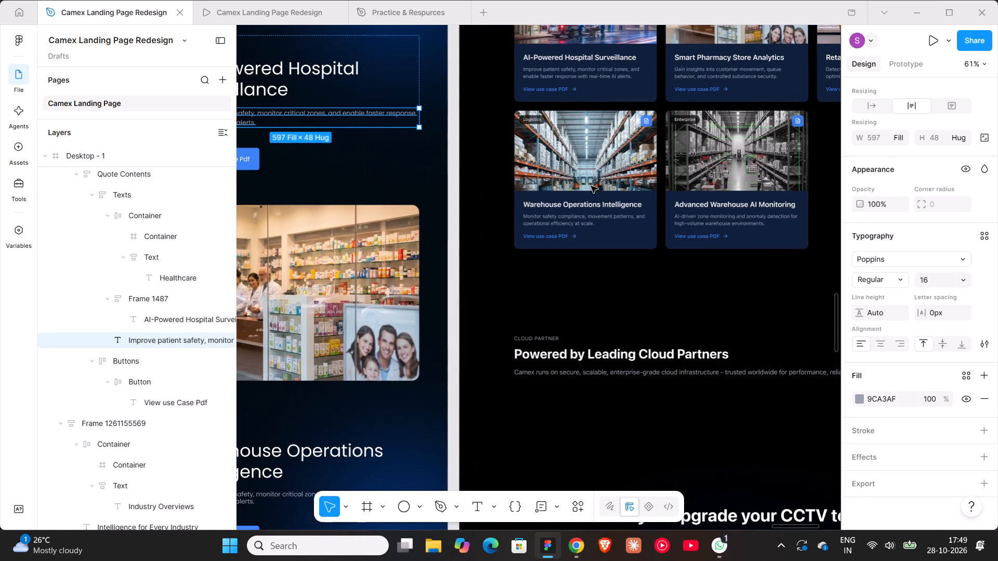
pyautogui.scroll(-4, 591, 186)
pyautogui.keyDown('shift'); pyautogui.scroll(9, 591, 186); pyautogui.keyUp('shift')
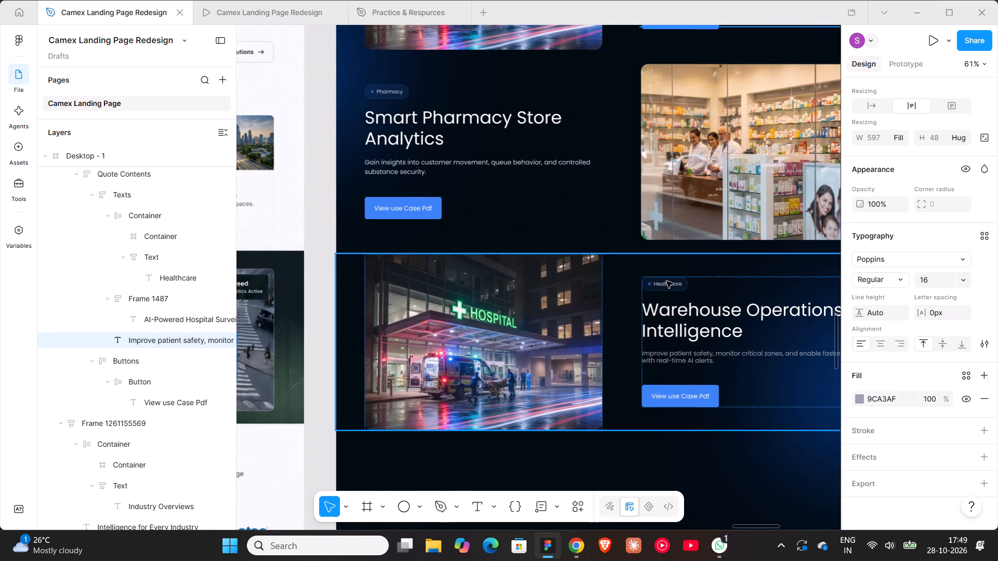
pyautogui.tripleClick(666, 281)
pyautogui.doubleClick(666, 281)
pyautogui.doubleClick(669, 283)
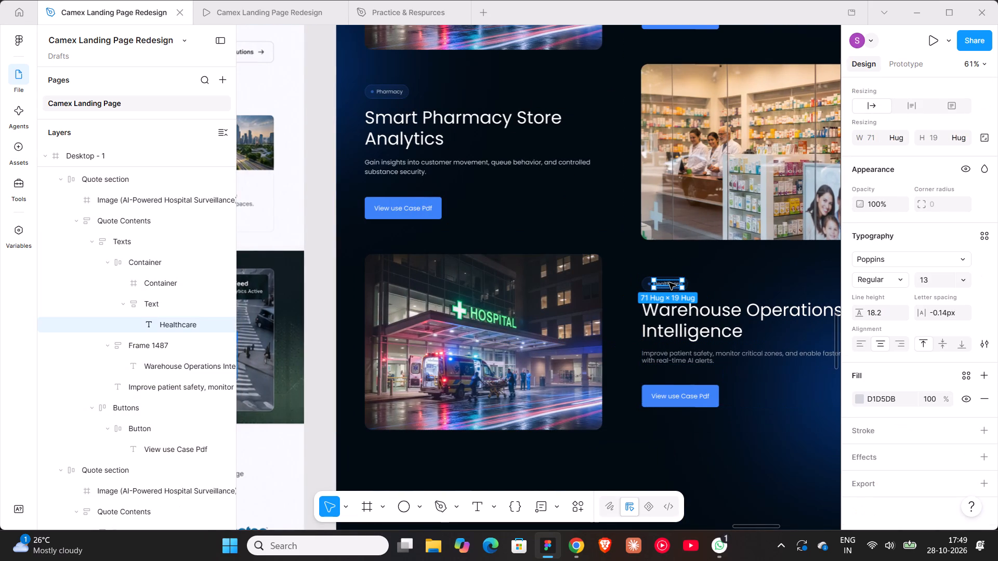
pyautogui.doubleClick(669, 283)
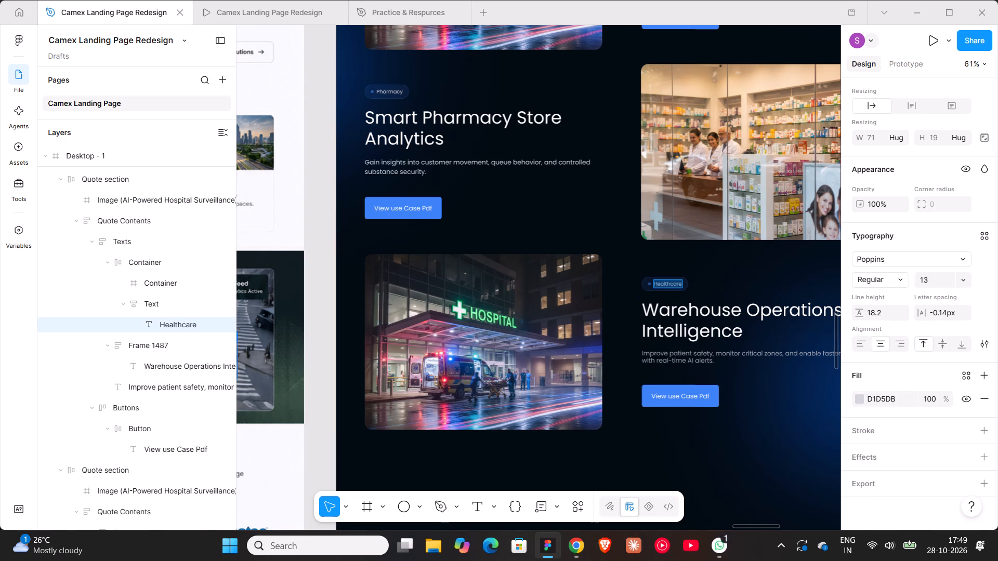
pyautogui.write('Logistic')
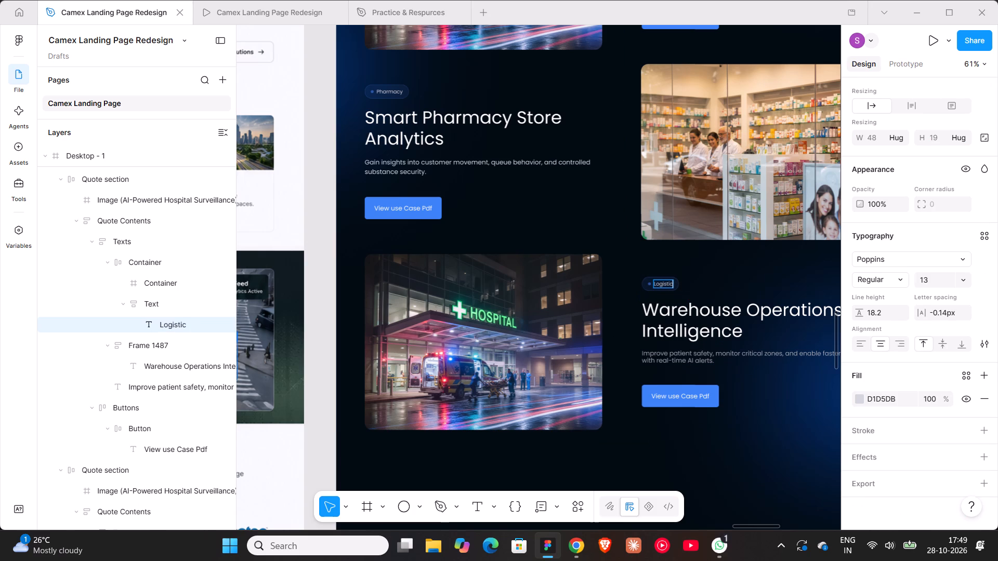
pyautogui.press('s')
pyautogui.doubleClick(744, 430)
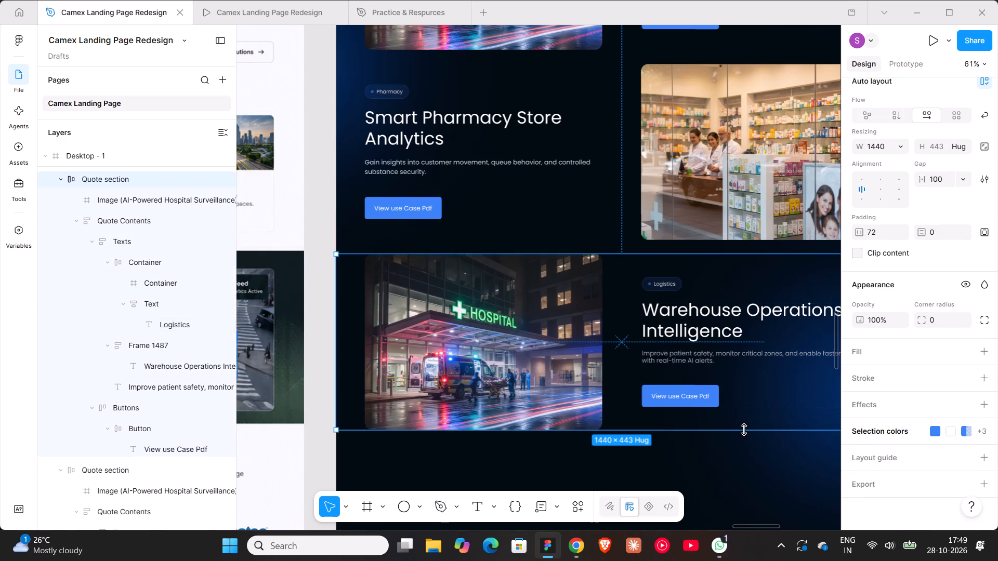
# Copy the Warehouse Operations Intelligence card's description from the reference design and paste it over the third block's description.
pyautogui.keyDown('shift'); pyautogui.scroll(-7, 647, 358); pyautogui.keyUp('shift')
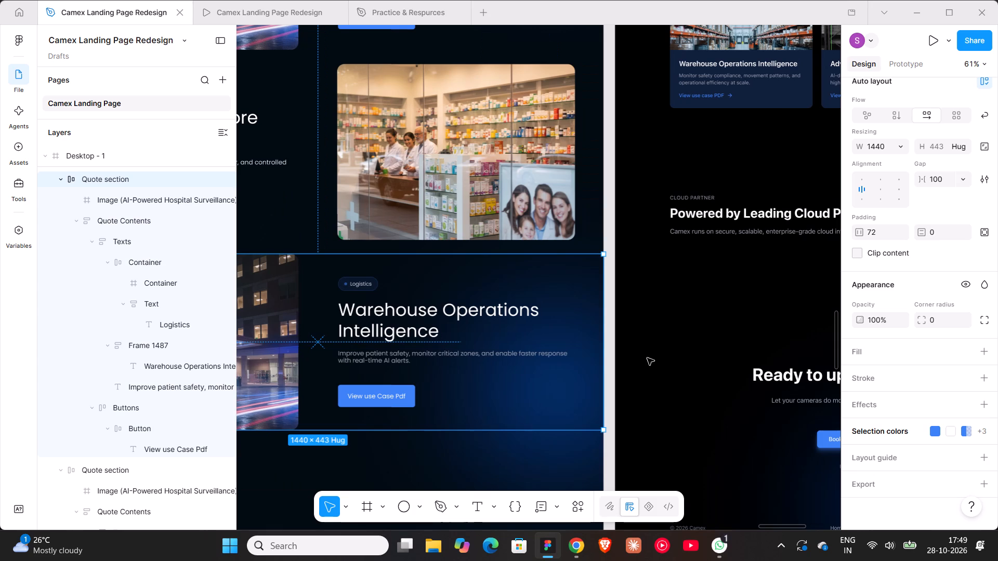
pyautogui.click(700, 63)
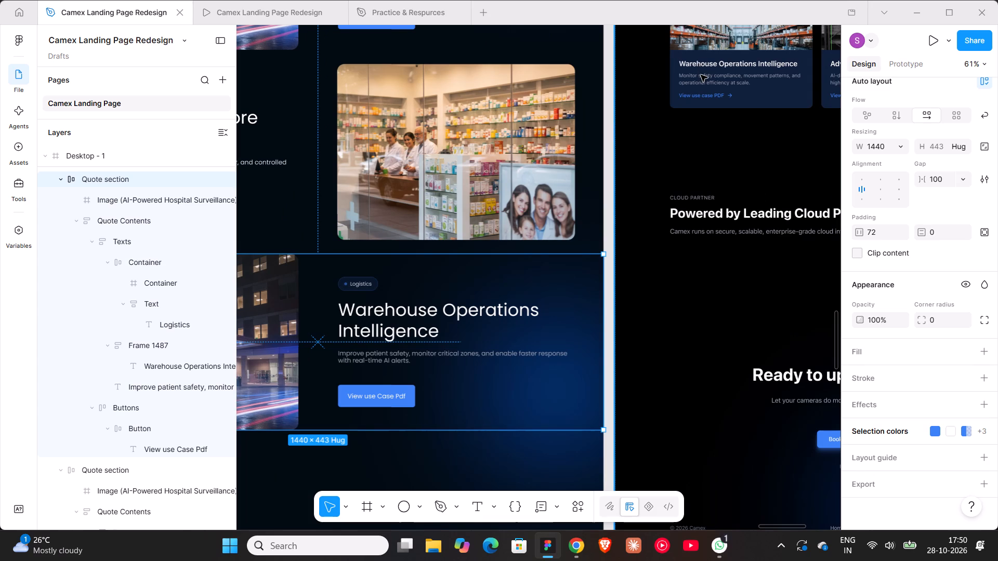
pyautogui.tripleClick(701, 75)
pyautogui.tripleClick(701, 75)
pyautogui.tripleClick(701, 75)
pyautogui.tripleClick(701, 75)
pyautogui.tripleClick(701, 75)
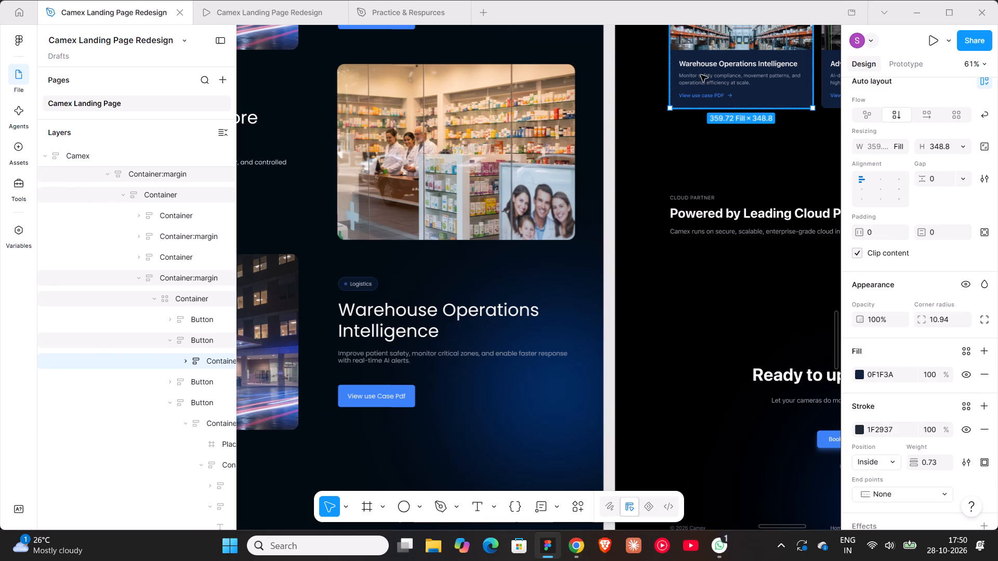
pyautogui.click(701, 75)
pyautogui.tripleClick(701, 75)
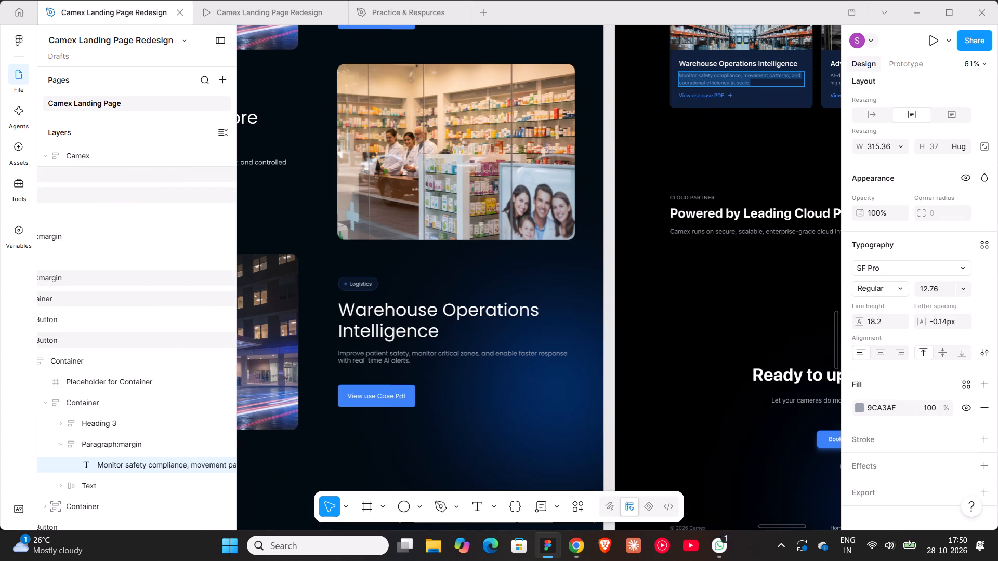
pyautogui.hotkey('ctrl', 'c')
pyautogui.tripleClick(394, 351)
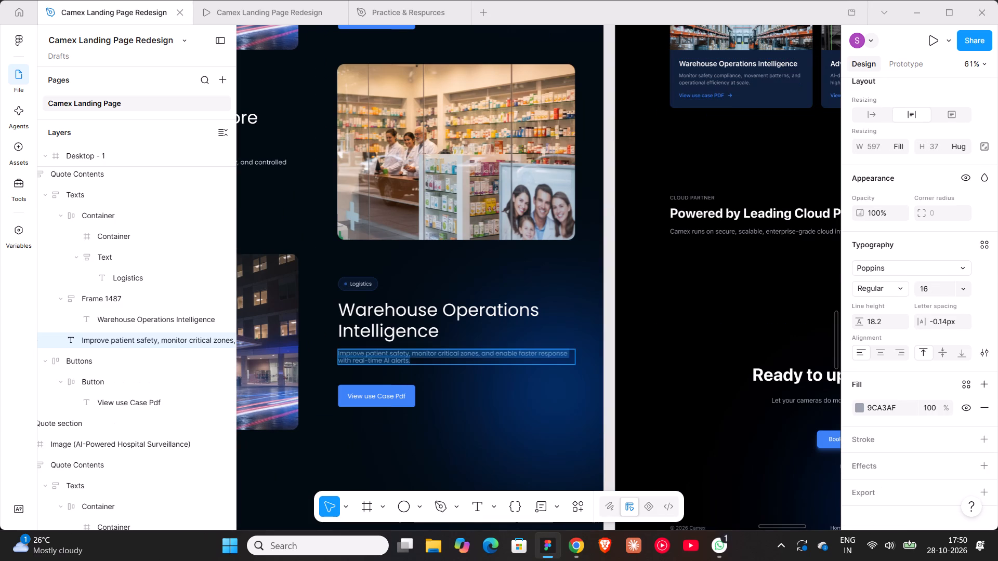
pyautogui.hotkey('ctrl', 'v')
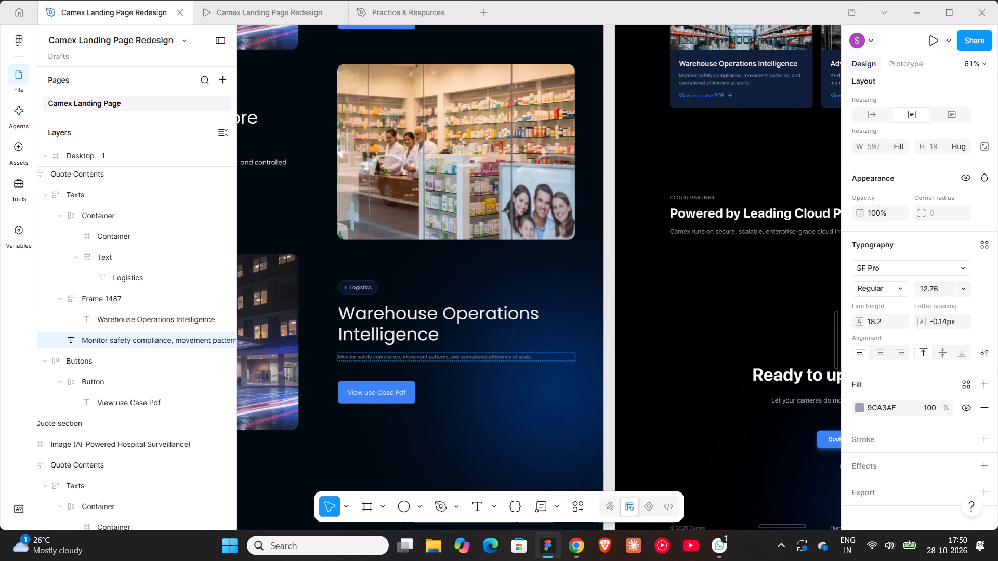
pyautogui.click(612, 375)
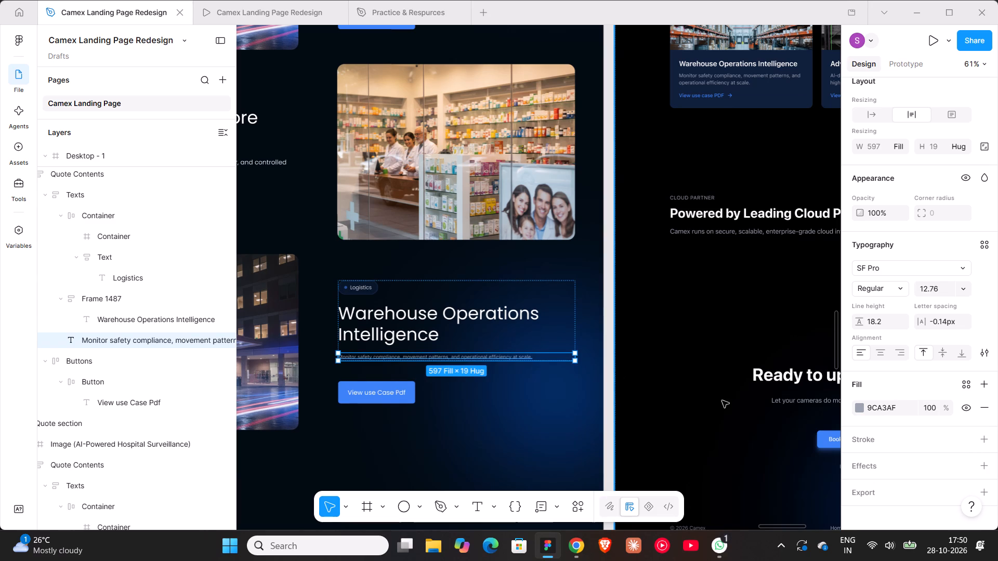
# Set the text fill of the Warehouse Operations Intelligence description to D0DEE4.
pyautogui.click(879, 407)
pyautogui.press('d')
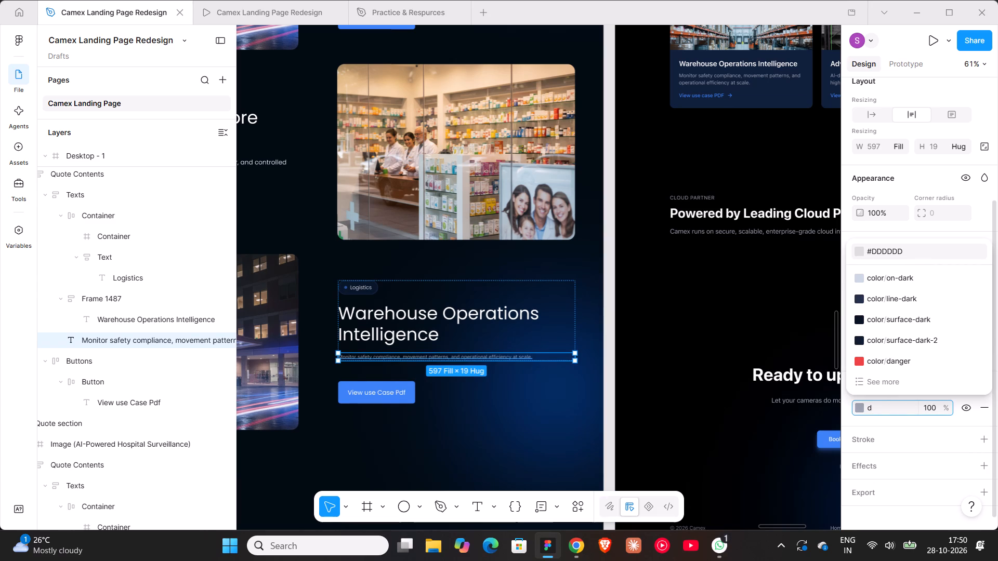
pyautogui.press('0')
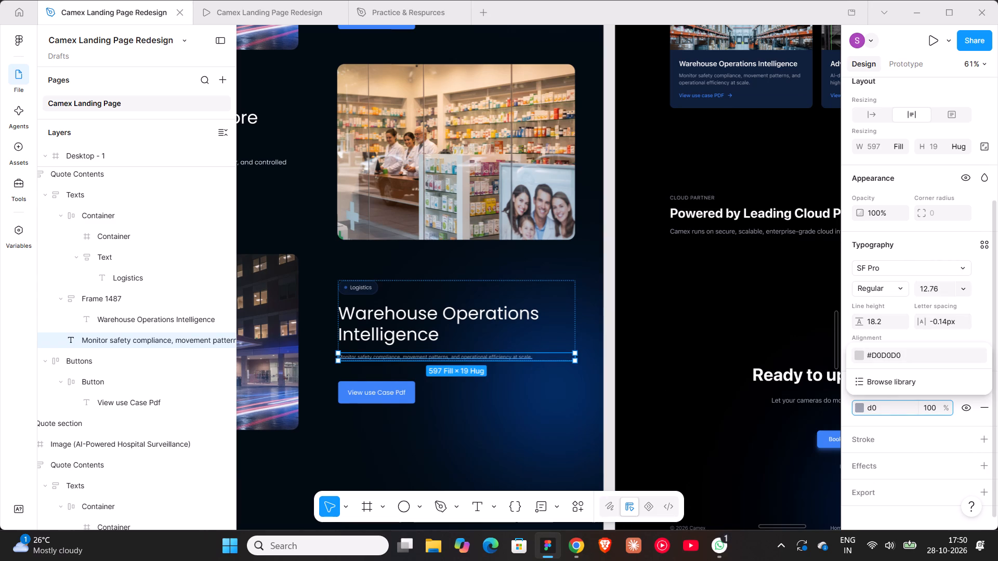
pyautogui.write('dee4')
pyautogui.press('Return')
# Set the warehouse description's font size to 16 and its font family to Poppins, keeping the Regular weight.
pyautogui.click(895, 292)
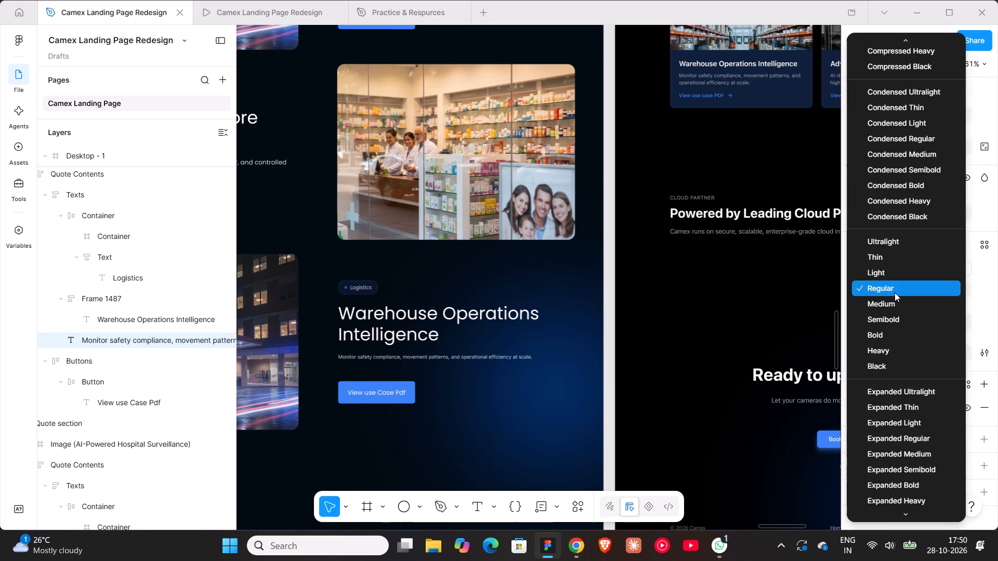
pyautogui.click(895, 292)
pyautogui.click(923, 288)
pyautogui.write('16')
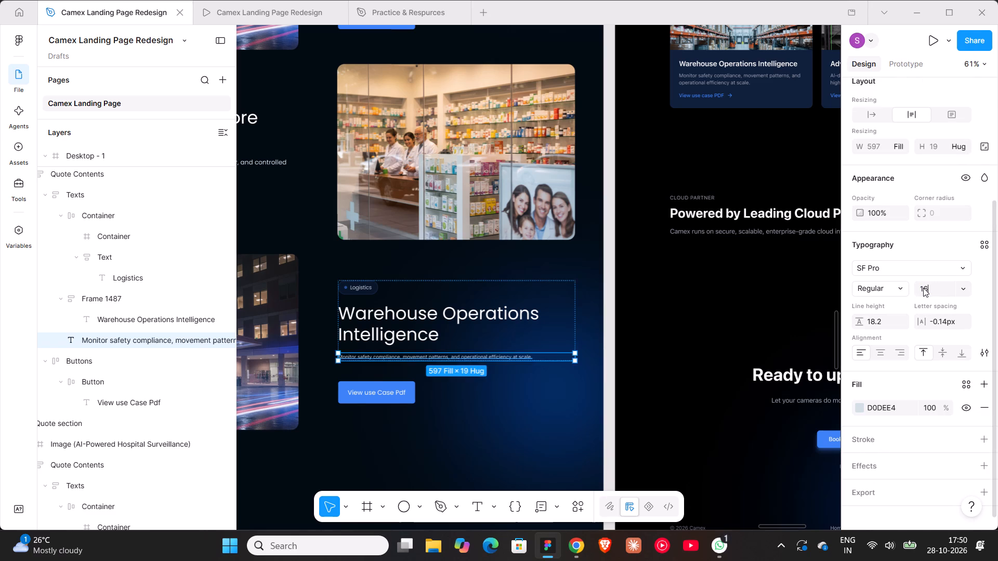
pyautogui.press('Return')
pyautogui.click(887, 268)
pyautogui.write('pop')
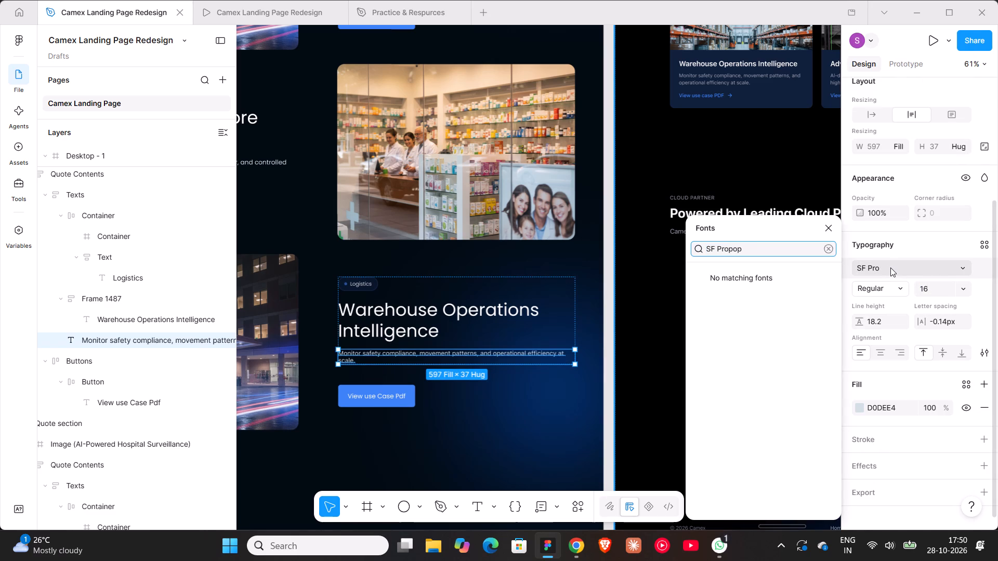
pyautogui.hotkey('ctrl', 'a')
pyautogui.write('pop')
pyautogui.click(757, 275)
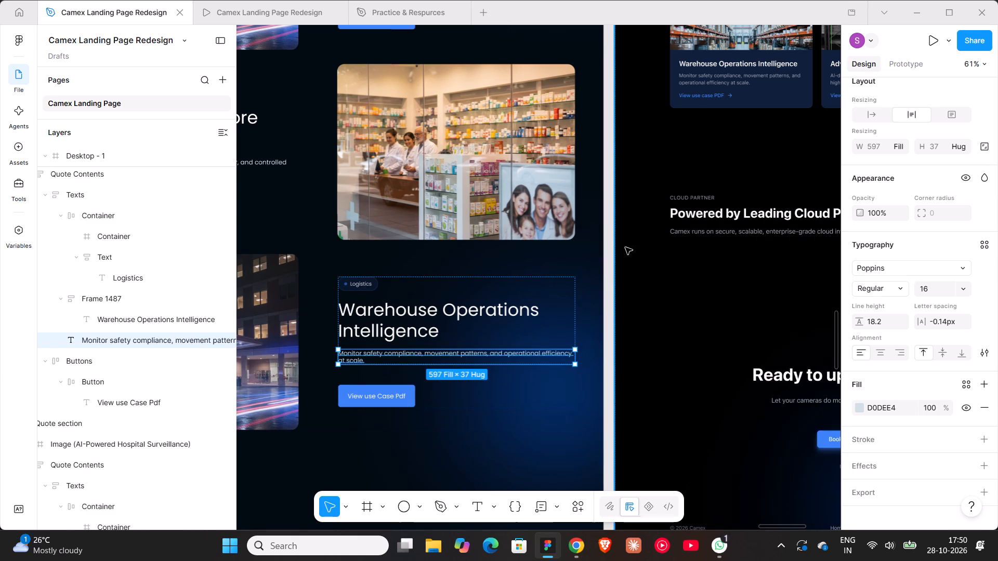
# Copy the Warehouse Operations Intelligence card's image frame from the reference design.
pyautogui.keyDown('shift'); pyautogui.scroll(11, 625, 247); pyautogui.keyUp('shift')
pyautogui.keyDown('ctrl'); pyautogui.scroll(-5, 625, 247); pyautogui.keyUp('ctrl')
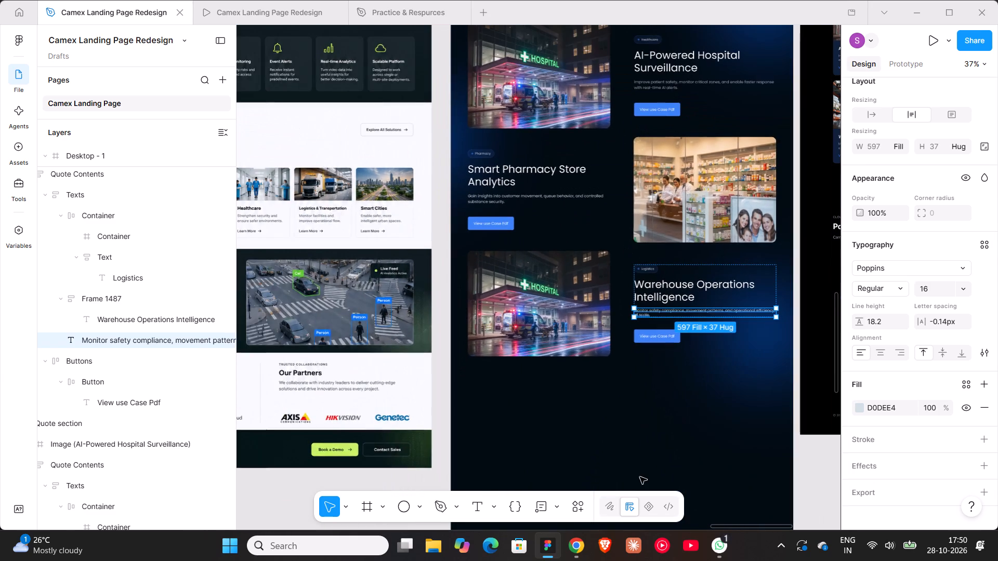
pyautogui.click(640, 477)
pyautogui.keyDown('shift'); pyautogui.scroll(-6, 622, 409); pyautogui.keyUp('shift')
pyautogui.tripleClick(663, 124)
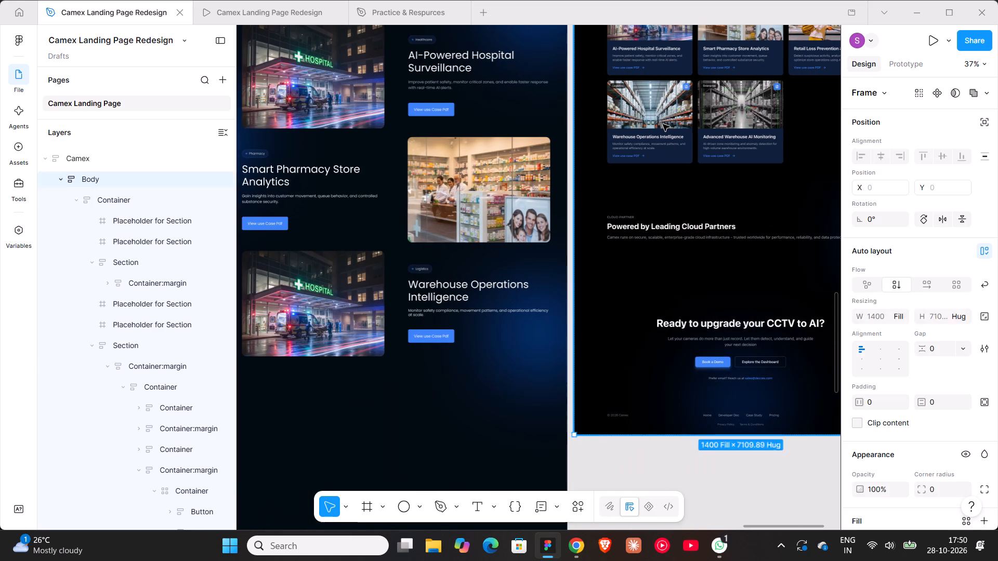
pyautogui.tripleClick(663, 124)
pyautogui.tripleClick(663, 124)
pyautogui.tripleClick(663, 124)
pyautogui.doubleClick(663, 124)
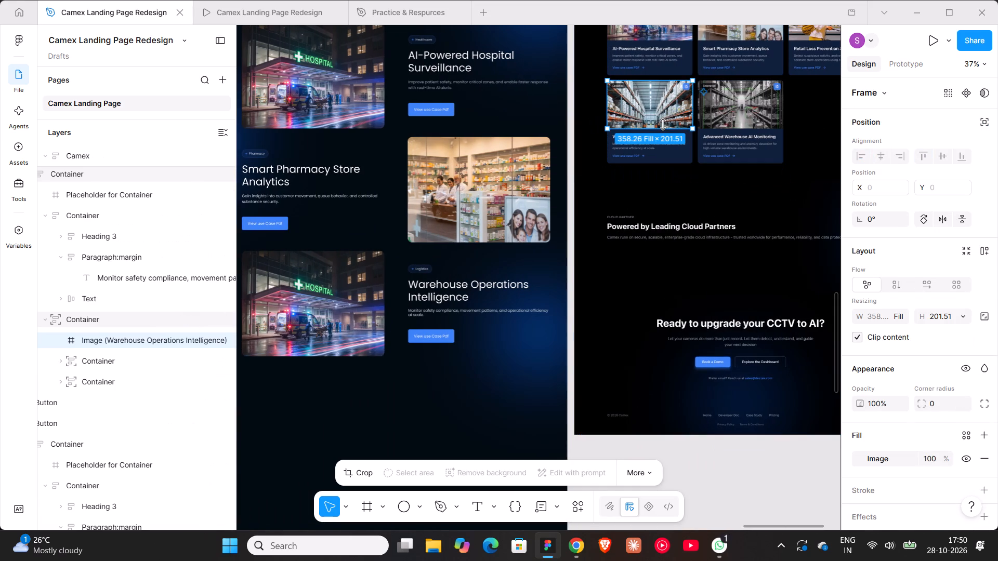
pyautogui.doubleClick(656, 100)
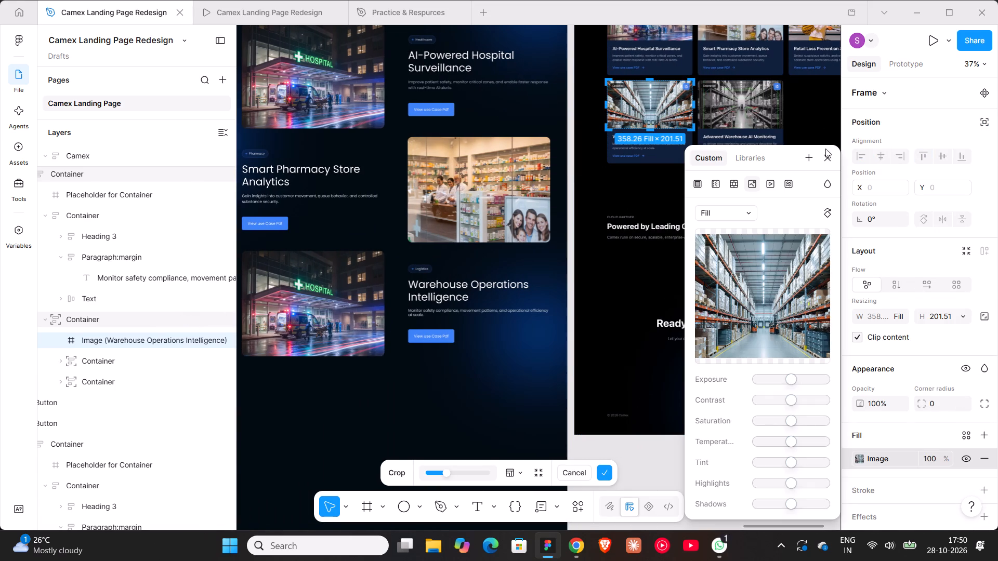
pyautogui.click(830, 152)
pyautogui.hotkey('ctrl', 'c')
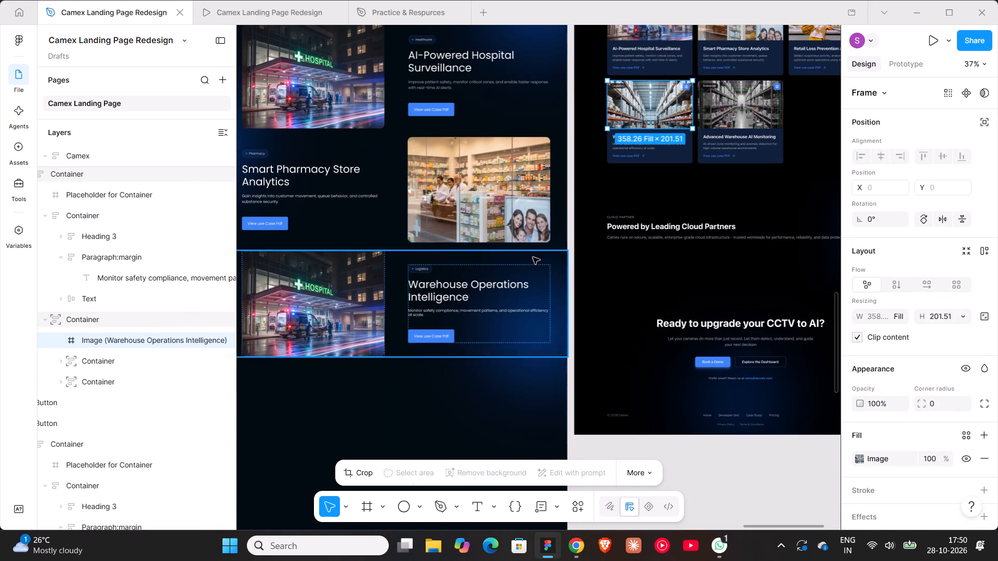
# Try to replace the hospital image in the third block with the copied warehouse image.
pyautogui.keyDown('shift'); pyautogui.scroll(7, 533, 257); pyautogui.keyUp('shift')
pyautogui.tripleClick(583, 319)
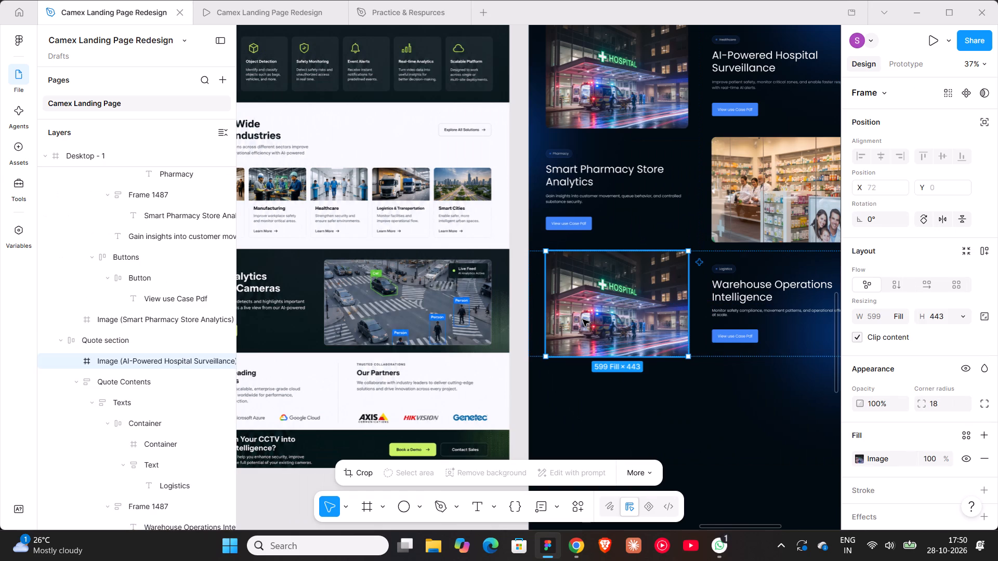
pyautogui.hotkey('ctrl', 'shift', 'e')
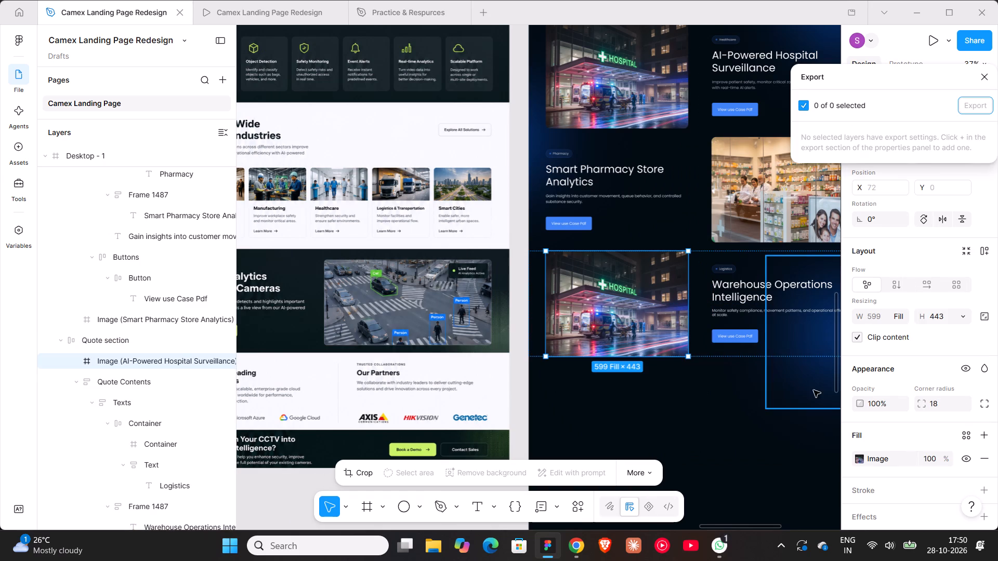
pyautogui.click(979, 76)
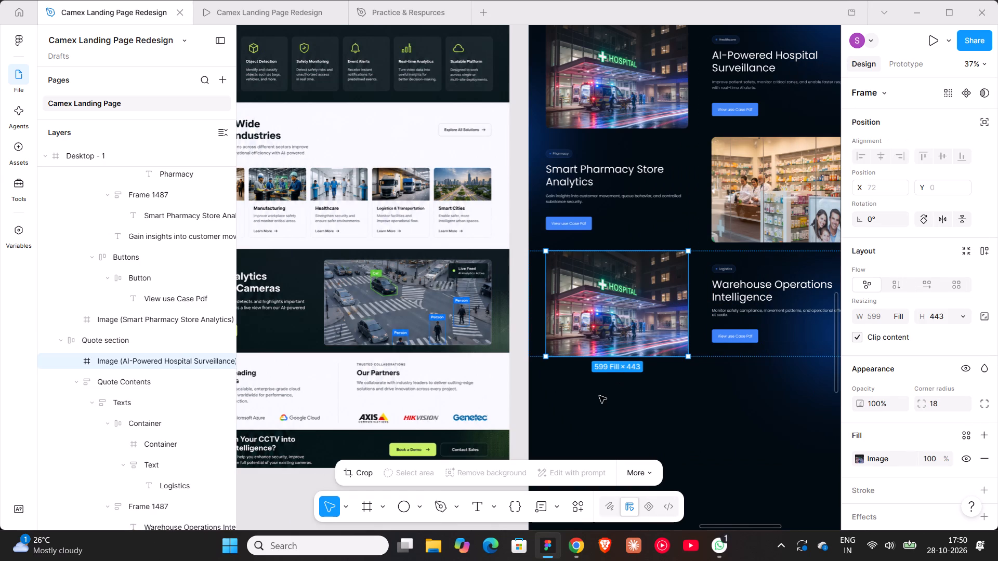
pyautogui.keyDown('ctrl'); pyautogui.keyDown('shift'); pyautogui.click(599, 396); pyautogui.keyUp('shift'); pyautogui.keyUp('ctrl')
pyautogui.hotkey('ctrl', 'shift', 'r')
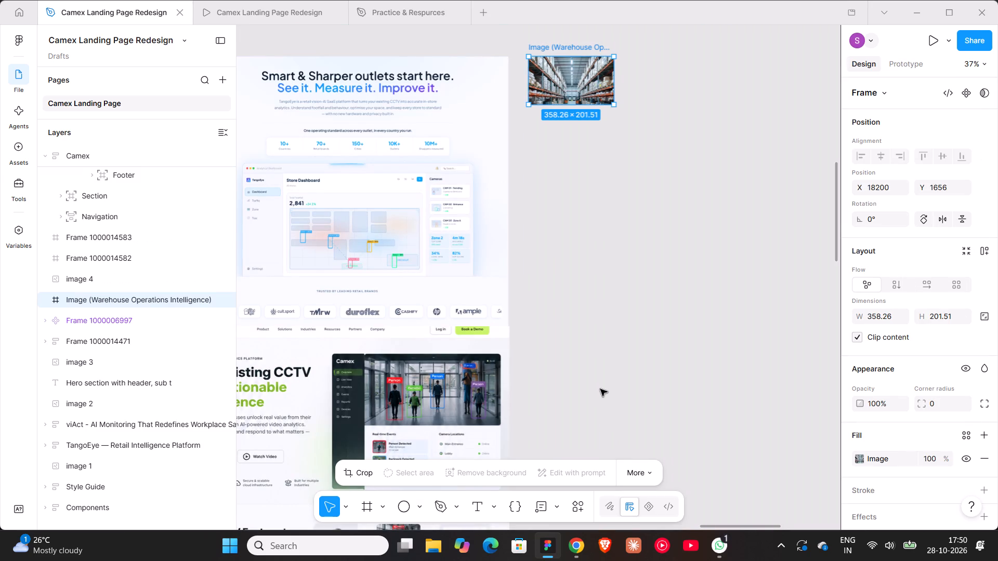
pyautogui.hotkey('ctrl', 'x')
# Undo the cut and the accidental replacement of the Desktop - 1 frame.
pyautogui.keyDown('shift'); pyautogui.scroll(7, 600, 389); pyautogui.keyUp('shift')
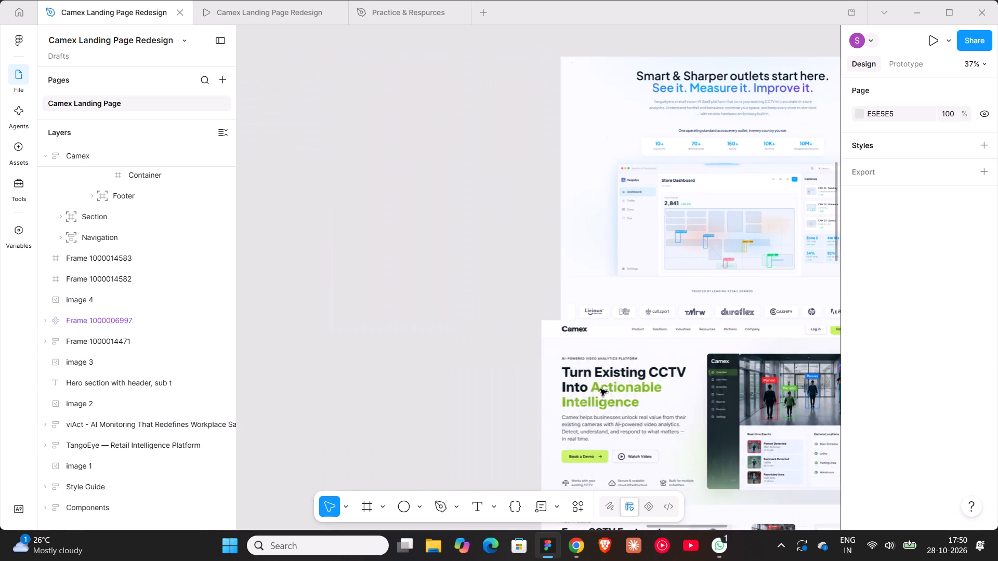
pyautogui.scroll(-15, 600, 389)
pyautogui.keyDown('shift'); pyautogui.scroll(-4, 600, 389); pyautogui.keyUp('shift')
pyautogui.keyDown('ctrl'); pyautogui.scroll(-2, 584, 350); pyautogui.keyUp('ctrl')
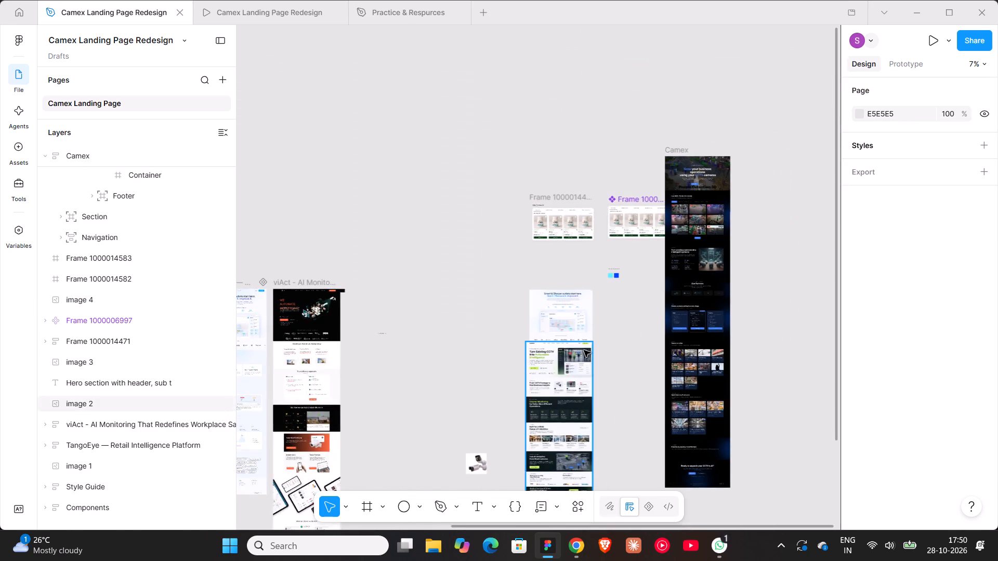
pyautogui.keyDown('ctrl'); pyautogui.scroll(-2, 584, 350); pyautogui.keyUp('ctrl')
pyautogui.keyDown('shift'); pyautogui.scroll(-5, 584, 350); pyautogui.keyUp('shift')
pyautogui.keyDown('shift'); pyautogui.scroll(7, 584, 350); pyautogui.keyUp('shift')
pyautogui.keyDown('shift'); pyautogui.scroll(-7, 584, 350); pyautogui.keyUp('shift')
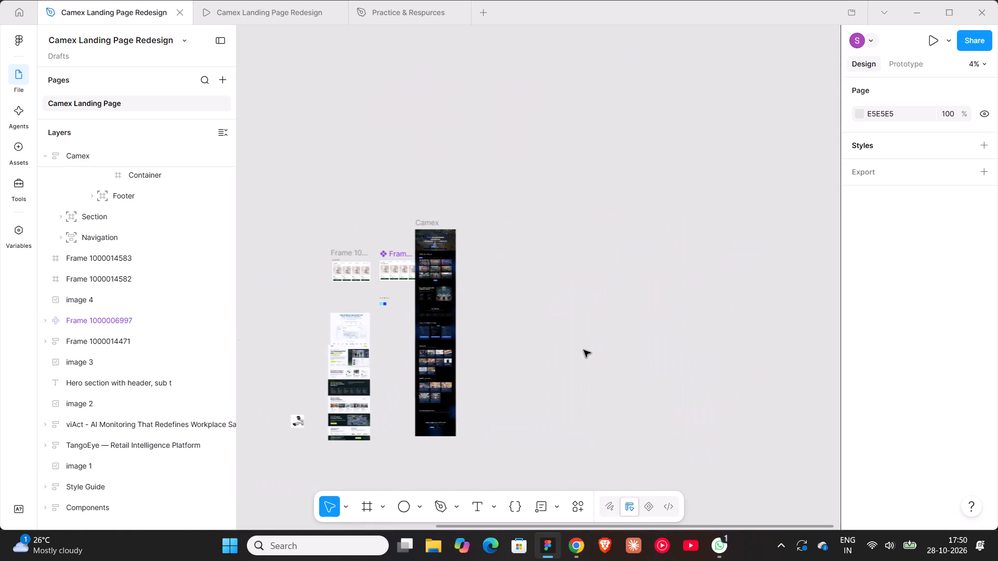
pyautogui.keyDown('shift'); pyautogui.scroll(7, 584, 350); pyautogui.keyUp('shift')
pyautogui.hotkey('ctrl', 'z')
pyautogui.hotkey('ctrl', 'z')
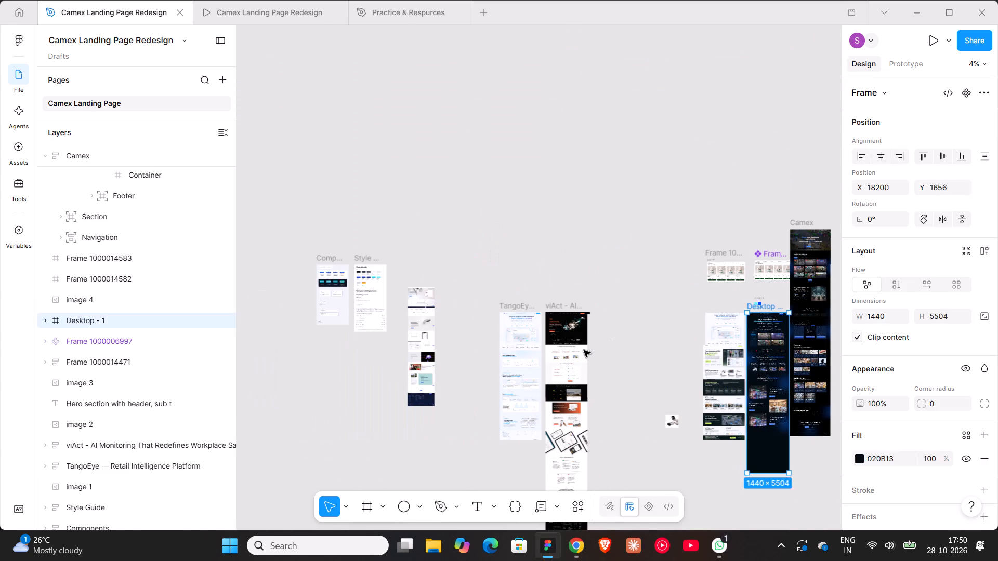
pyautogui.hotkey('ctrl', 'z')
# Replace the hospital image in the warehouse block with the copied warehouse image.
pyautogui.keyDown('shift'); pyautogui.scroll(-5, 584, 350); pyautogui.keyUp('shift')
pyautogui.keyDown('ctrl'); pyautogui.scroll(12, 555, 434); pyautogui.keyUp('ctrl')
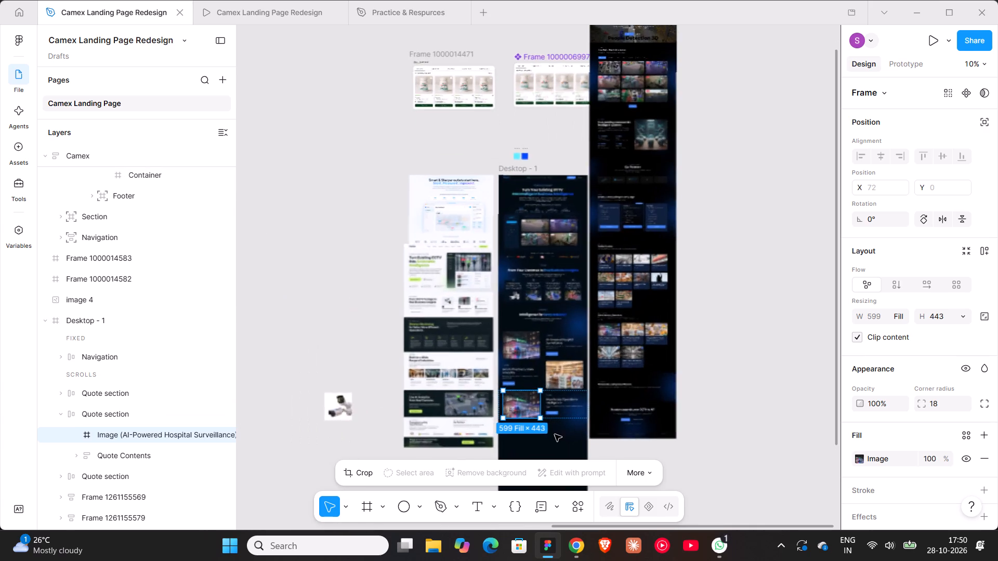
pyautogui.keyDown('ctrl'); pyautogui.scroll(11, 517, 390); pyautogui.keyUp('ctrl')
pyautogui.hotkey('ctrl', 'shift', 'r')
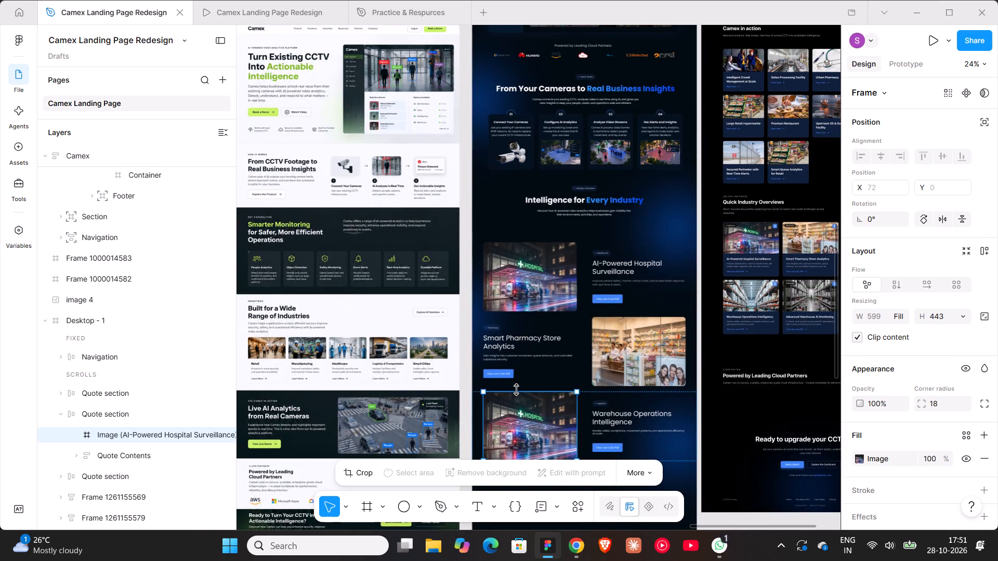
# Resize the warehouse image to match the hospital block's image, with width 599 and height 443.
pyautogui.scroll(-4, 517, 390)
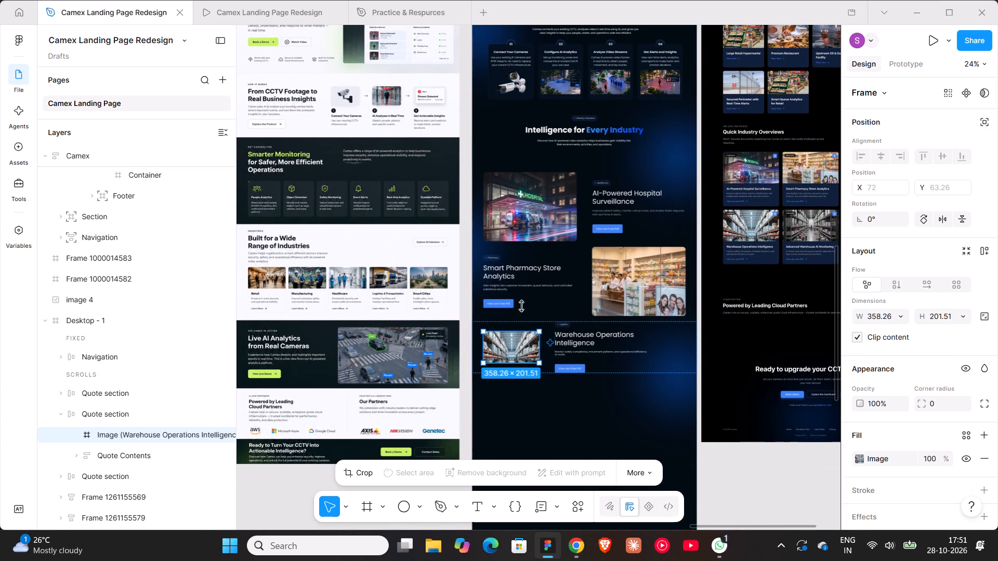
pyautogui.doubleClick(532, 228)
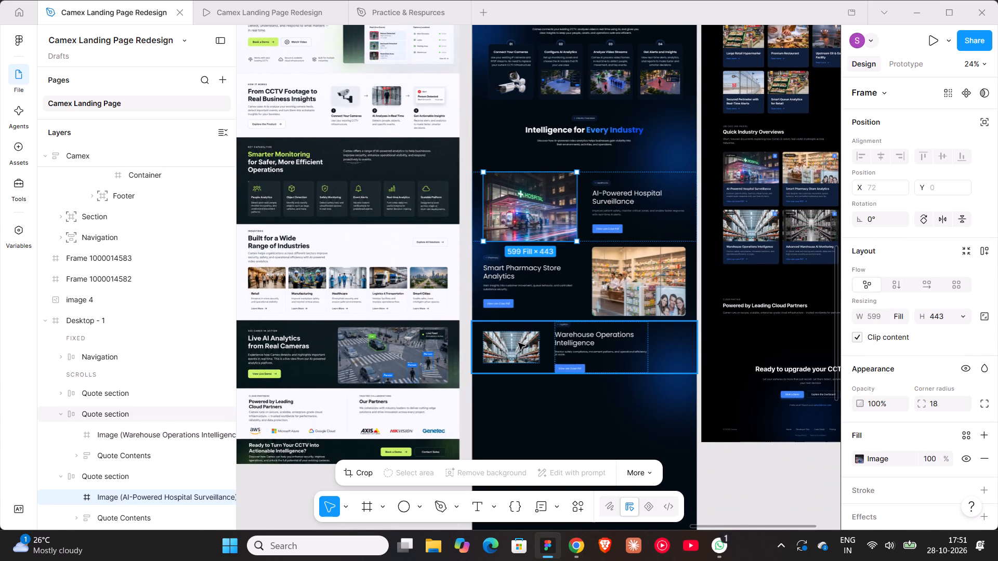
pyautogui.doubleClick(518, 343)
pyautogui.click(879, 318)
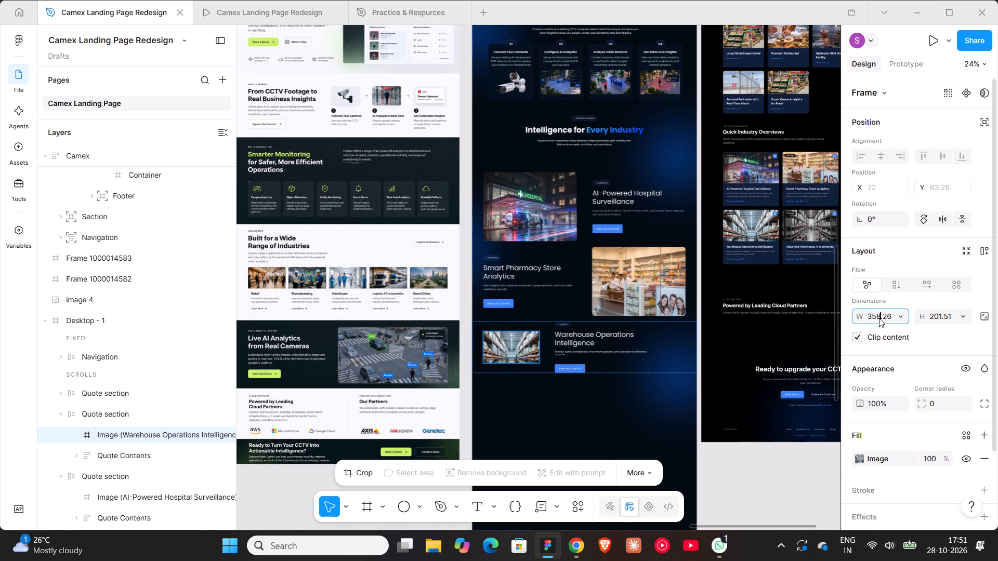
pyautogui.write('599')
pyautogui.press('Return')
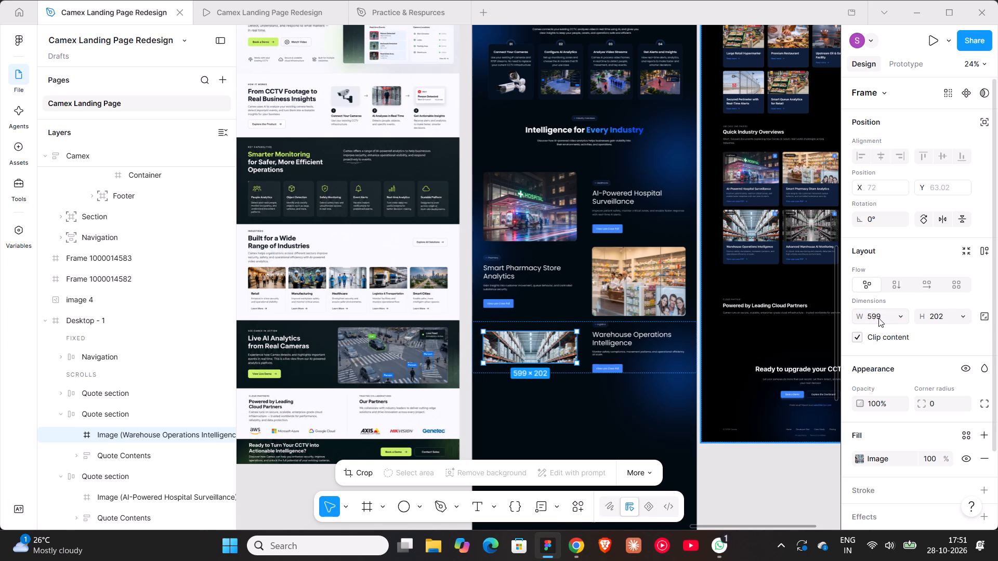
pyautogui.doubleClick(528, 221)
pyautogui.doubleClick(554, 332)
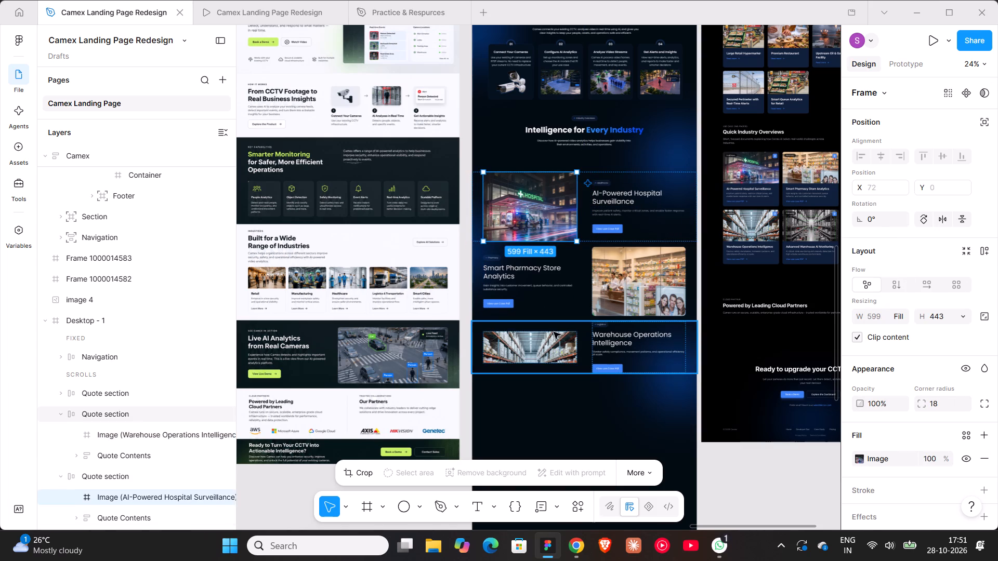
pyautogui.click(944, 316)
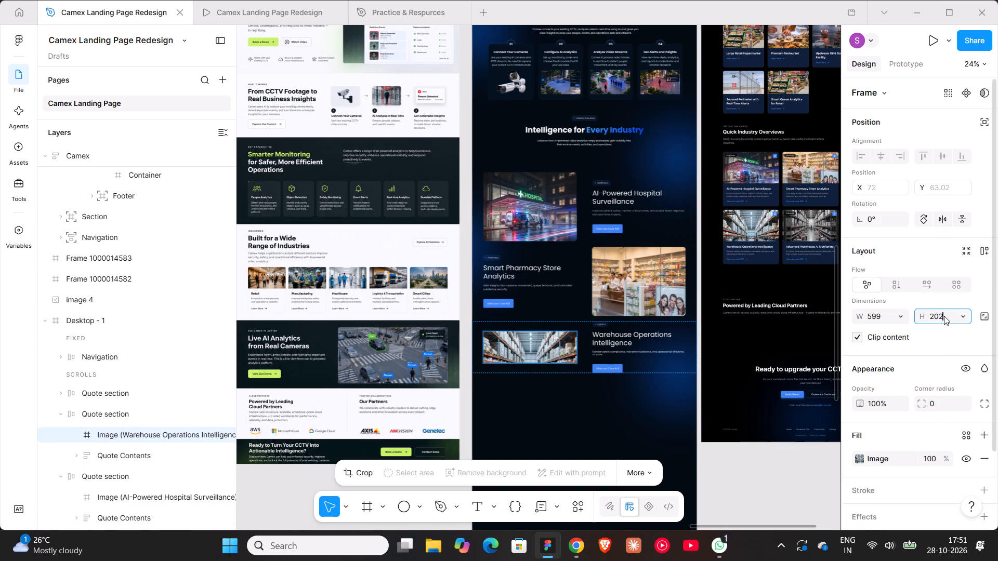
pyautogui.write('443')
pyautogui.press('Return')
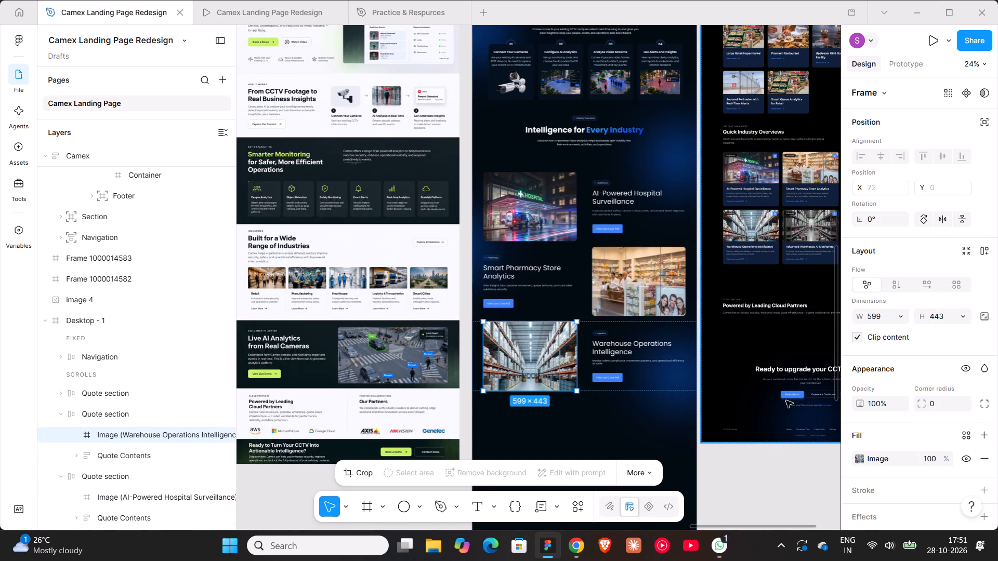
# Set the warehouse image's corner radius to 18.
pyautogui.click(934, 403)
pyautogui.write('18')
pyautogui.press('Return')
pyautogui.click(625, 420)
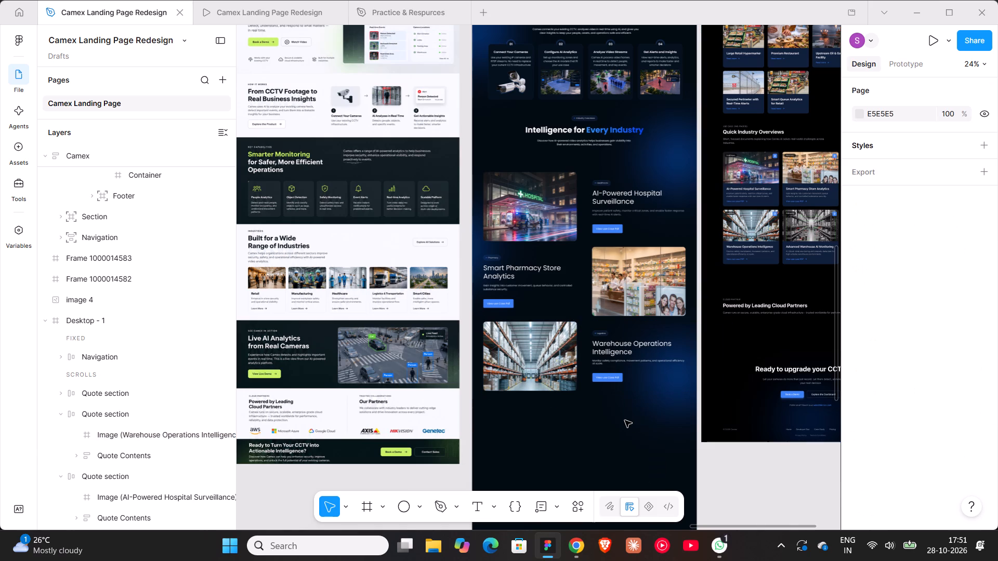
# Review the hospital, pharmacy and warehouse blocks and the empty space beneath them against the neighbouring reference designs.
pyautogui.scroll(-4, 625, 420)
pyautogui.scroll(-4, 606, 371)
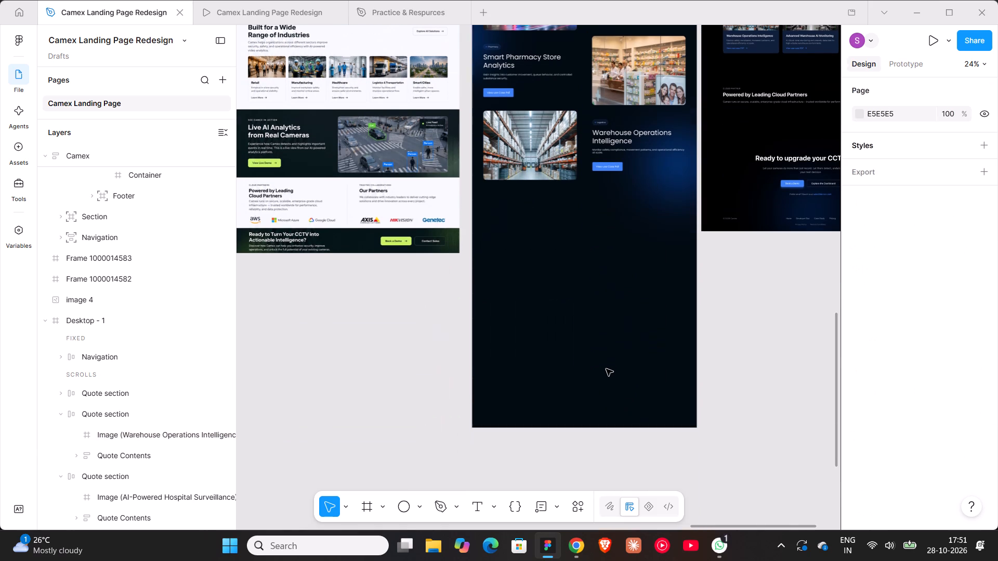
pyautogui.scroll(6, 608, 362)
pyautogui.keyDown('ctrl'); pyautogui.scroll(9, 605, 228); pyautogui.keyUp('ctrl')
pyautogui.keyDown('ctrl'); pyautogui.scroll(-2, 605, 228); pyautogui.keyUp('ctrl')
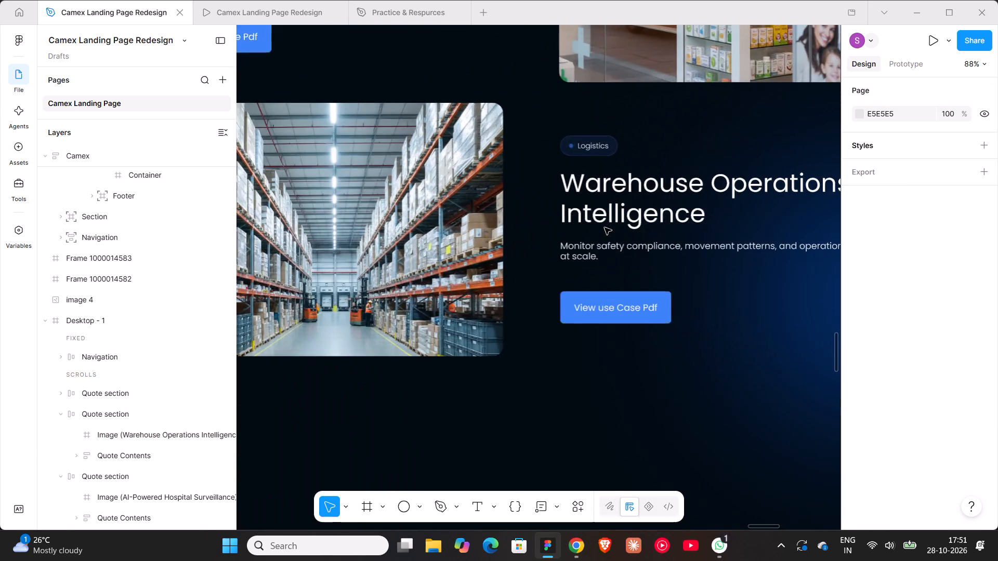
pyautogui.keyDown('ctrl'); pyautogui.scroll(-7, 605, 228); pyautogui.keyUp('ctrl')
pyautogui.scroll(5, 592, 318)
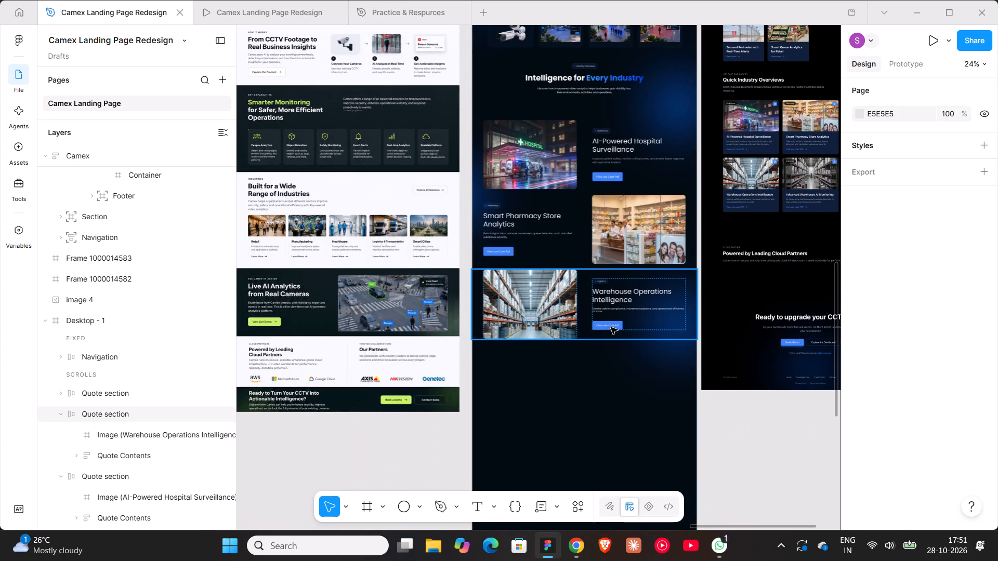
pyautogui.scroll(7, 611, 327)
pyautogui.scroll(-7, 611, 327)
pyautogui.scroll(3, 611, 327)
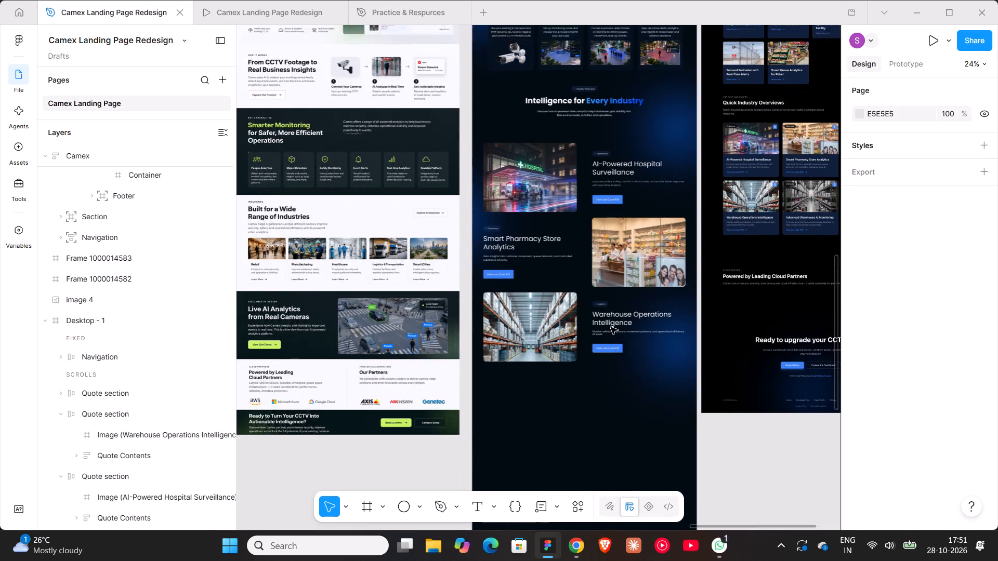
pyautogui.scroll(3, 611, 327)
pyautogui.scroll(-7, 611, 327)
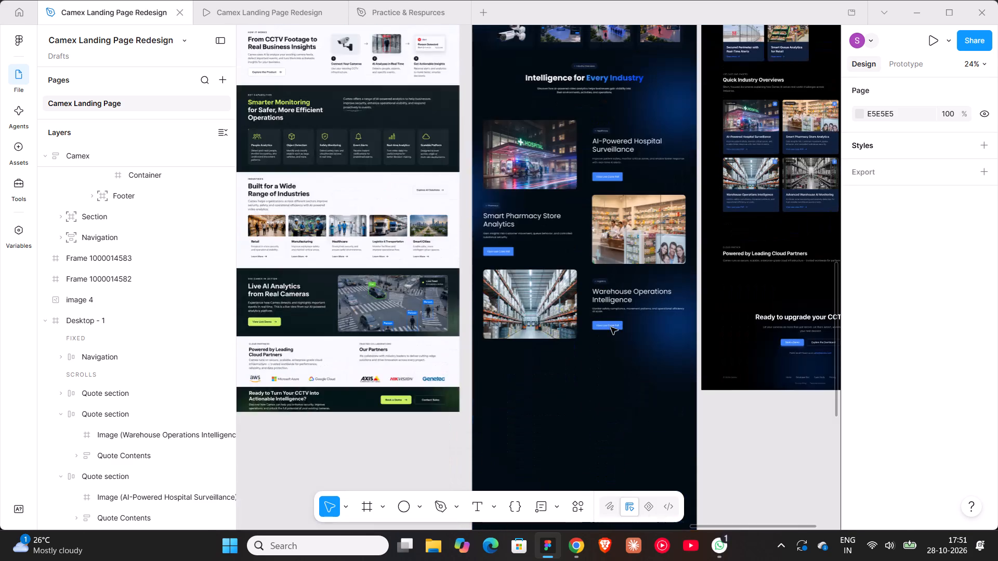
pyautogui.keyDown('ctrl'); pyautogui.scroll(8, 617, 246); pyautogui.keyUp('ctrl')
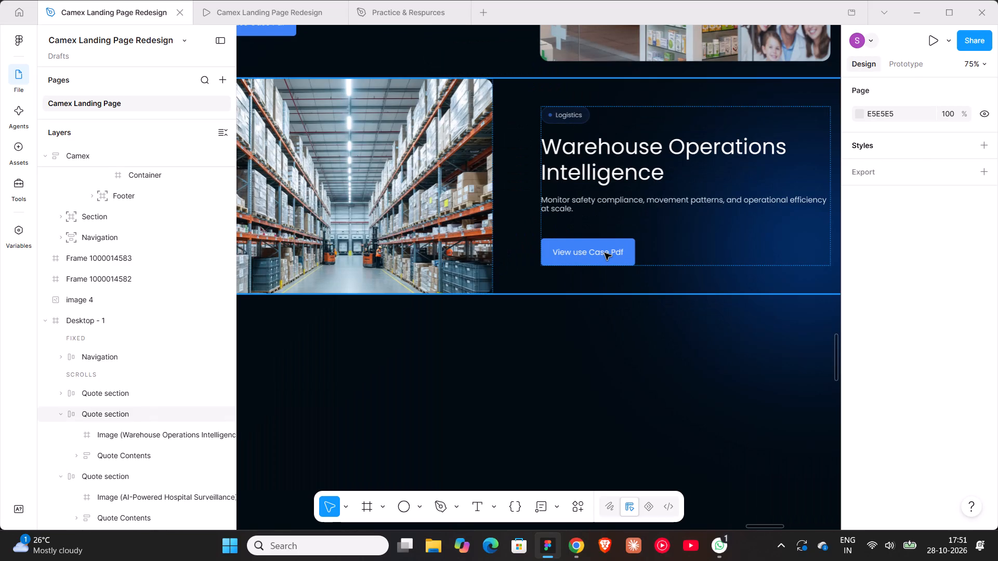
# Examine the button variants and other elements in the Components and Style Guide frames against the warehouse block's button.
pyautogui.doubleClick(605, 253)
pyautogui.doubleClick(605, 253)
pyautogui.keyDown('ctrl'); pyautogui.scroll(-9, 566, 261); pyautogui.keyUp('ctrl')
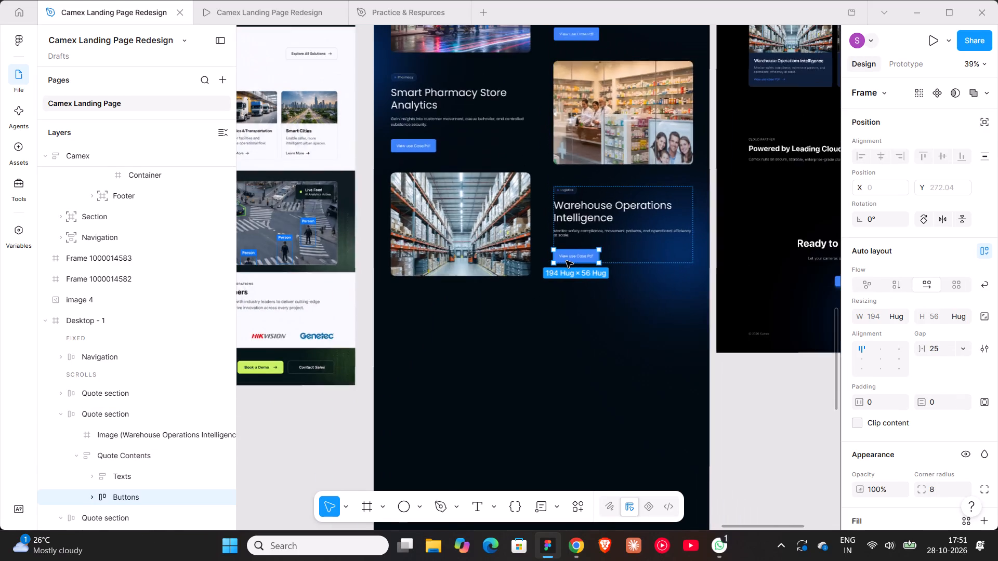
pyautogui.keyDown('ctrl'); pyautogui.scroll(-5, 566, 261); pyautogui.keyUp('ctrl')
pyautogui.keyDown('shift'); pyautogui.scroll(13, 566, 261); pyautogui.keyUp('shift')
pyautogui.keyDown('ctrl'); pyautogui.scroll(-6, 566, 261); pyautogui.keyUp('ctrl')
pyautogui.keyDown('shift'); pyautogui.scroll(7, 566, 261); pyautogui.keyUp('shift')
pyautogui.scroll(6, 518, 211)
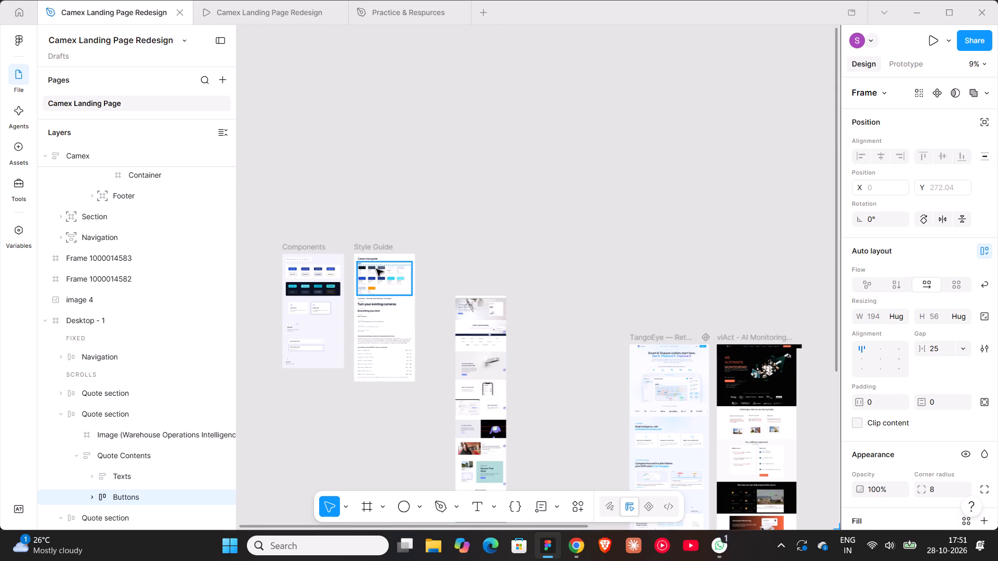
pyautogui.keyDown('ctrl'); pyautogui.scroll(9, 340, 271); pyautogui.keyUp('ctrl')
pyautogui.keyDown('ctrl'); pyautogui.scroll(9, 399, 282); pyautogui.keyUp('ctrl')
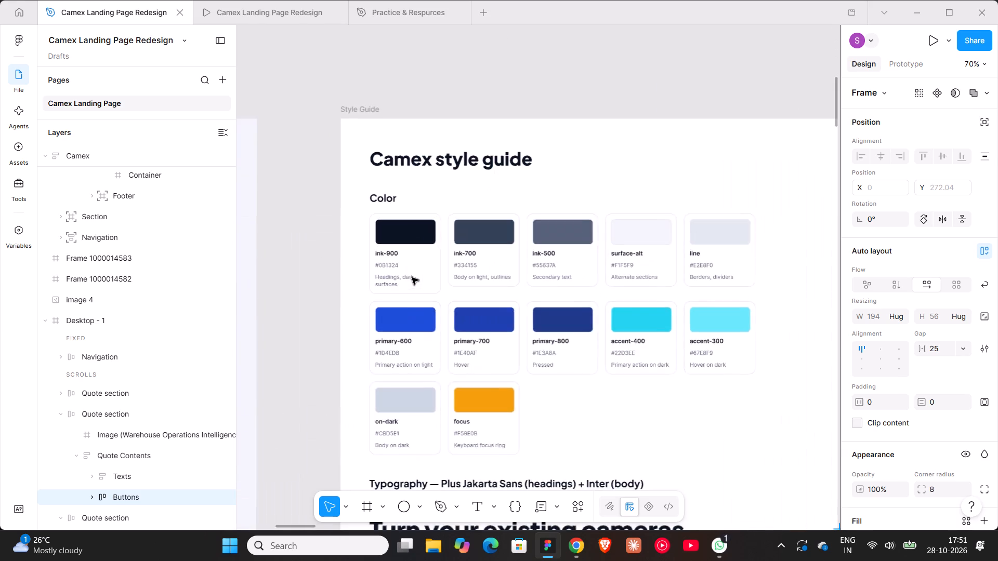
pyautogui.keyDown('ctrl'); pyautogui.scroll(8, 412, 277); pyautogui.keyUp('ctrl')
pyautogui.keyDown('shift'); pyautogui.scroll(6, 412, 277); pyautogui.keyUp('shift')
pyautogui.keyDown('shift'); pyautogui.scroll(-6, 412, 277); pyautogui.keyUp('shift')
pyautogui.scroll(-6, 412, 277)
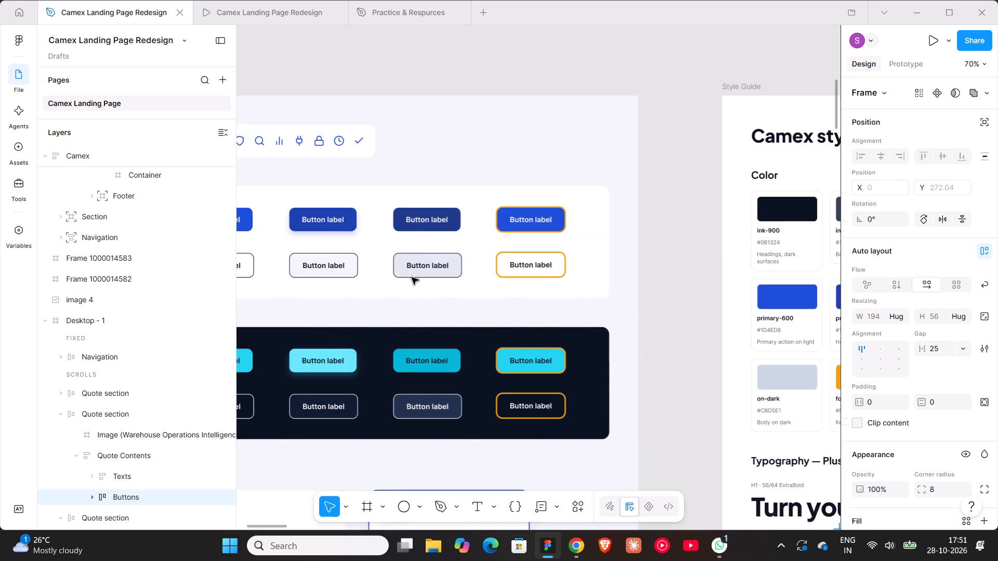
pyautogui.scroll(-2, 412, 277)
pyautogui.keyDown('shift'); pyautogui.scroll(6, 412, 277); pyautogui.keyUp('shift')
pyautogui.scroll(-7, 412, 277)
pyautogui.keyDown('shift'); pyautogui.scroll(-5, 412, 277); pyautogui.keyUp('shift')
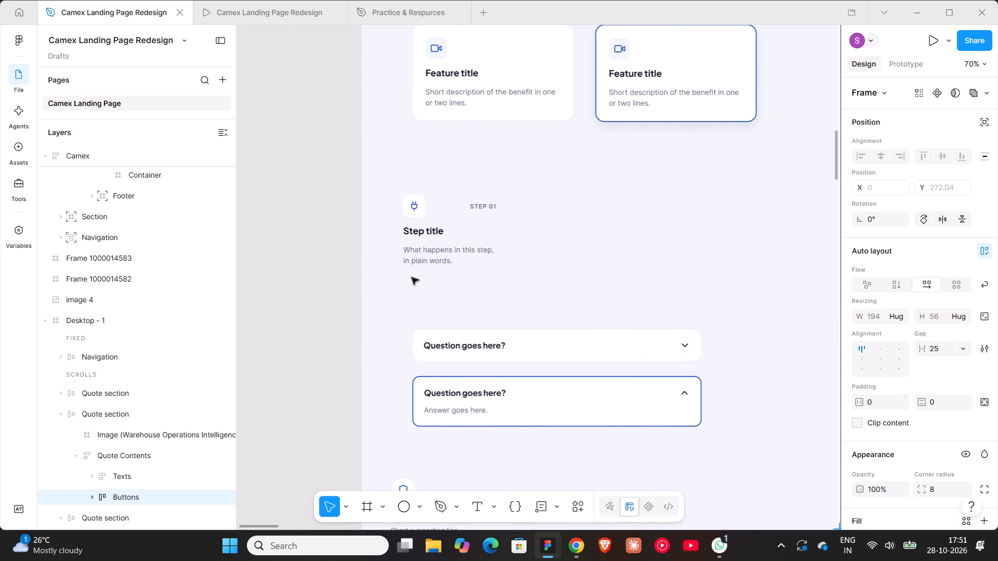
pyautogui.keyDown('ctrl'); pyautogui.scroll(-11, 412, 277); pyautogui.keyUp('ctrl')
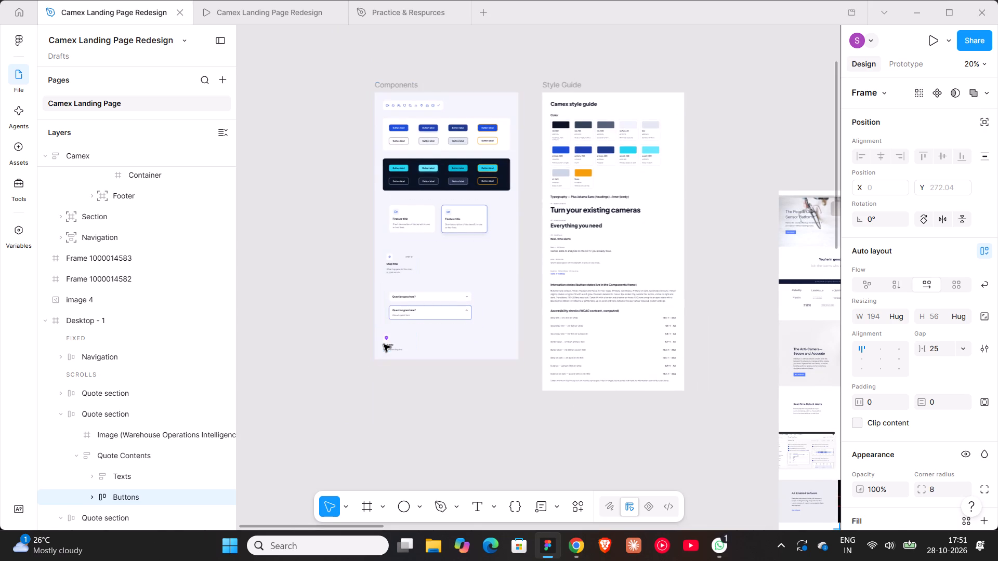
# Switch to the Practice & Respurces file and review the cleaning services and construction website designs for reusable sections and buttons.
pyautogui.click(384, 14)
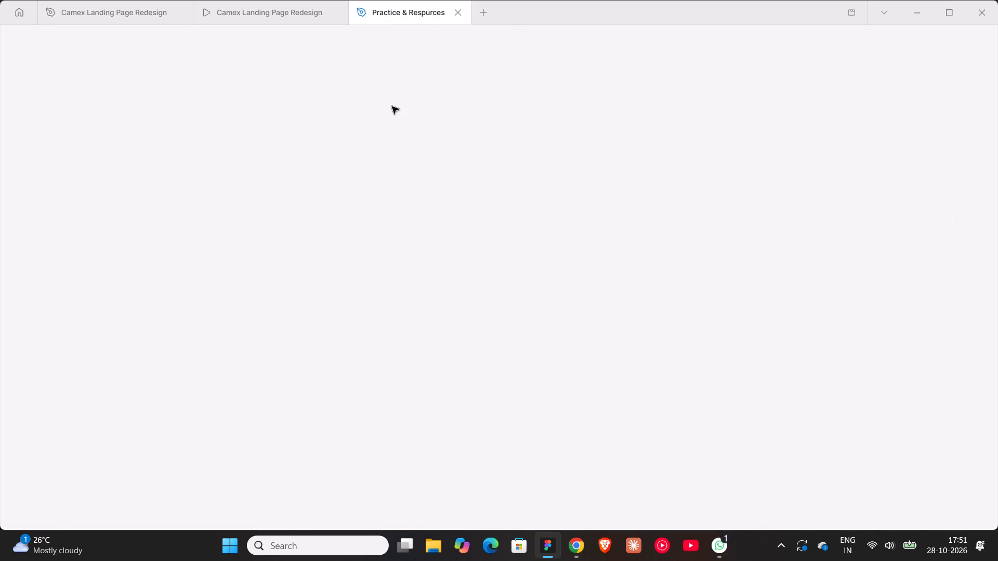
pyautogui.keyDown('ctrl'); pyautogui.scroll(1, 392, 106); pyautogui.keyUp('ctrl')
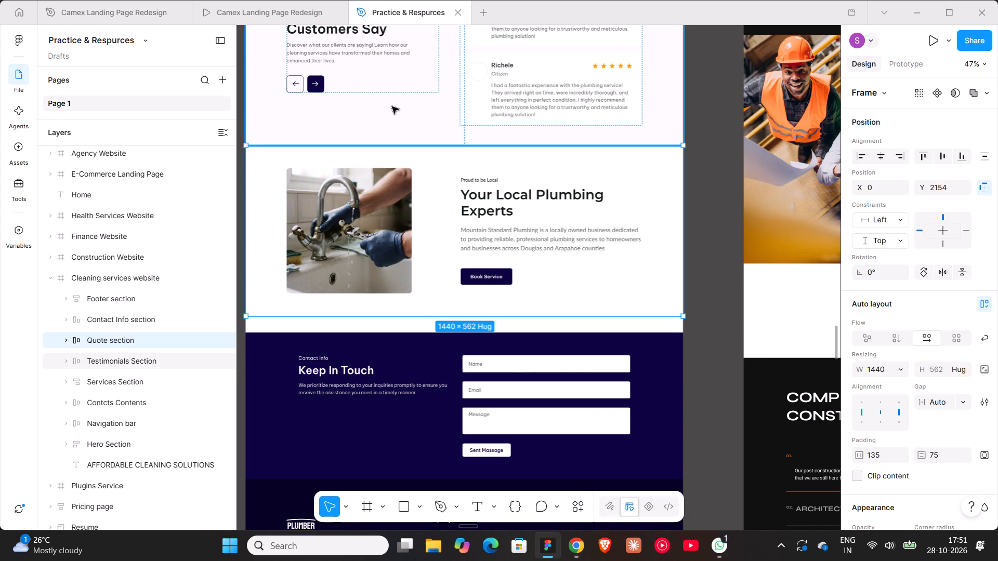
pyautogui.keyDown('ctrl'); pyautogui.scroll(-5, 392, 106); pyautogui.keyUp('ctrl')
pyautogui.scroll(-5, 450, 125)
pyautogui.scroll(6, 481, 274)
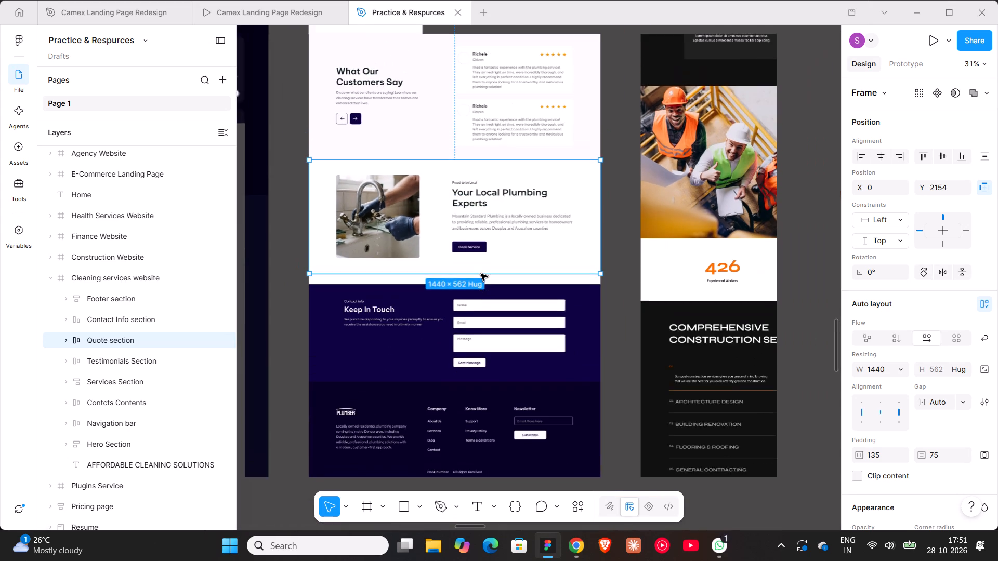
pyautogui.scroll(8, 481, 274)
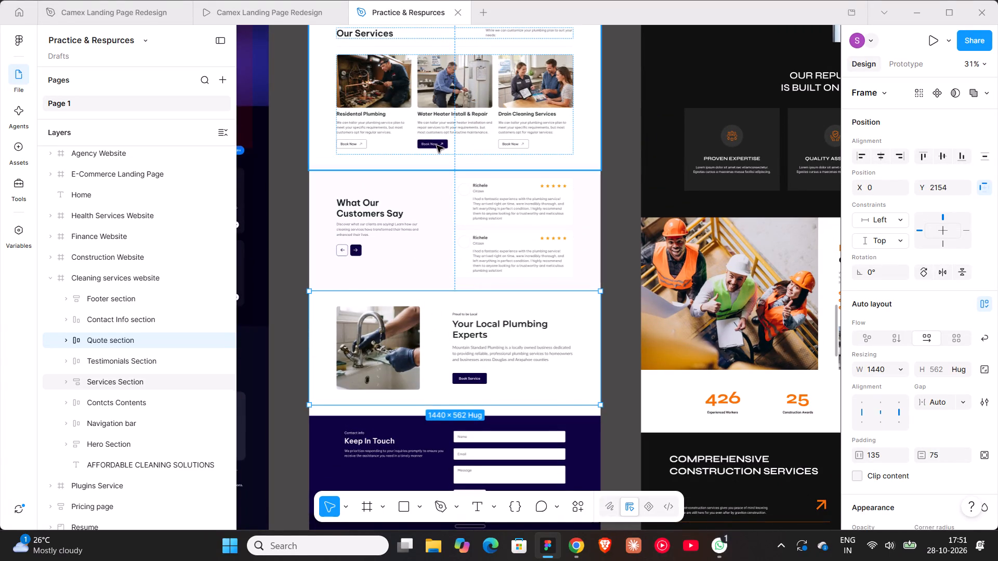
pyautogui.scroll(6, 437, 145)
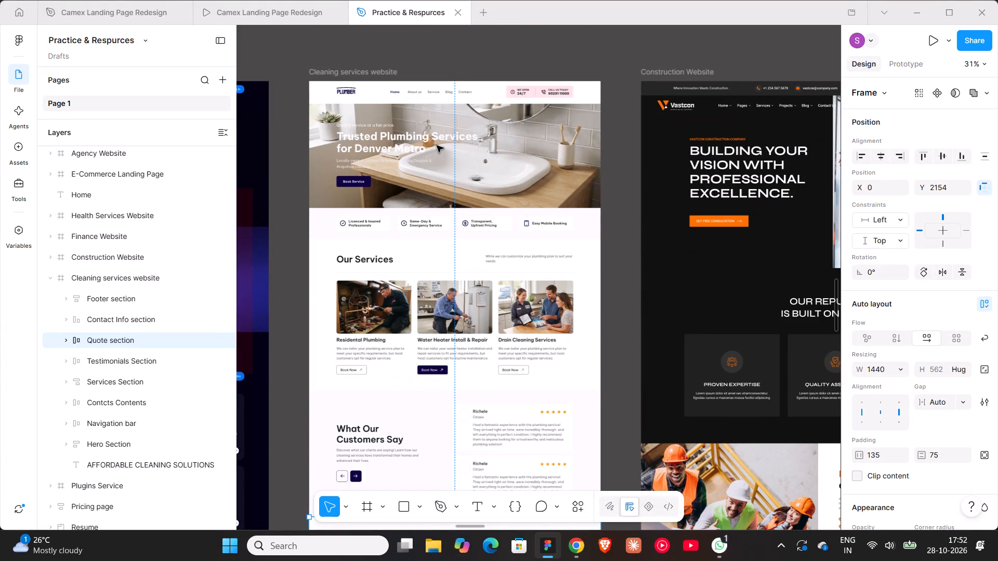
pyautogui.keyDown('shift'); pyautogui.scroll(-8, 437, 145); pyautogui.keyUp('shift')
pyautogui.scroll(-5, 514, 239)
pyautogui.keyDown('shift'); pyautogui.scroll(-10, 536, 251); pyautogui.keyUp('shift')
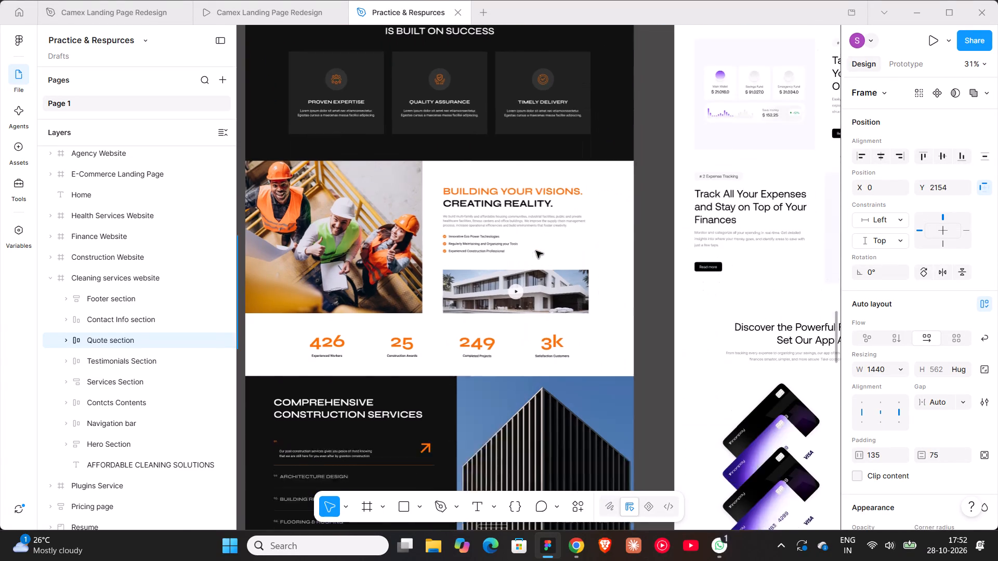
pyautogui.keyDown('shift'); pyautogui.scroll(-2, 536, 251); pyautogui.keyUp('shift')
pyautogui.scroll(-14, 536, 251)
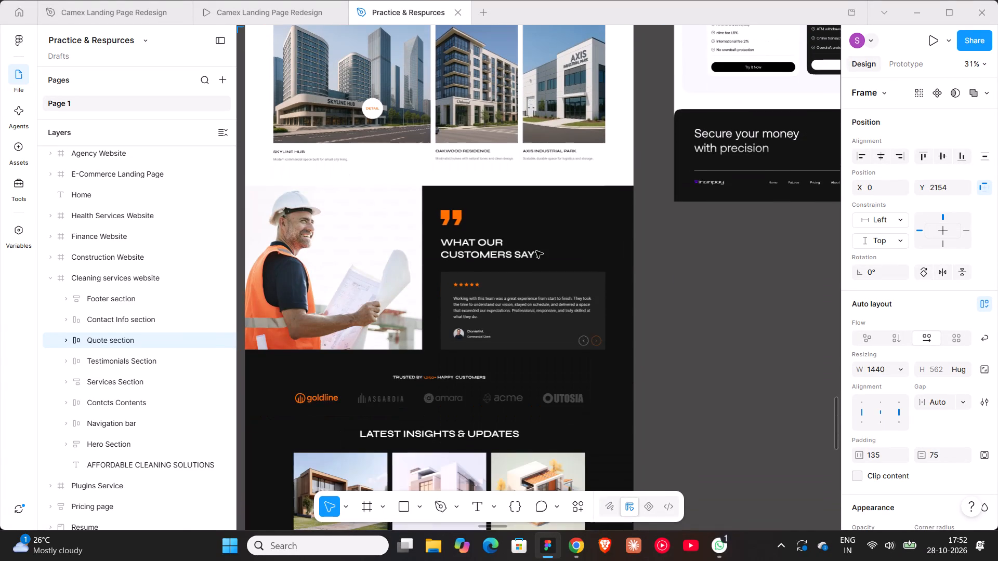
pyautogui.scroll(-12, 536, 251)
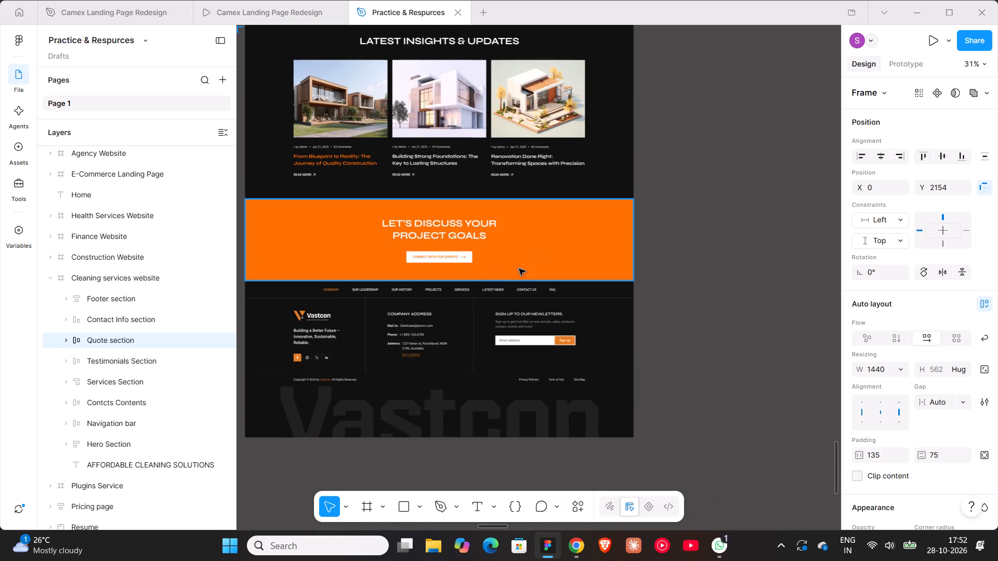
# Copy the Connect with Our Experts button frame, including its arrow, from the construction website's orange Let's Discuss Your Project Goals banner.
pyautogui.tripleClick(428, 255)
pyautogui.click(428, 255)
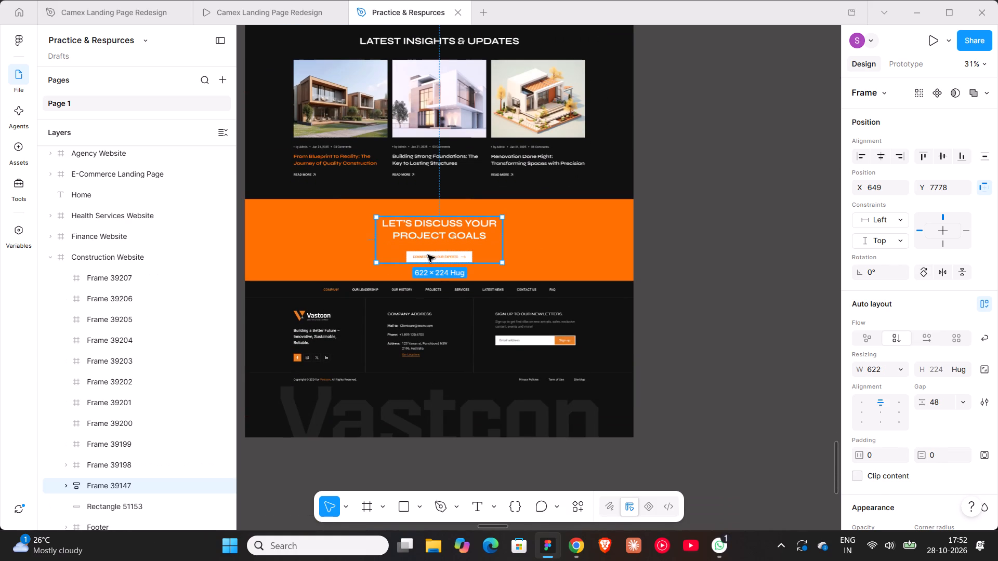
pyautogui.doubleClick(428, 255)
pyautogui.keyDown('ctrl'); pyautogui.scroll(11, 428, 255); pyautogui.keyUp('ctrl')
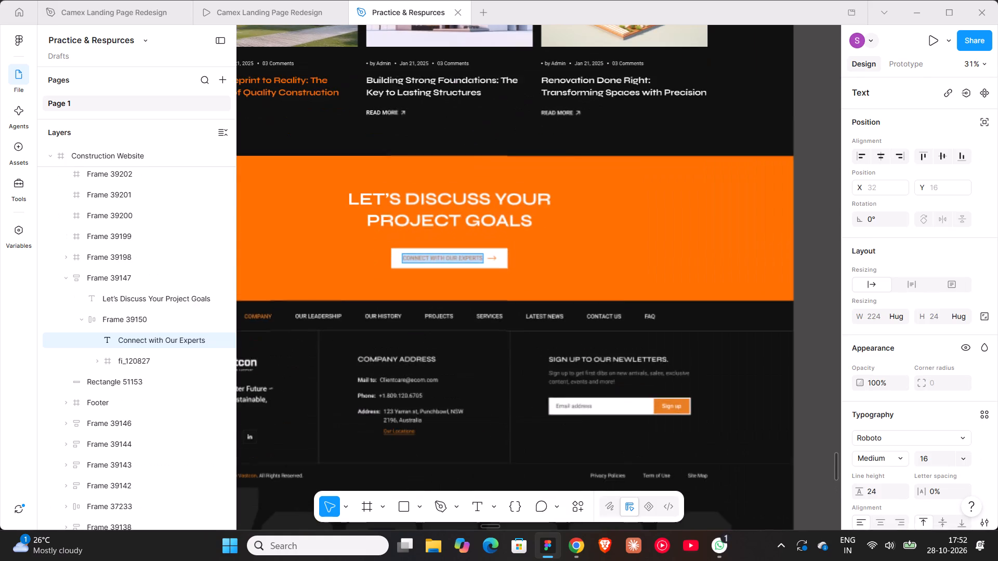
pyautogui.keyDown('ctrl'); pyautogui.scroll(10, 428, 255); pyautogui.keyUp('ctrl')
pyautogui.doubleClick(566, 250)
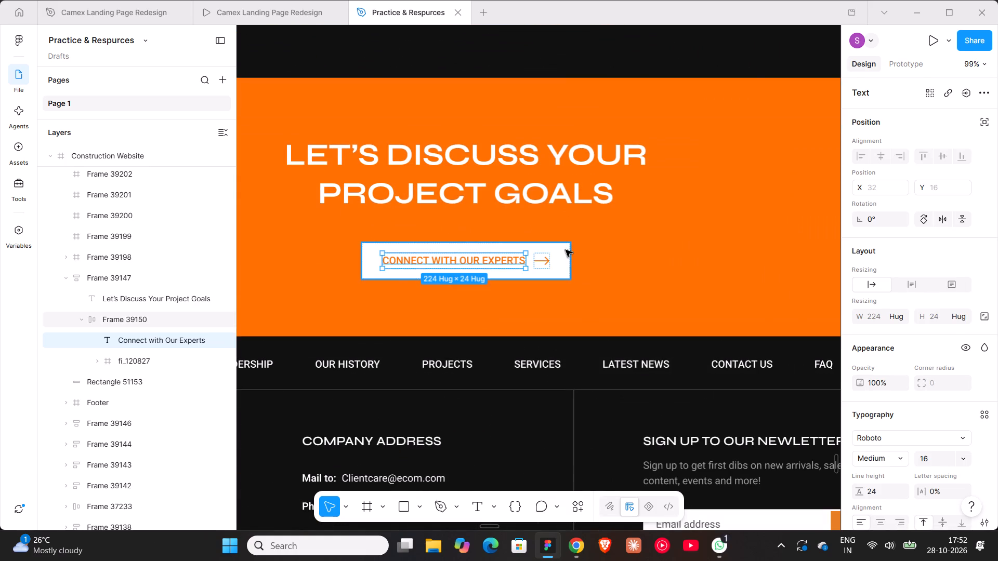
pyautogui.hotkey('ctrl', 'c')
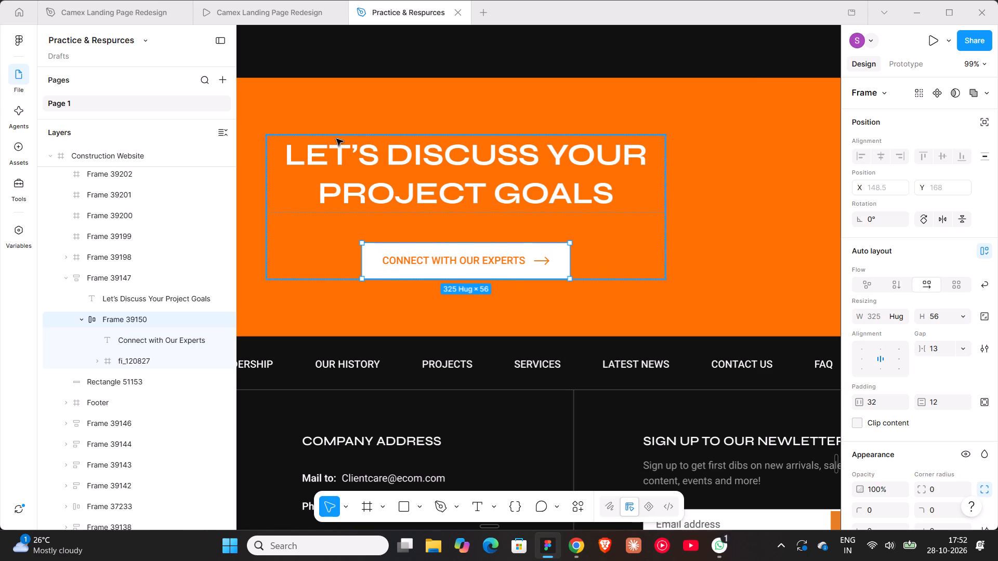
# Paste the copied button into Desktop - 1 of the Camex Landing Page Redesign file, below the warehouse block at about X 398, Y 4277.
pyautogui.click(104, 19)
pyautogui.keyDown('shift'); pyautogui.scroll(-10, 500, 225); pyautogui.keyUp('shift')
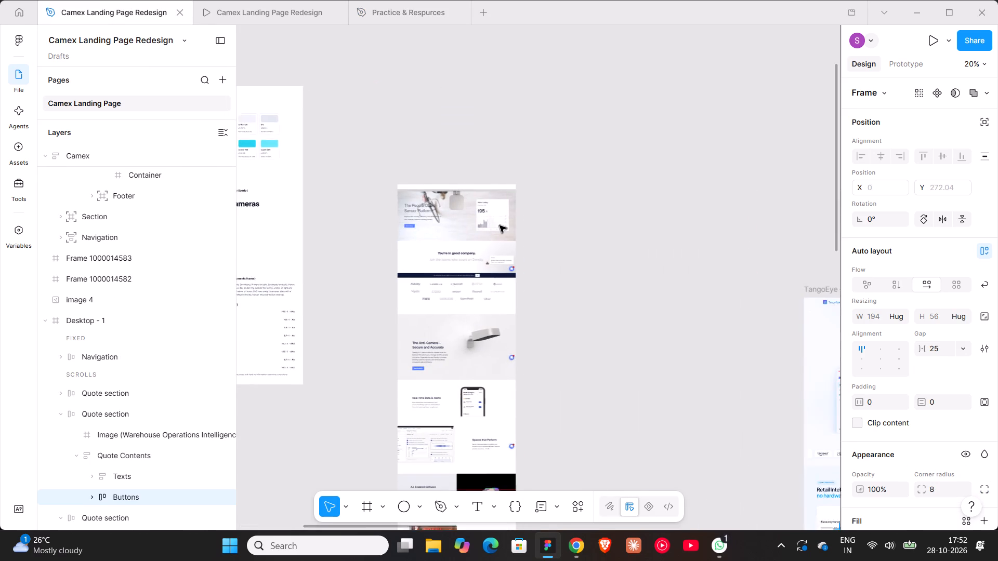
pyautogui.keyDown('shift'); pyautogui.scroll(-5, 500, 225); pyautogui.keyUp('shift')
pyautogui.keyDown('shift'); pyautogui.scroll(-20, 500, 225); pyautogui.keyUp('shift')
pyautogui.keyDown('shift'); pyautogui.scroll(-2, 500, 225); pyautogui.keyUp('shift')
pyautogui.scroll(-5, 500, 225)
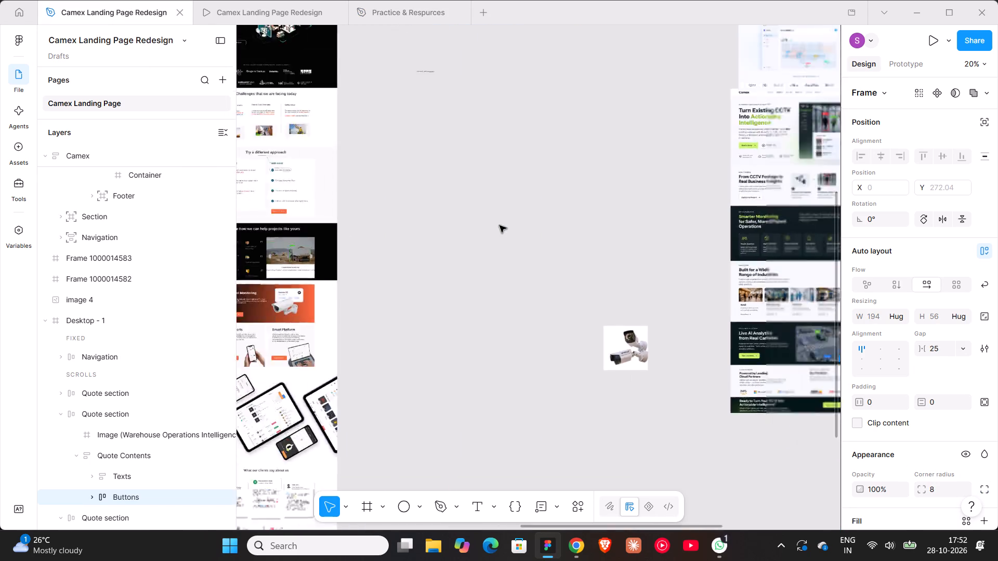
pyautogui.scroll(-3, 500, 225)
pyautogui.keyDown('shift'); pyautogui.scroll(-6, 500, 225); pyautogui.keyUp('shift')
pyautogui.keyDown('ctrl'); pyautogui.scroll(11, 371, 301); pyautogui.keyUp('ctrl')
pyautogui.keyDown('ctrl'); pyautogui.scroll(10, 402, 313); pyautogui.keyUp('ctrl')
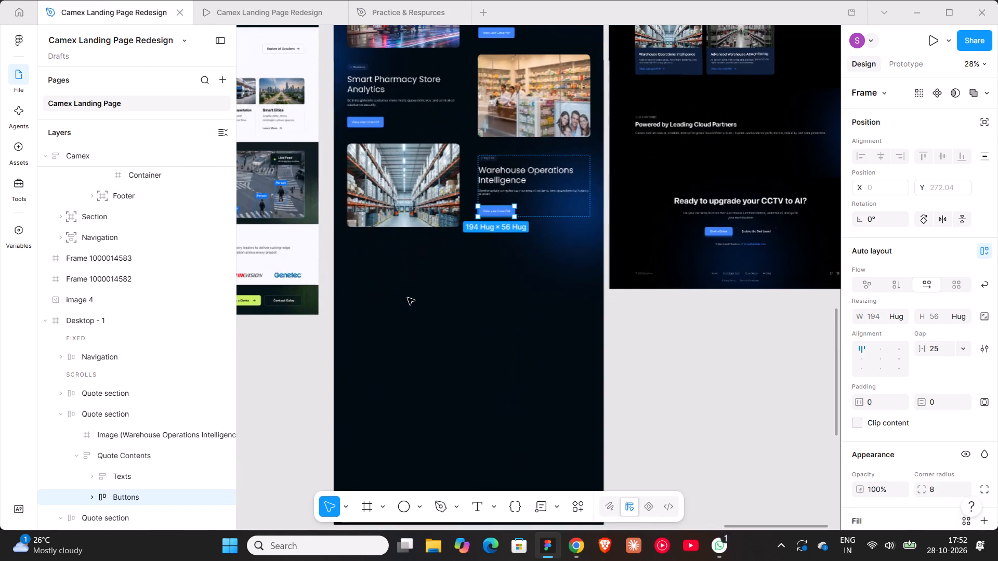
pyautogui.click(408, 298)
pyautogui.rightClick(408, 295)
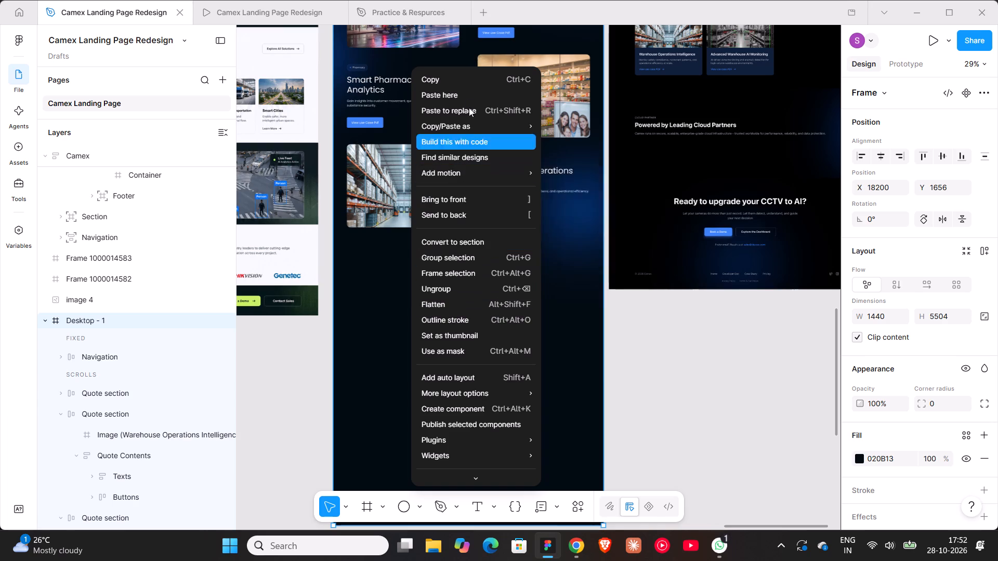
pyautogui.click(469, 98)
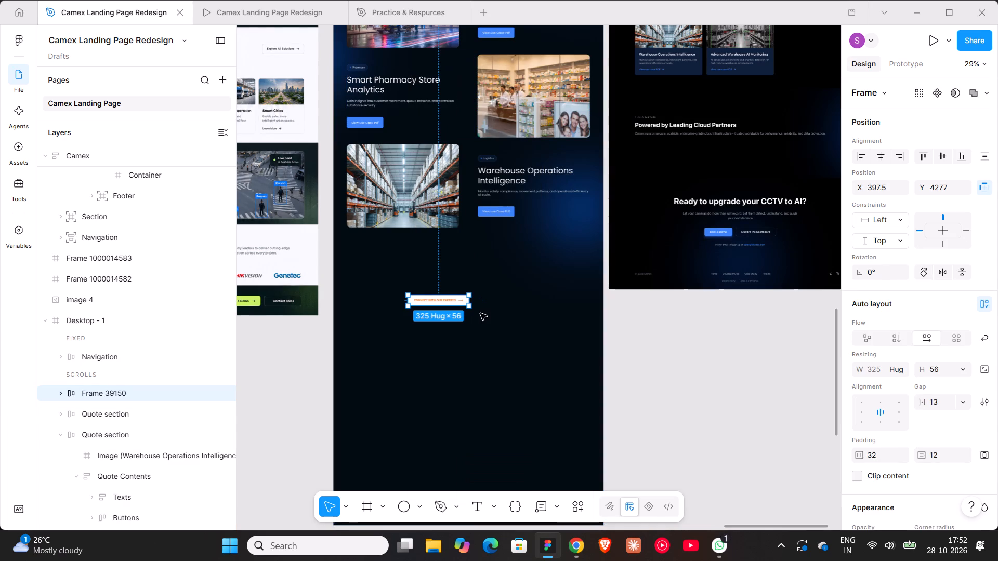
# Recolour the pasted button's orange label and arrow to the blue #3B82F6 sampled from the View use Case Pdf button.
pyautogui.keyDown('ctrl'); pyautogui.scroll(8, 480, 313); pyautogui.keyUp('ctrl')
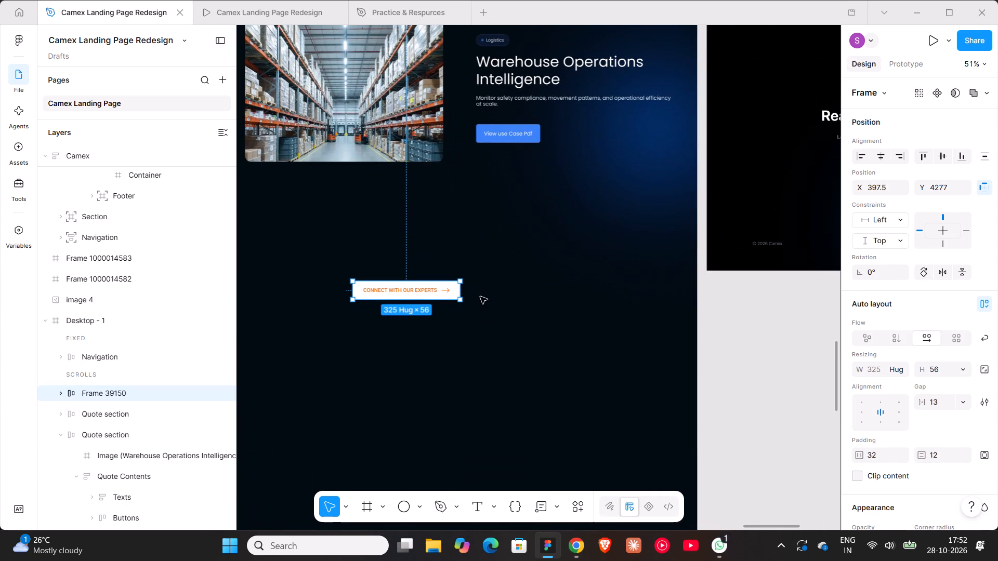
pyautogui.doubleClick(409, 293)
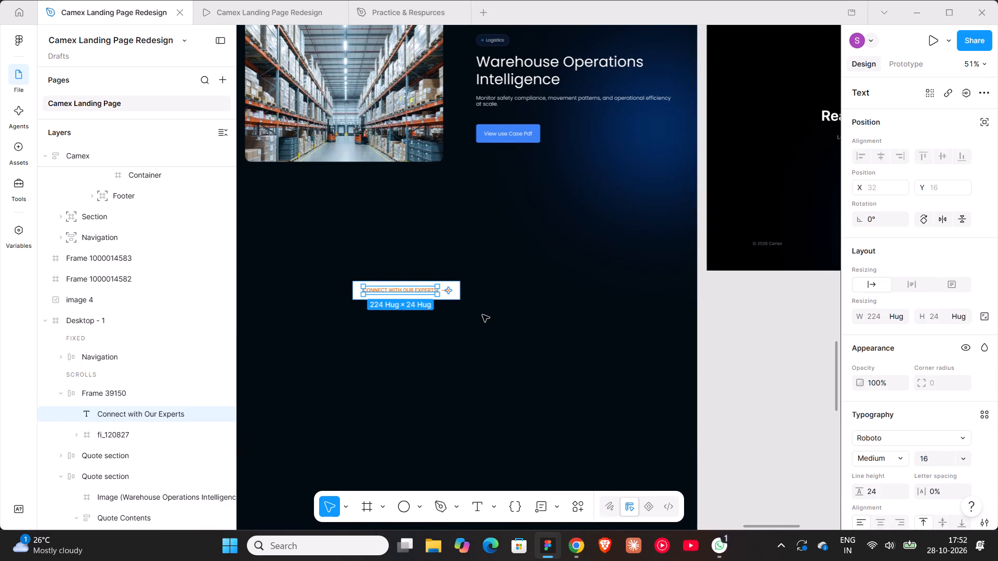
pyautogui.click(483, 315)
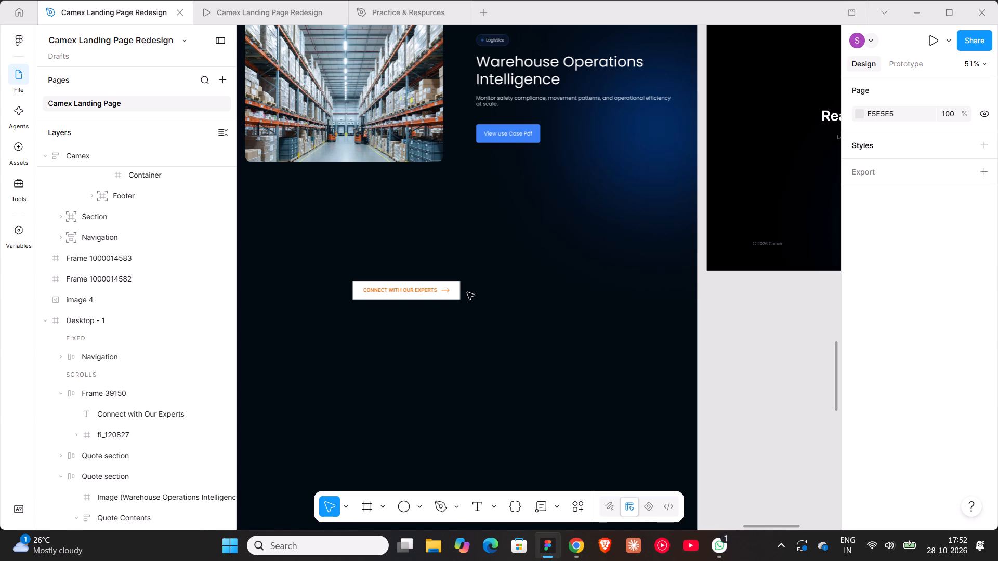
pyautogui.click(434, 299)
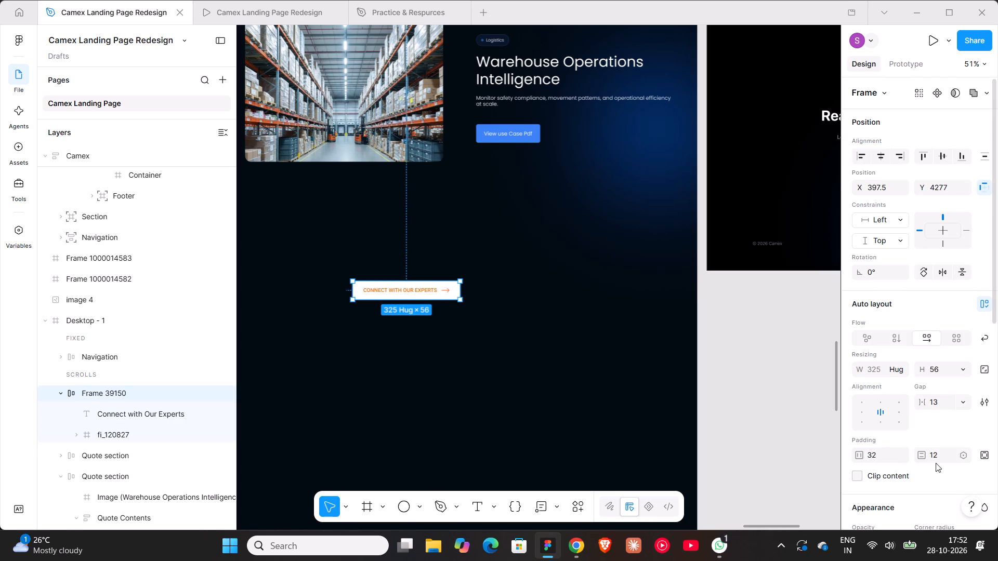
pyautogui.scroll(-6, 936, 463)
pyautogui.click(860, 401)
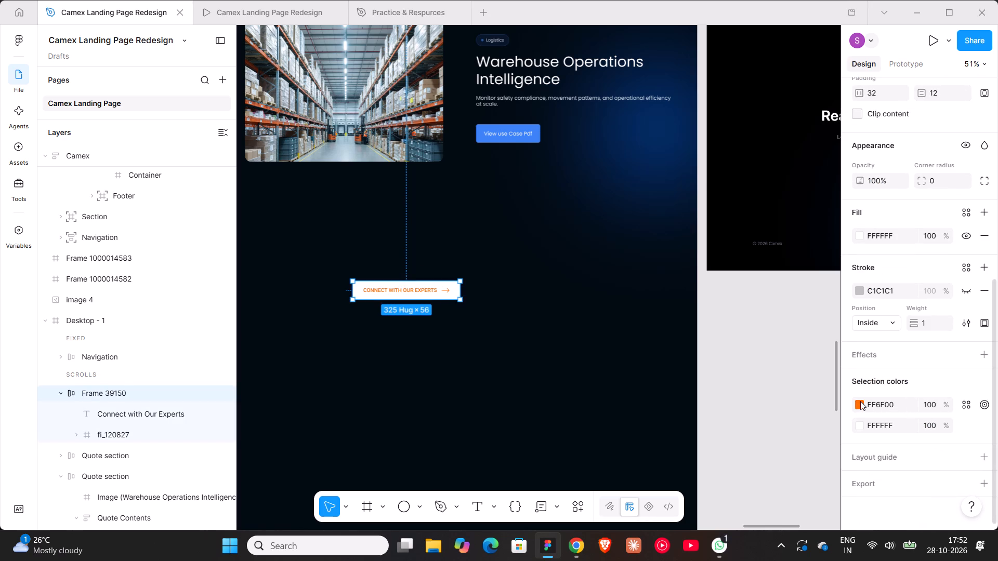
pyautogui.click(707, 389)
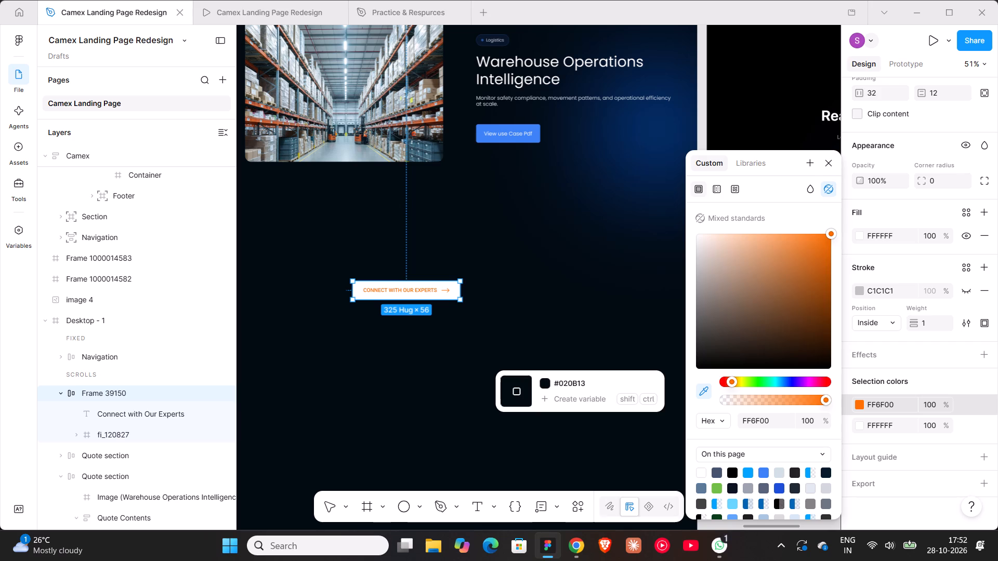
pyautogui.click(701, 400)
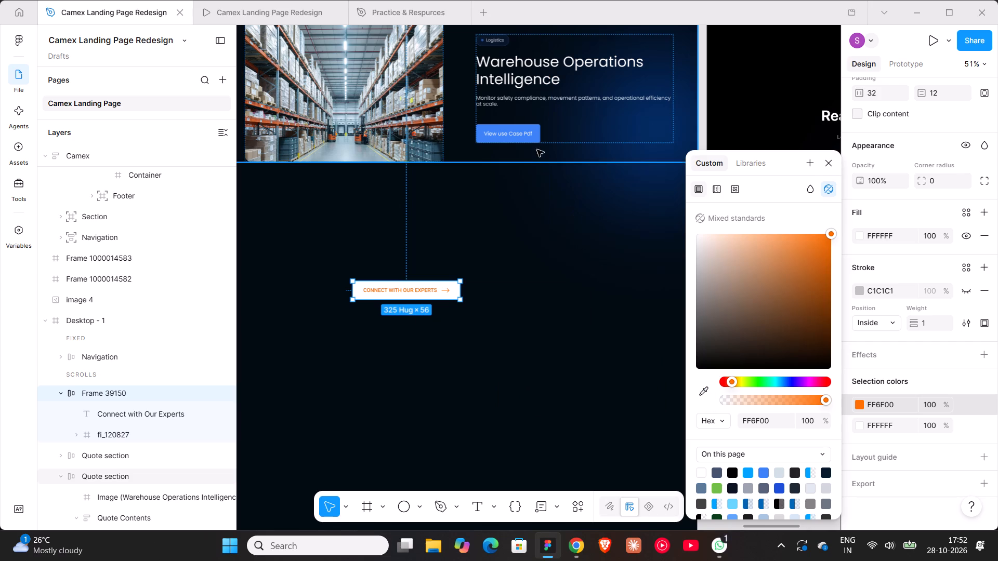
pyautogui.click(702, 383)
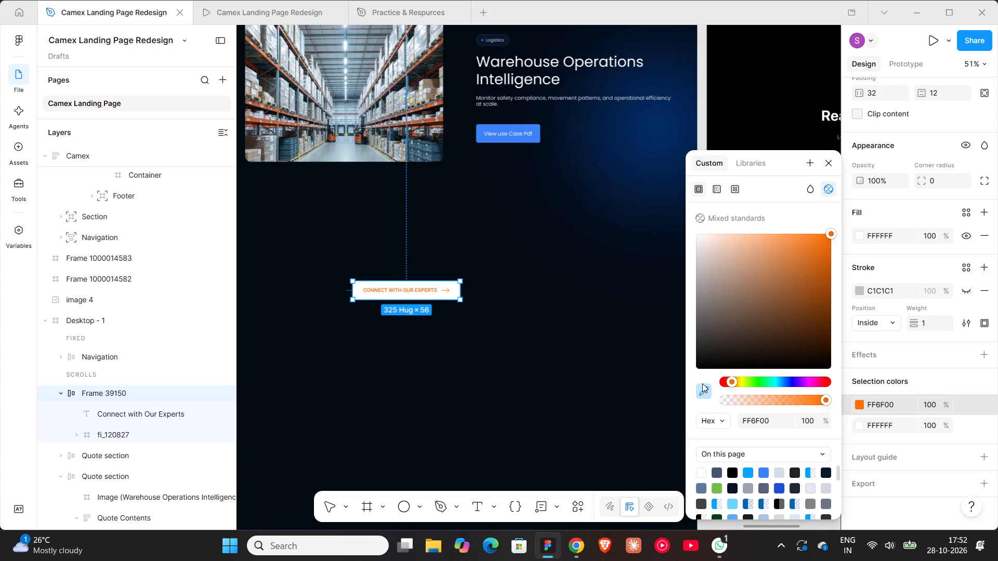
pyautogui.click(536, 138)
pyautogui.click(515, 268)
# Set the font of the Connect with Our Experts label to Poppins.
pyautogui.click(451, 288)
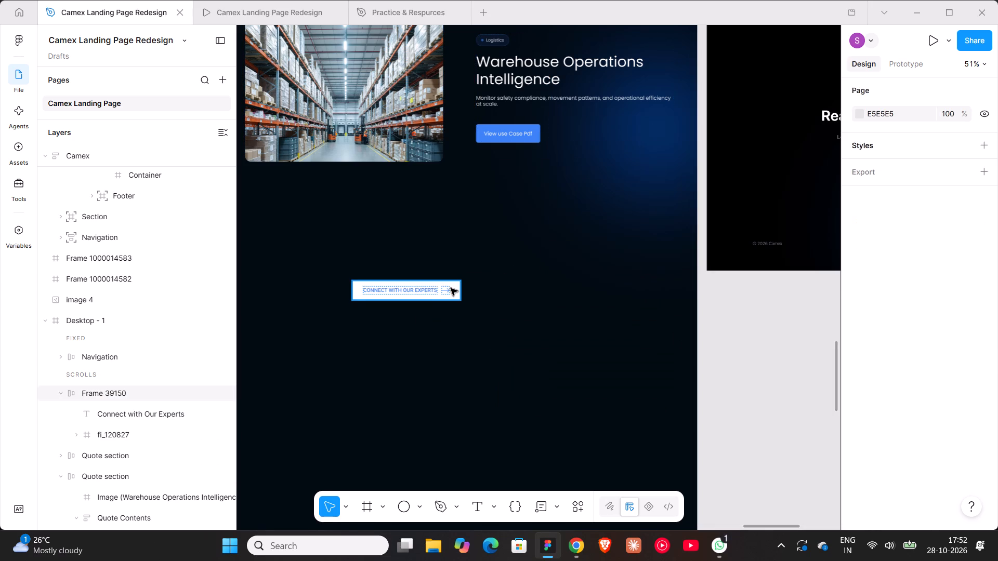
pyautogui.doubleClick(436, 288)
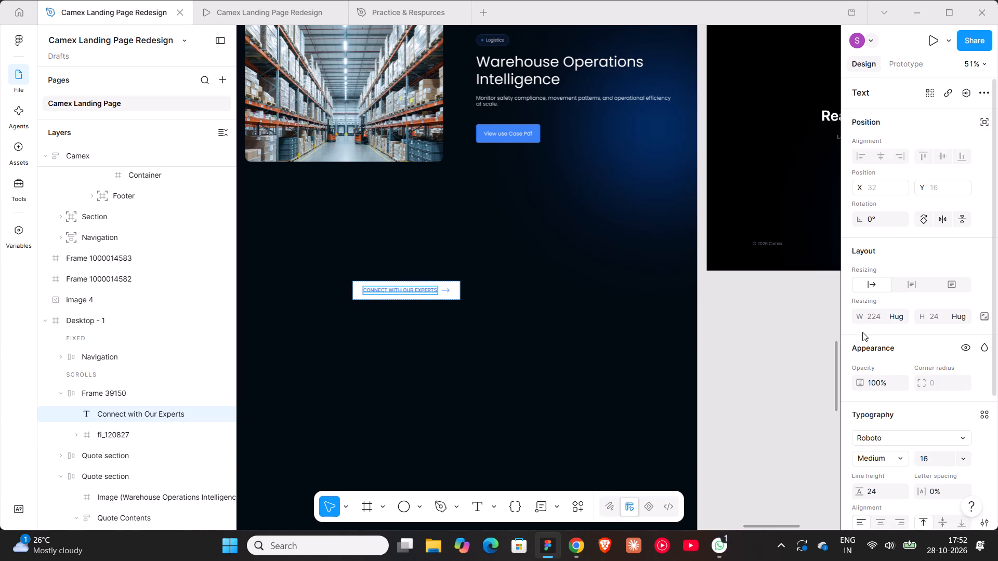
pyautogui.click(883, 445)
pyautogui.write('pop')
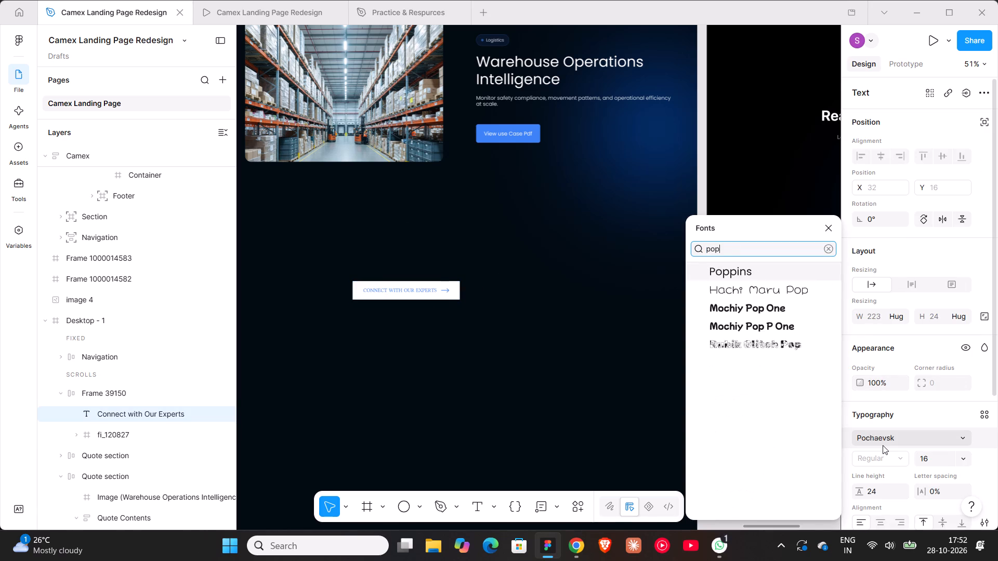
pyautogui.click(724, 267)
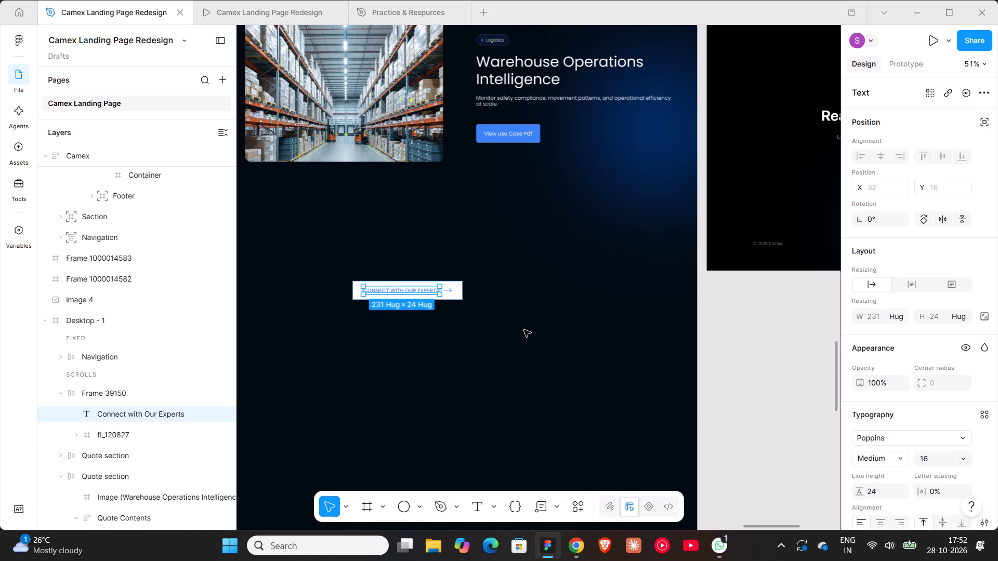
# Replace the Connect with Our Experts label text inside the white button with VIEW MORE.
pyautogui.click(493, 308)
pyautogui.tripleClick(445, 291)
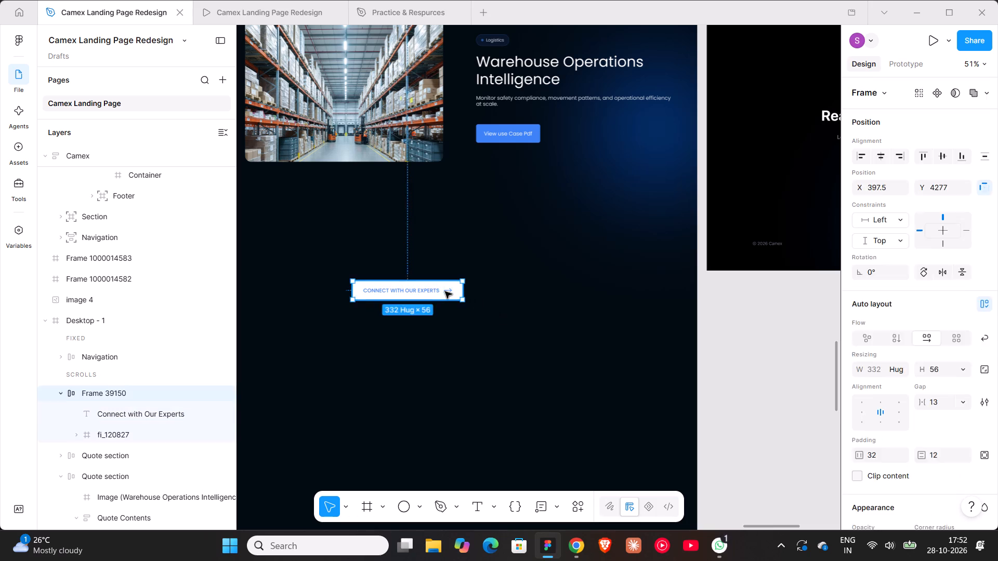
pyautogui.click(456, 325)
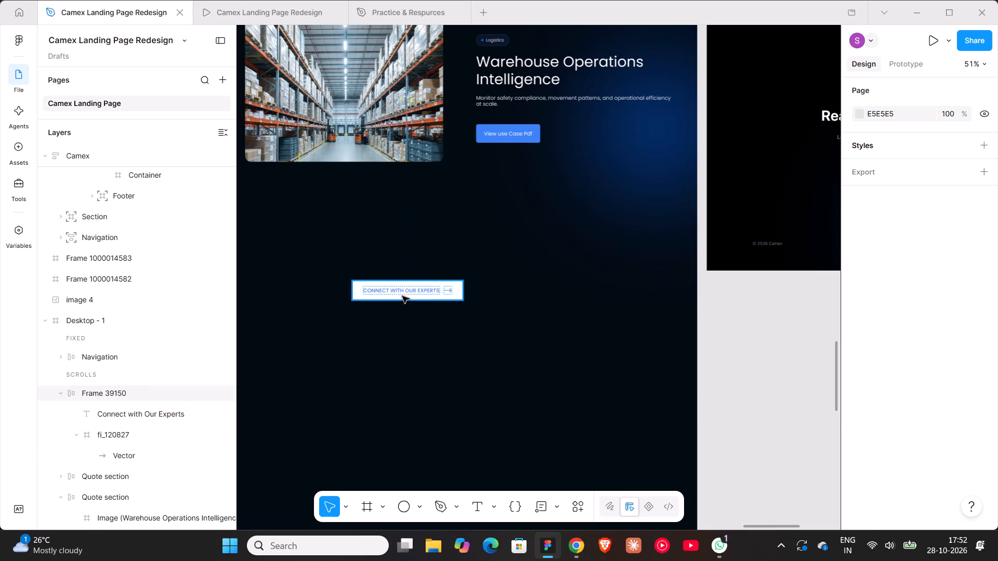
pyautogui.click(393, 284)
pyautogui.tripleClick(415, 290)
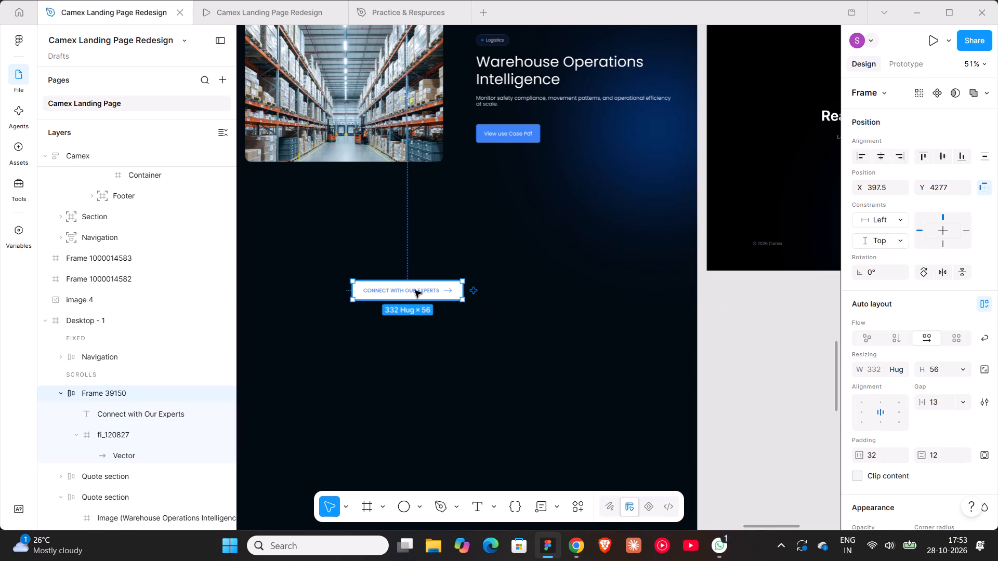
pyautogui.doubleClick(415, 290)
pyautogui.doubleClick(415, 290)
pyautogui.click(415, 290)
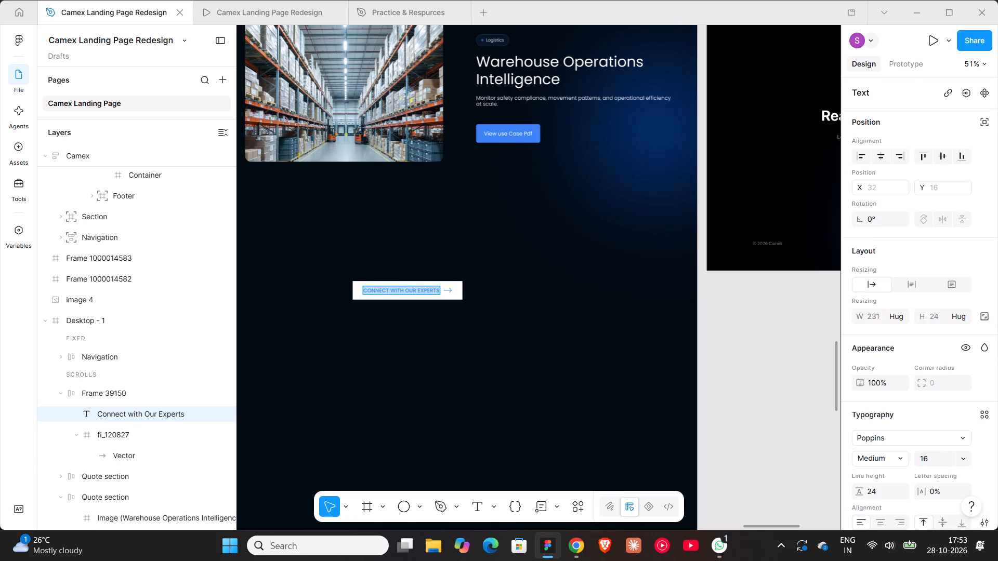
pyautogui.write('View')
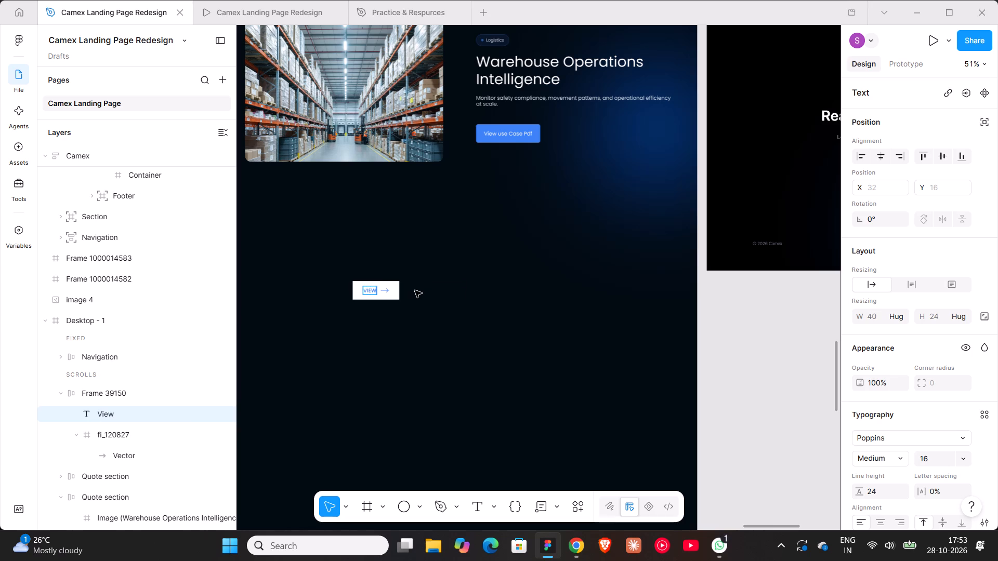
pyautogui.press('BackSpace')
pyautogui.press('BackSpace')
pyautogui.press('BackSpace')
pyautogui.write('iew')
pyautogui.press('BackSpace')
pyautogui.press('BackSpace')
pyautogui.press('BackSpace')
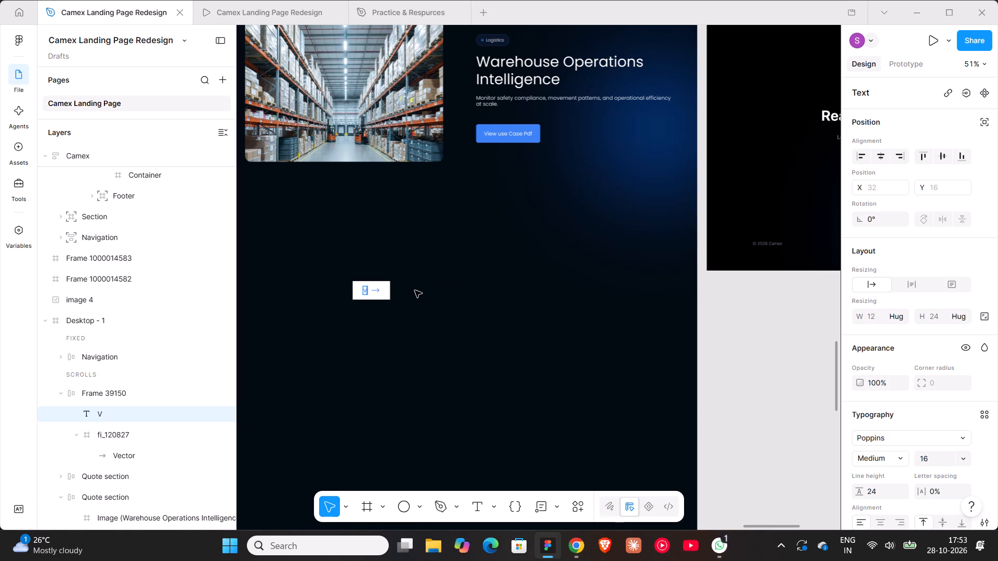
pyautogui.press('BackSpace')
pyautogui.press('v')
pyautogui.press('i')
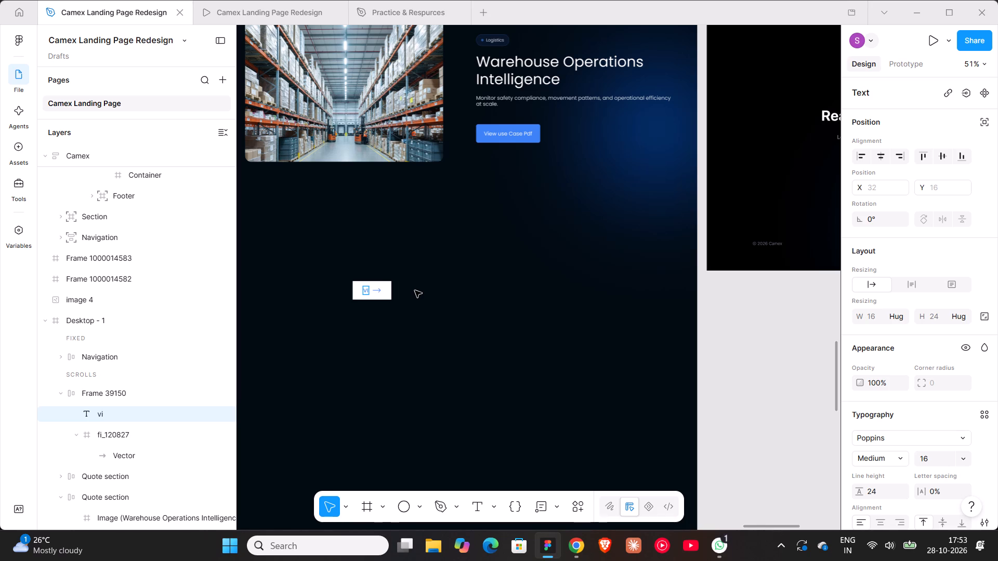
pyautogui.press('BackSpace')
pyautogui.press('BackSpace')
pyautogui.press('BackSpace')
pyautogui.hotkey('shift', 'v')
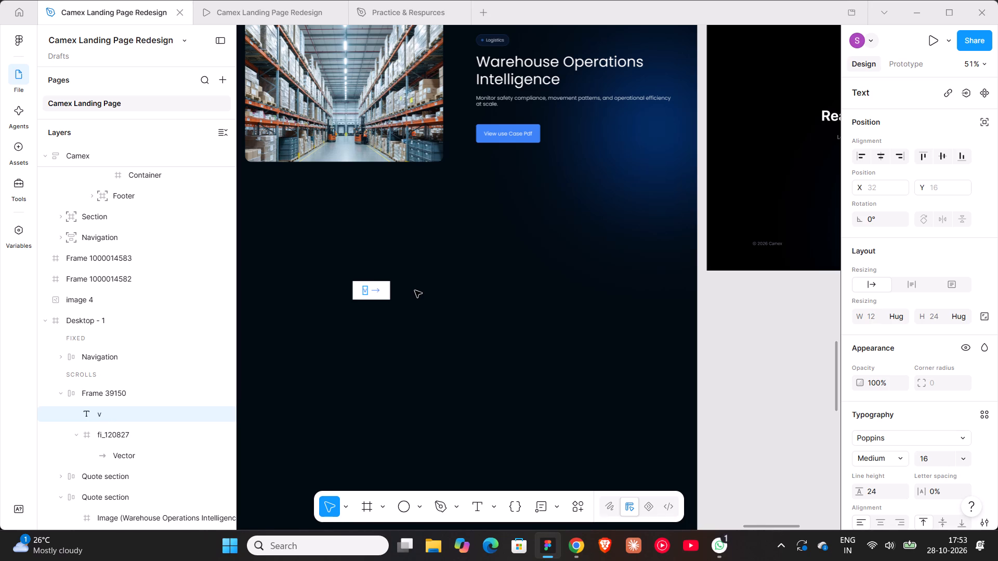
pyautogui.write('IEW')
pyautogui.press('space')
pyautogui.write('MOEW')
pyautogui.press('BackSpace')
pyautogui.press('BackSpace')
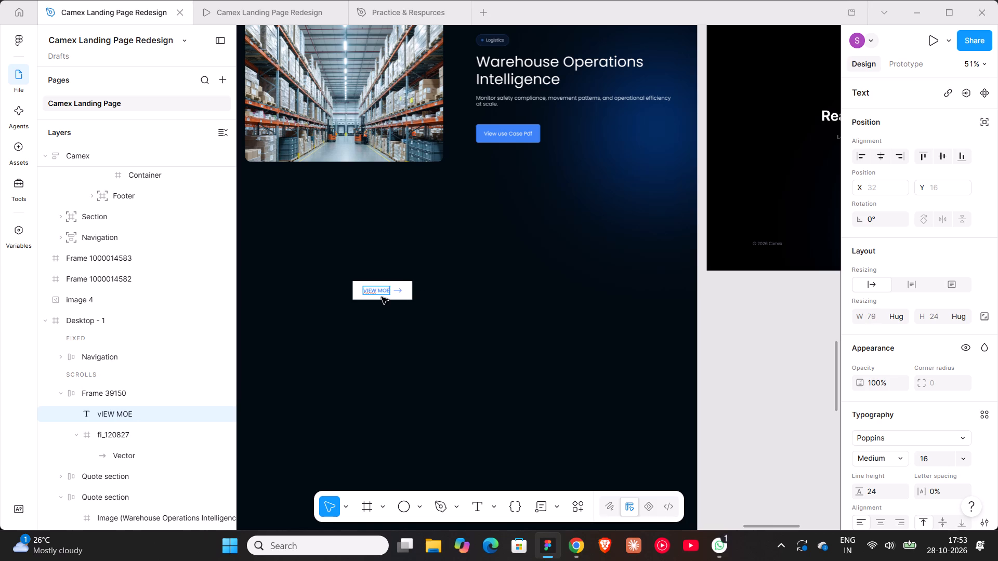
pyautogui.write('RE')
pyautogui.keyDown('ctrl'); pyautogui.scroll(10, 382, 297); pyautogui.keyUp('ctrl')
pyautogui.click(382, 297)
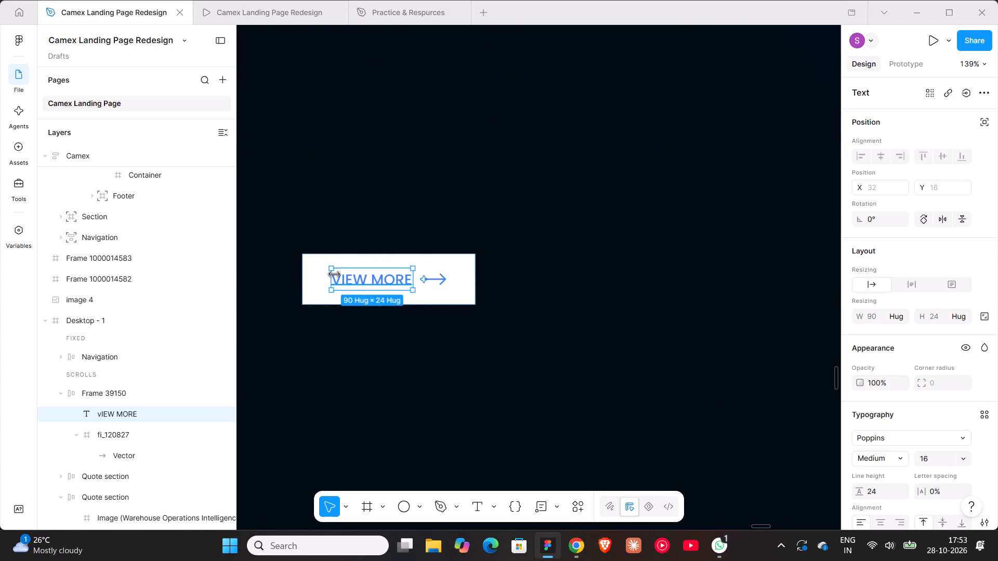
# Change the letters after the initial V to lowercase so the button label reads View more.
pyautogui.click(333, 272)
pyautogui.doubleClick(346, 284)
pyautogui.click(345, 280)
pyautogui.moveTo(342, 278); pyautogui.dragTo(410, 284)
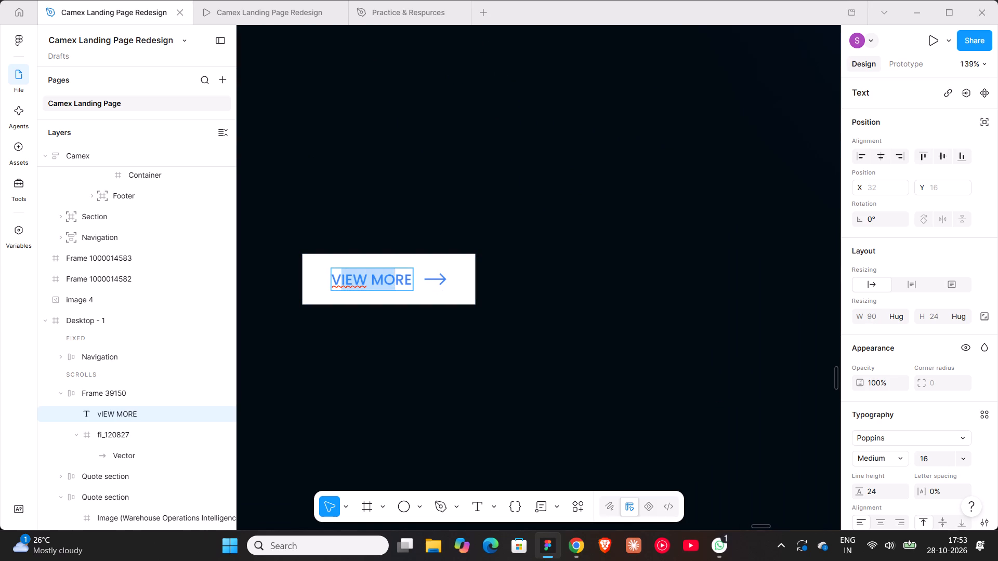
pyautogui.moveTo(410, 284); pyautogui.dragTo(418, 284)
pyautogui.scroll(-1, 954, 449)
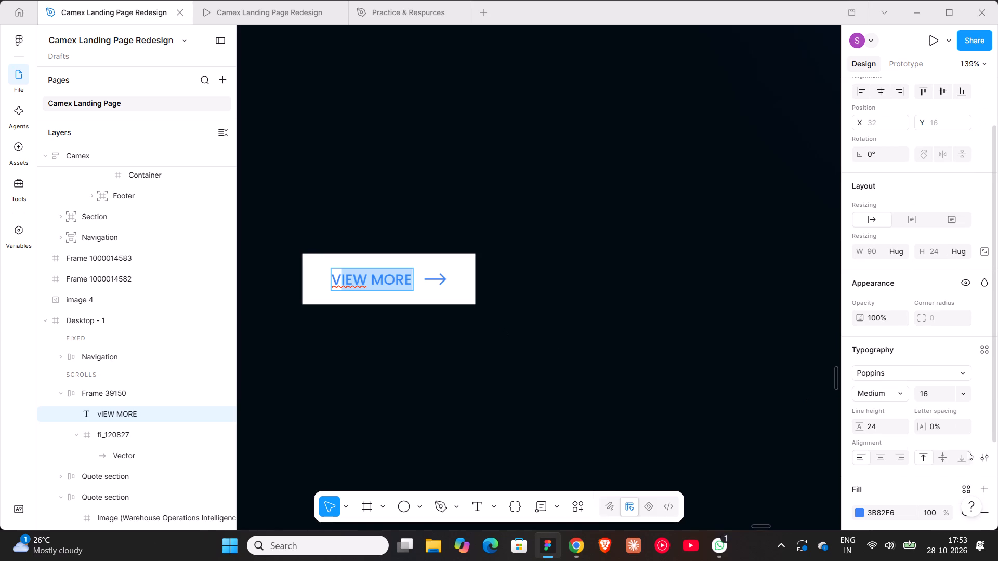
pyautogui.click(980, 456)
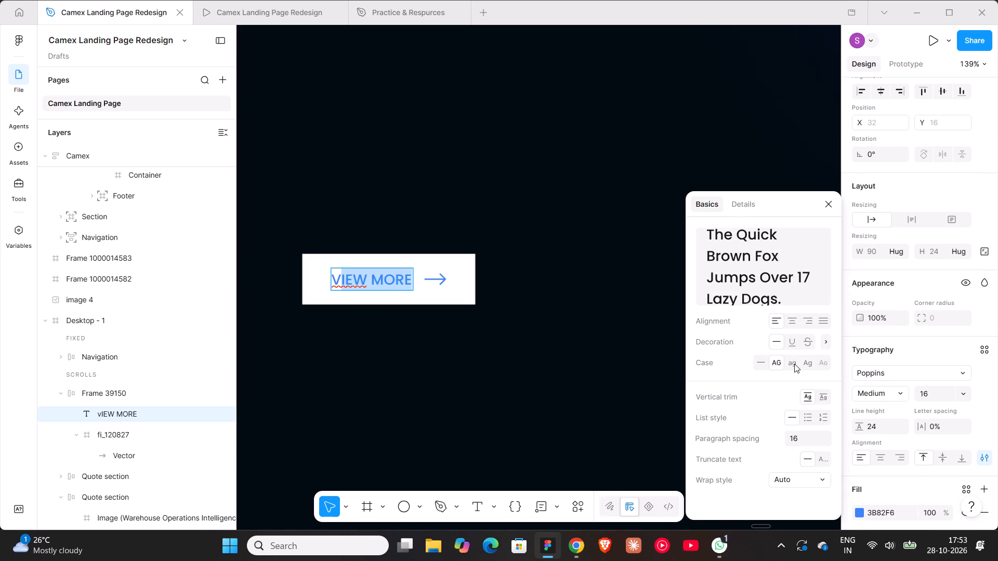
pyautogui.click(794, 364)
pyautogui.click(492, 378)
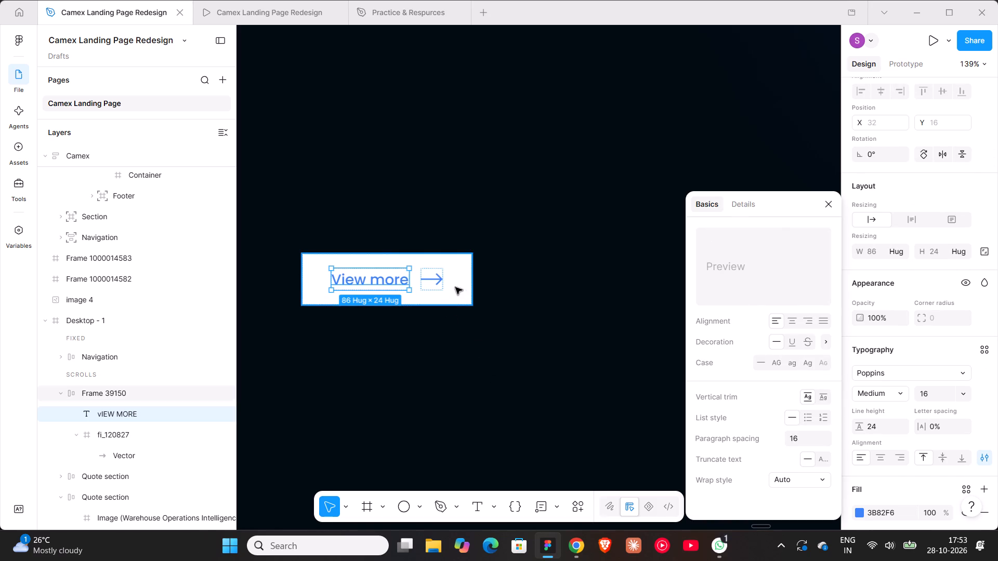
# Set the horizontal padding of the View more button frame to 16.
pyautogui.click(455, 287)
pyautogui.click(885, 388)
pyautogui.write('10')
pyautogui.press('Return')
pyautogui.click(885, 388)
pyautogui.write('16')
pyautogui.press('Return')
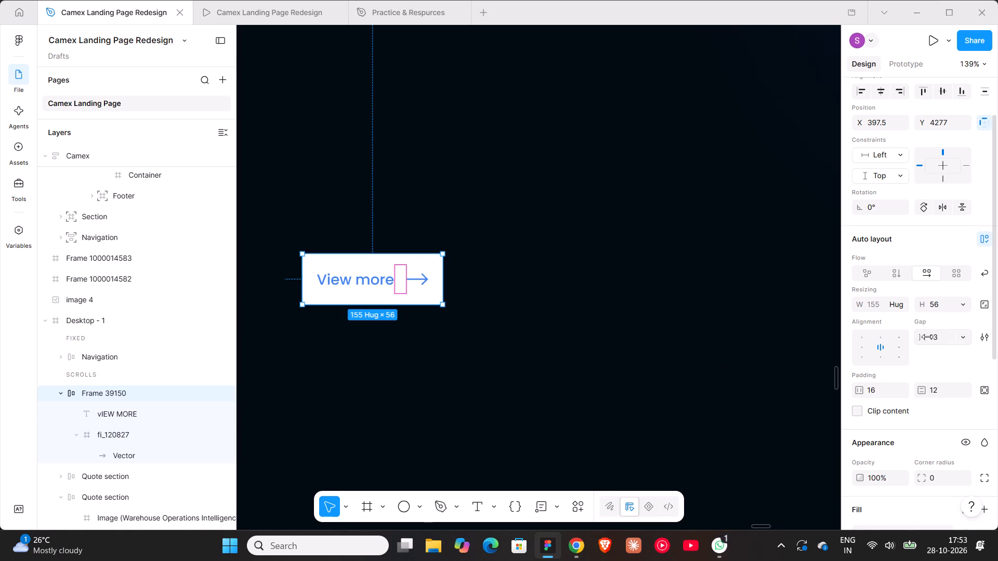
pyautogui.click(506, 313)
# Set the corner radius of the View more button frame to 8.
pyautogui.click(427, 280)
pyautogui.scroll(-2, 876, 442)
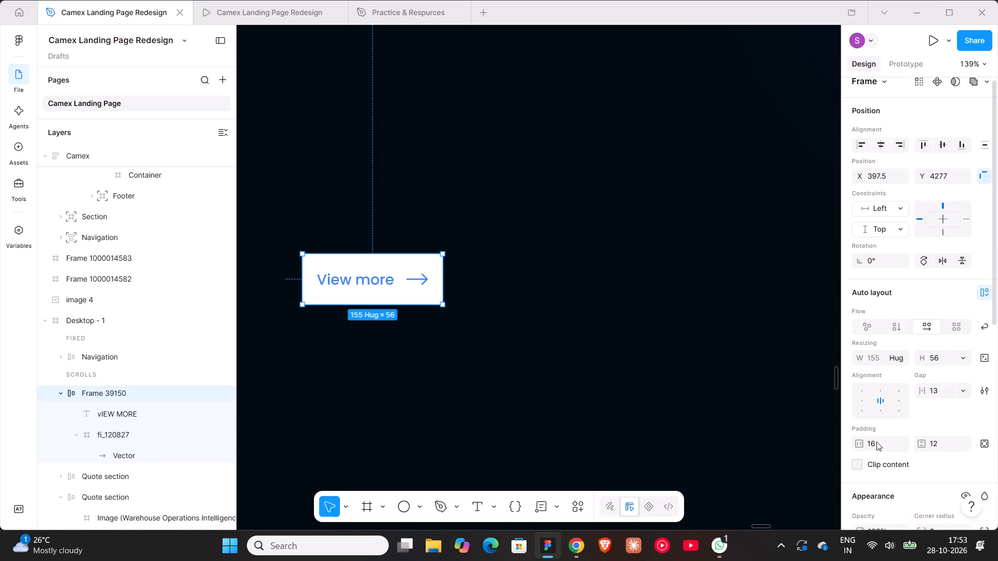
pyautogui.click(933, 411)
pyautogui.press('8')
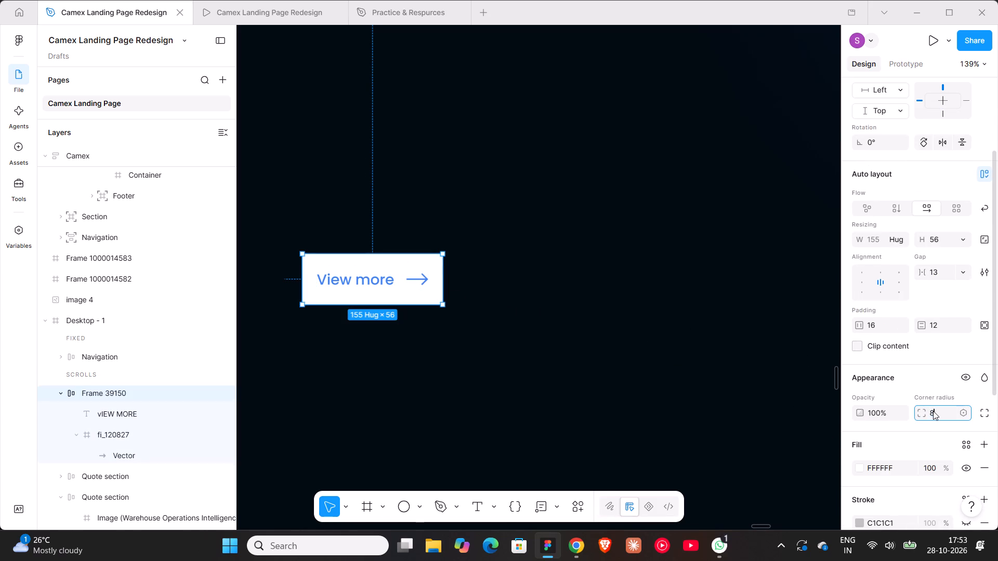
pyautogui.press('Return')
pyautogui.click(669, 301)
# Change the font weight of the View more label to SemiBold.
pyautogui.keyDown('ctrl'); pyautogui.scroll(-8, 669, 301); pyautogui.keyUp('ctrl')
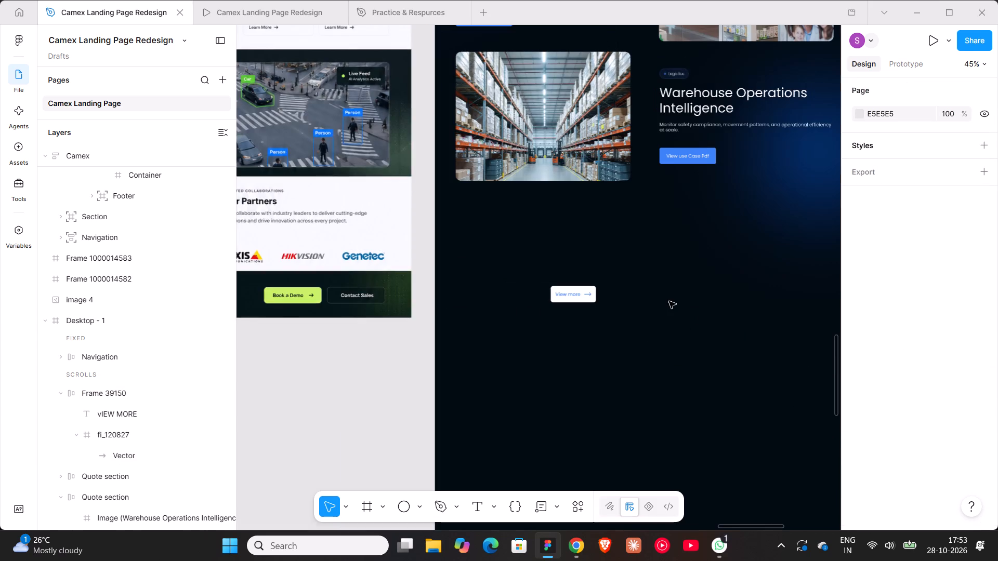
pyautogui.scroll(-5, 641, 299)
pyautogui.tripleClick(437, 287)
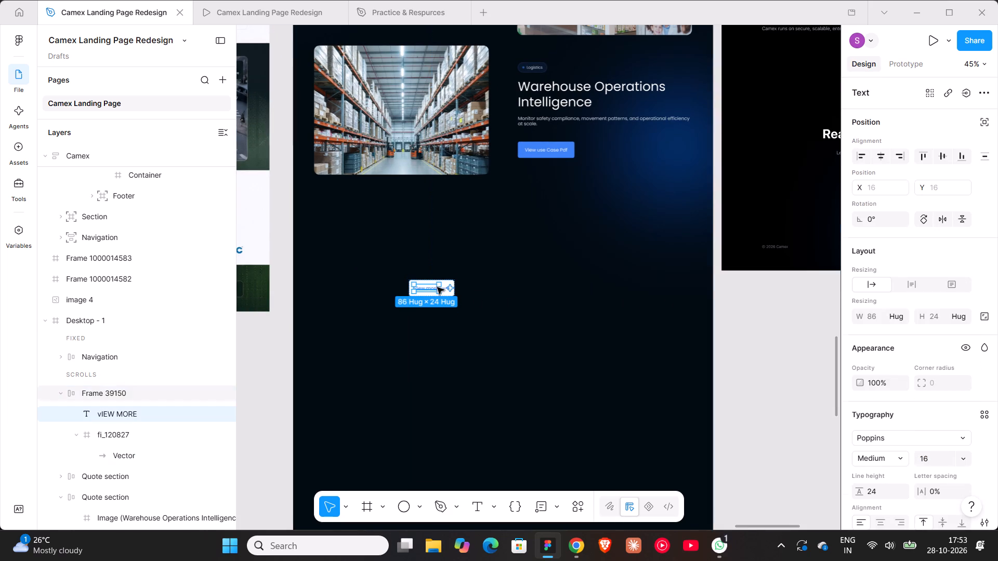
pyautogui.scroll(-2, 924, 398)
pyautogui.click(875, 330)
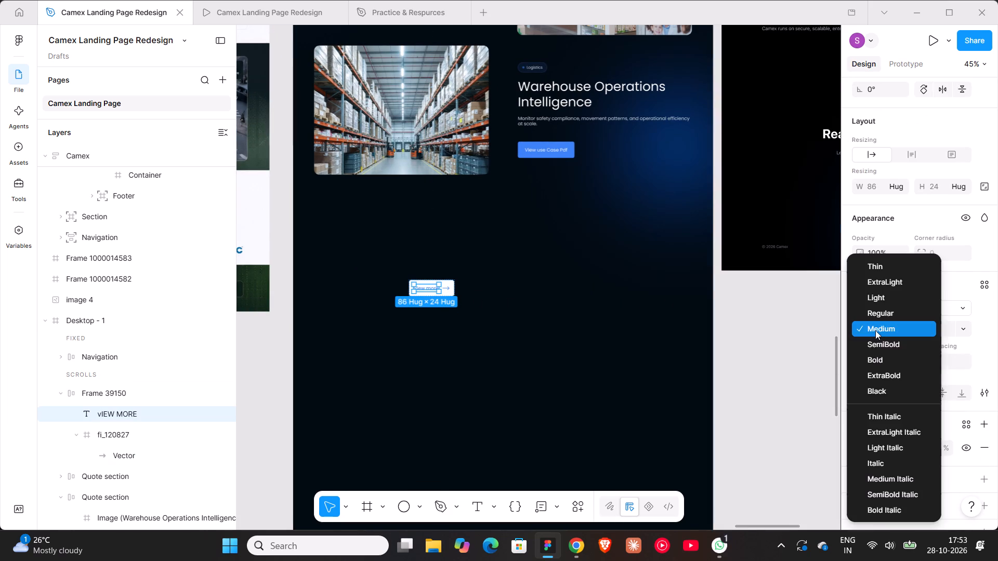
pyautogui.click(877, 344)
pyautogui.click(546, 340)
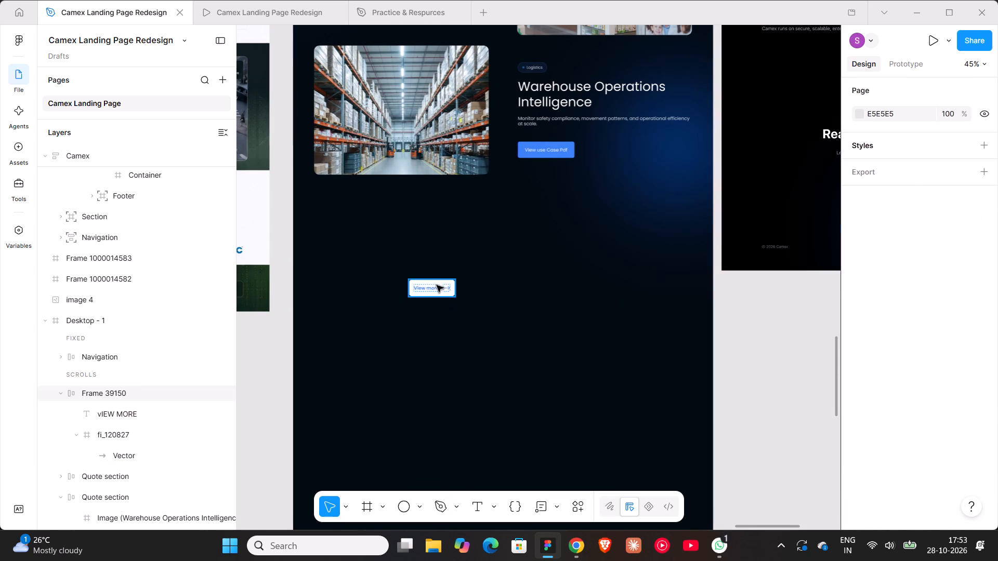
# Move the View more button up to Y 3981, just below the warehouse block, and centre it horizontally in the page frame.
pyautogui.click(437, 285)
pyautogui.moveTo(435, 286); pyautogui.dragTo(509, 199)
pyautogui.click(886, 154)
pyautogui.scroll(5, 474, 269)
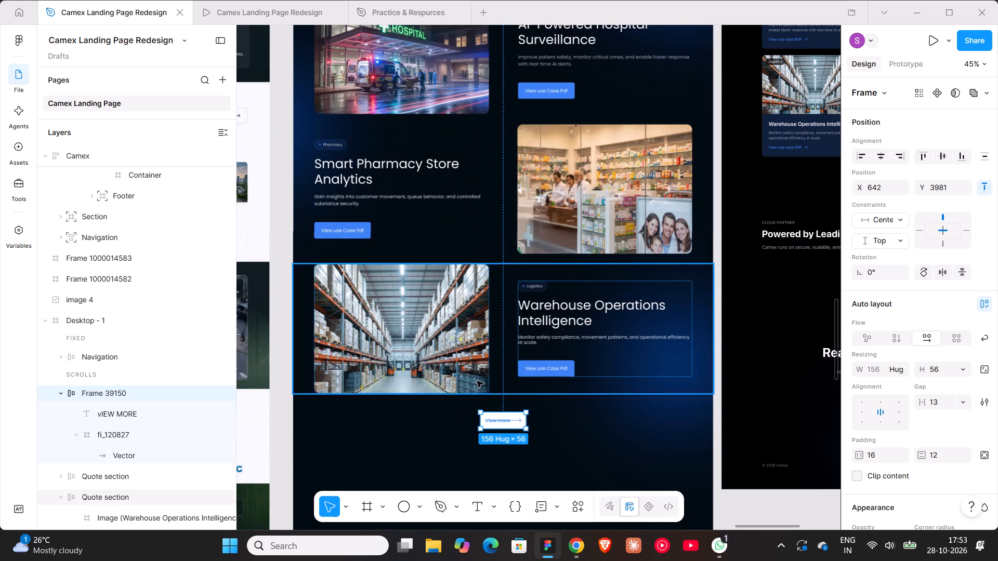
pyautogui.click(449, 418)
# Check the industry blocks and the View more button in the prototype preview, and return to the design file.
pyautogui.click(310, 16)
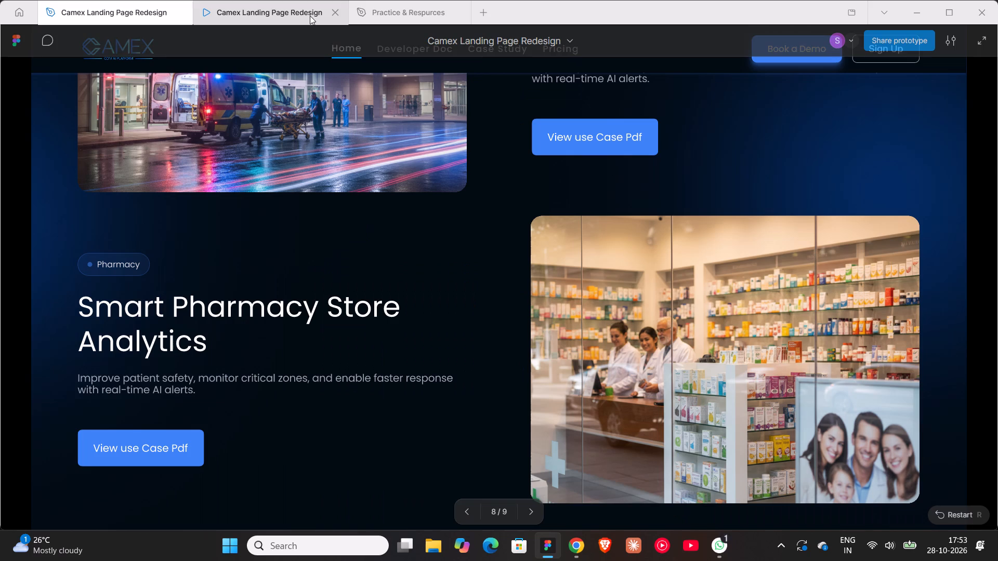
pyautogui.scroll(-5, 477, 155)
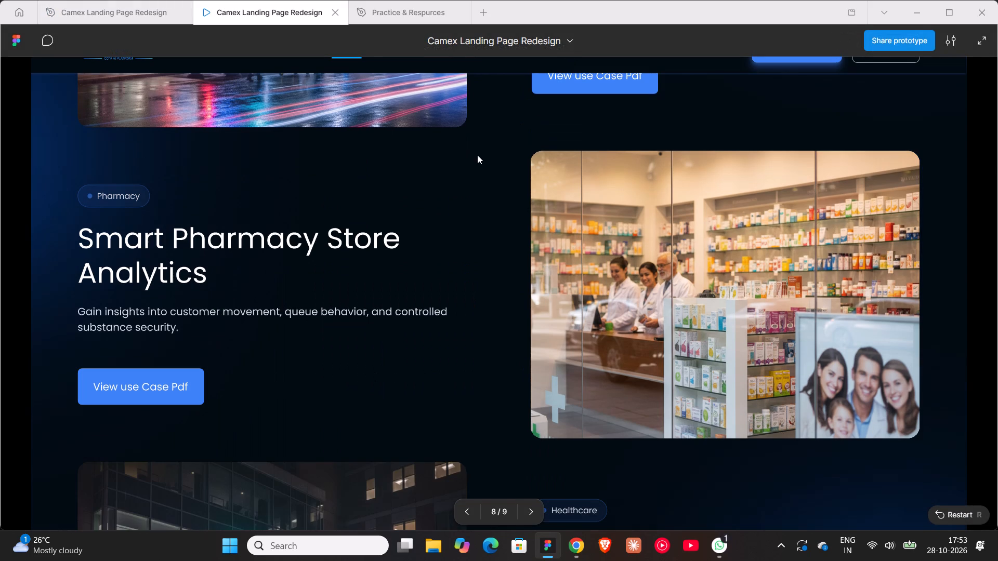
pyautogui.scroll(-6, 481, 157)
pyautogui.scroll(7, 481, 157)
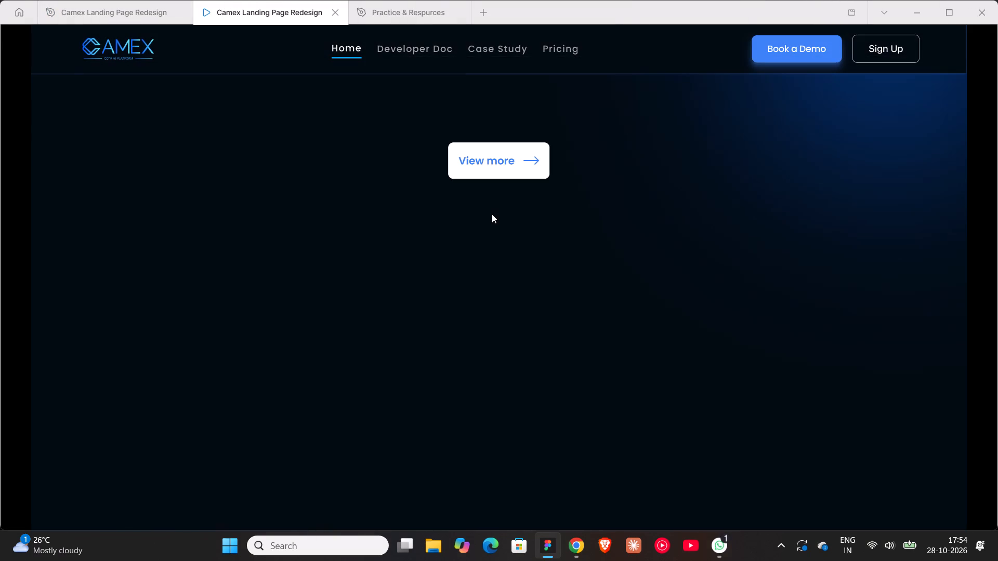
pyautogui.scroll(4, 492, 214)
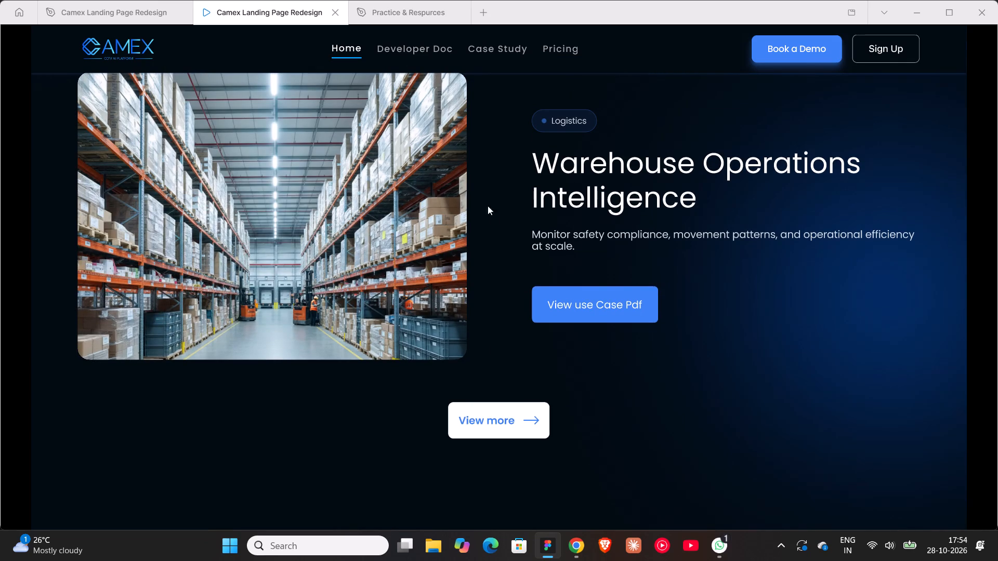
pyautogui.click(150, 13)
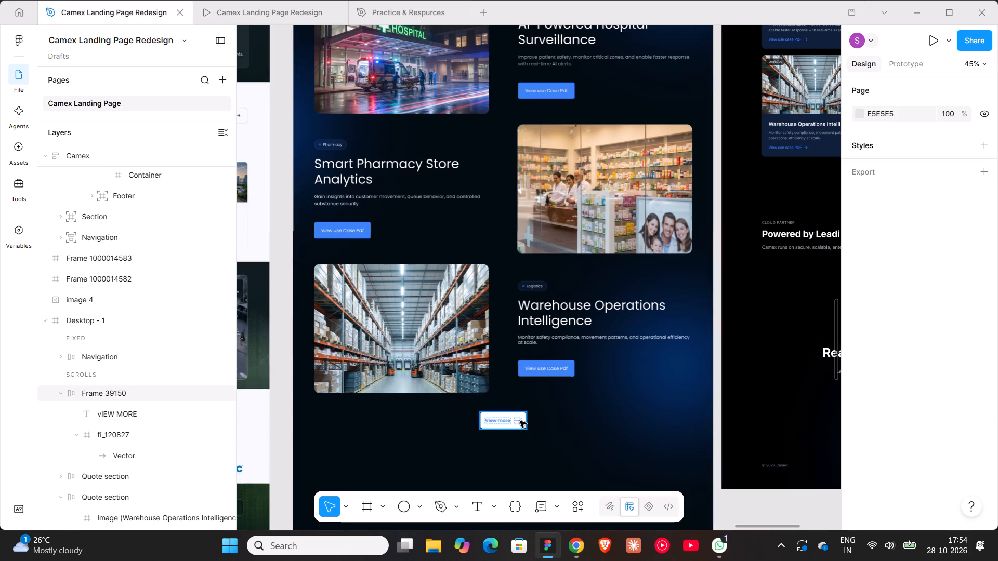
# Set the gap between the View more label and its arrow to 8.
pyautogui.click(520, 421)
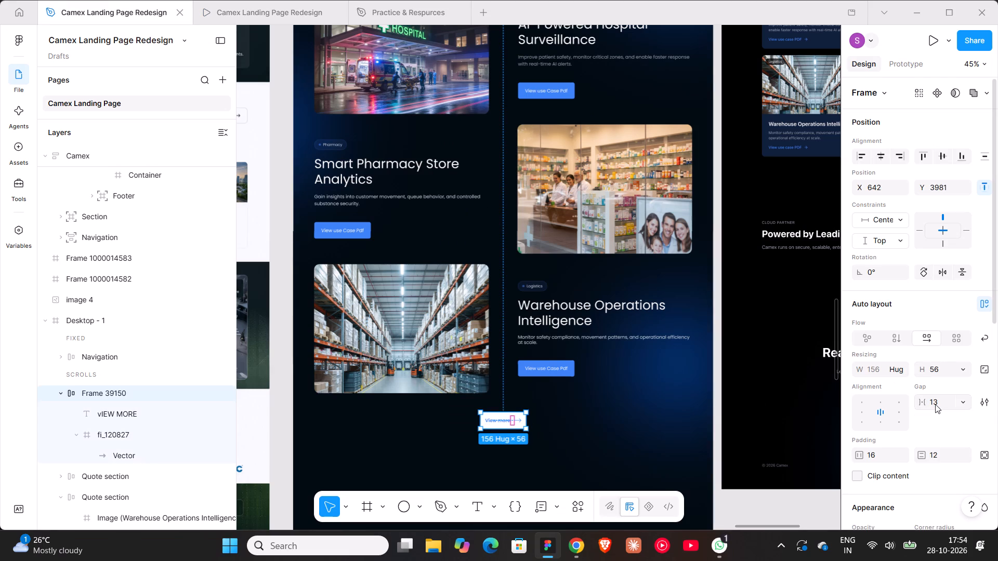
pyautogui.click(935, 404)
pyautogui.press('8')
pyautogui.press('Return')
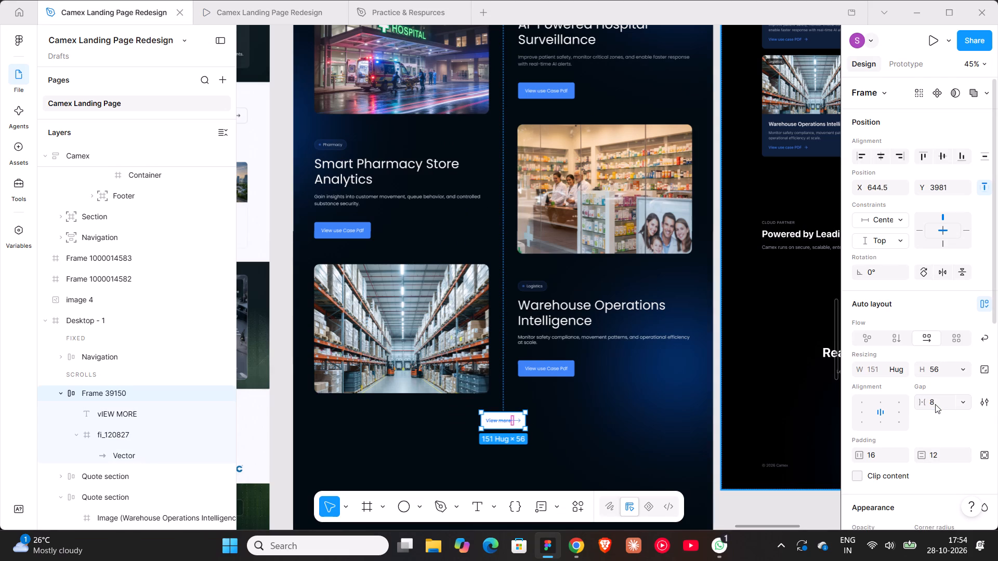
pyautogui.click(521, 458)
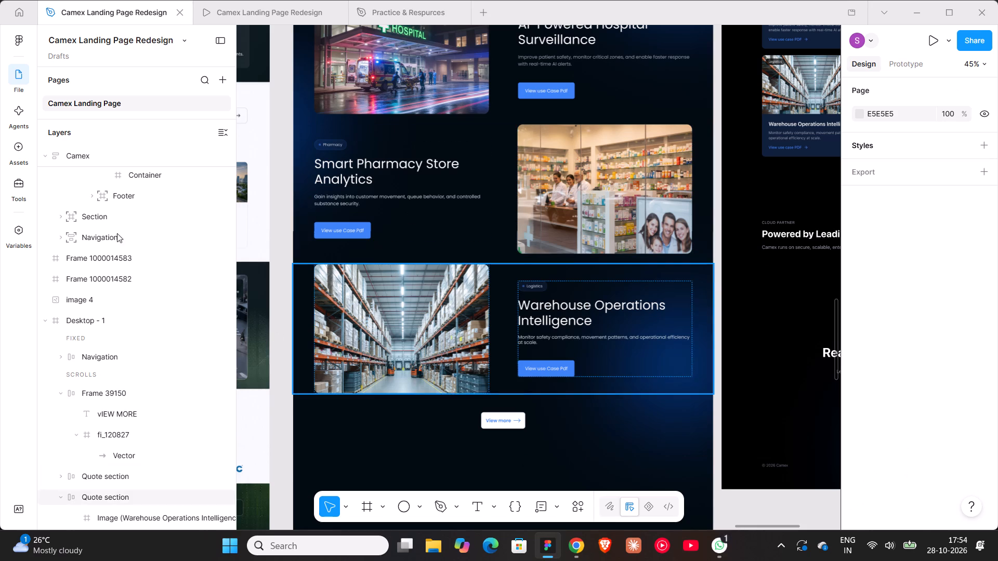
# Wrap the hospital, pharmacy and warehouse blocks together in one vertical auto layout frame.
pyautogui.scroll(1, 473, 324)
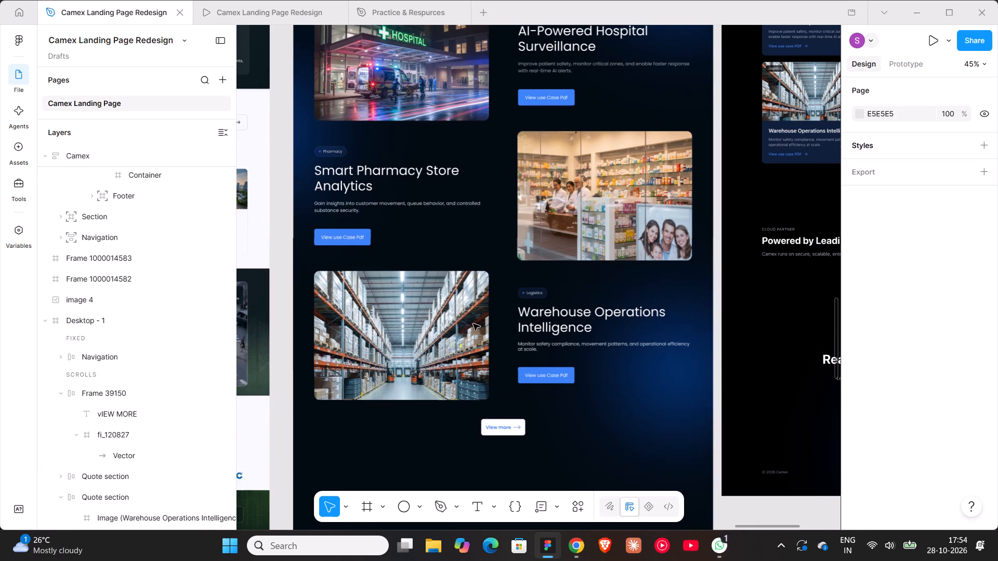
pyautogui.keyDown('ctrl'); pyautogui.scroll(-5, 473, 324); pyautogui.keyUp('ctrl')
pyautogui.scroll(2, 492, 211)
pyautogui.click(482, 166)
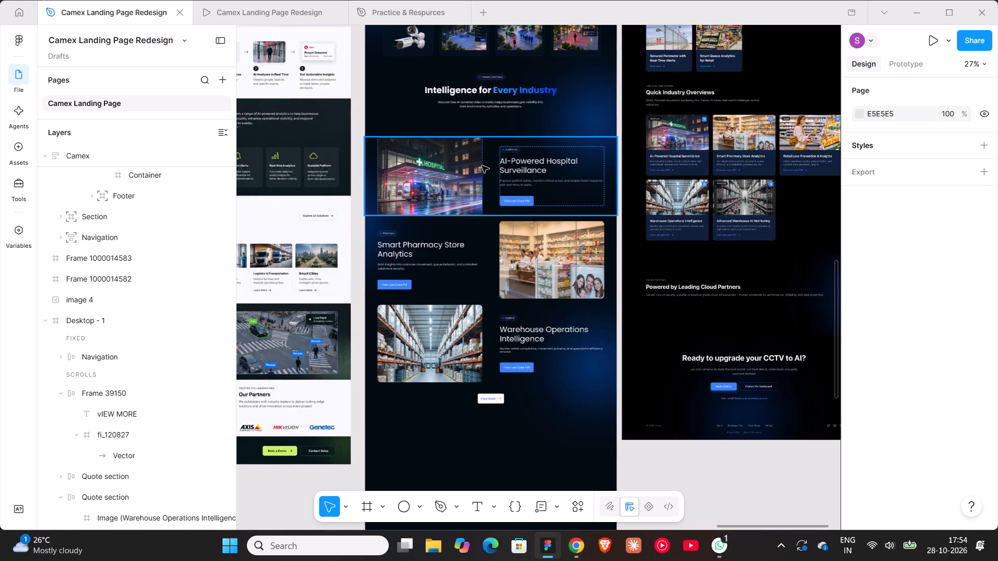
pyautogui.keyDown('shift'); pyautogui.click(456, 249); pyautogui.keyUp('shift')
pyautogui.keyDown('shift'); pyautogui.click(452, 328); pyautogui.keyUp('shift')
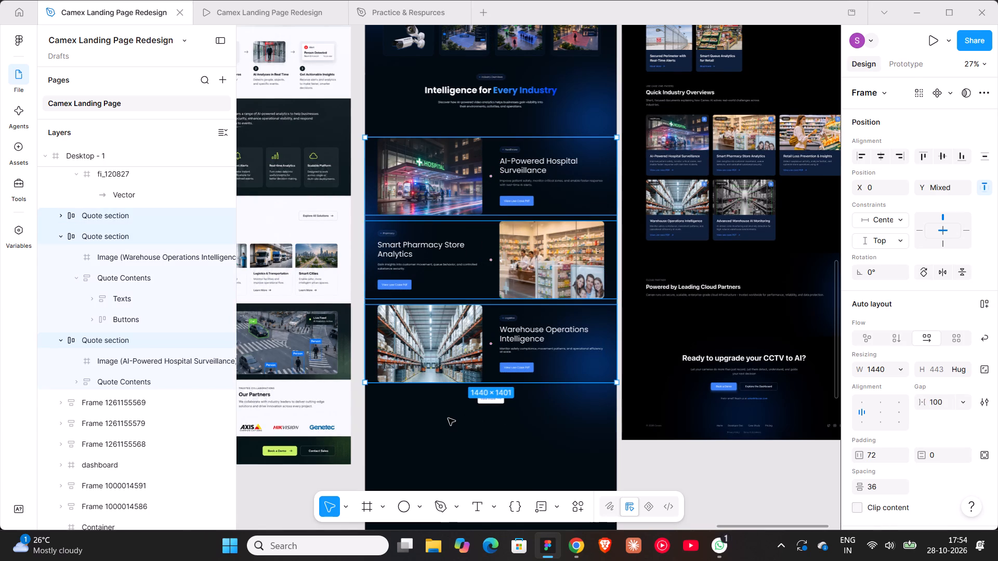
pyautogui.hotkey('shift', 'a')
# Set the spacing between the Intelligence for Every Industry heading and the blocks frame to 48, and wrap both in an auto layout.
pyautogui.keyDown('shift'); pyautogui.click(477, 90); pyautogui.keyUp('shift')
pyautogui.click(877, 485)
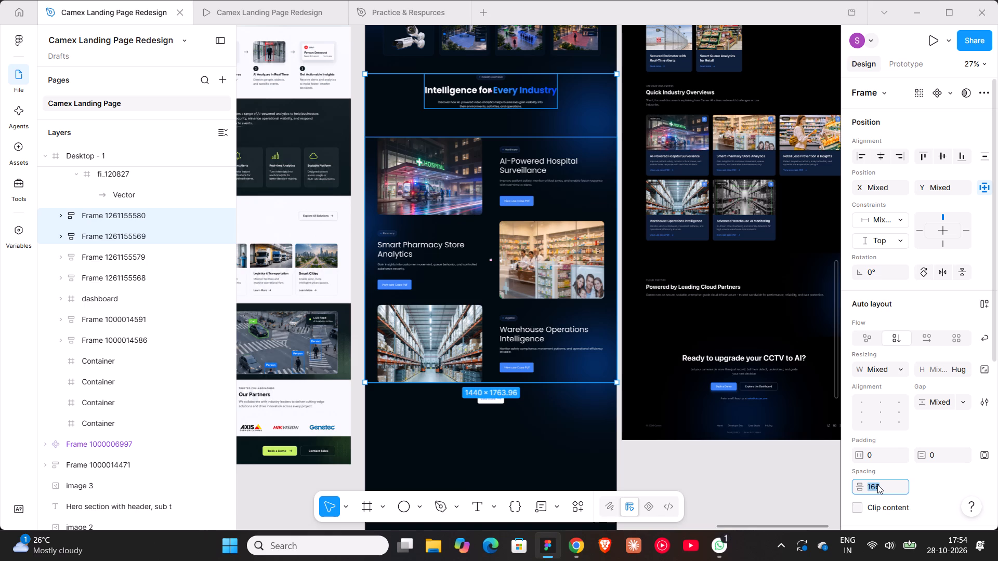
pyautogui.write('364')
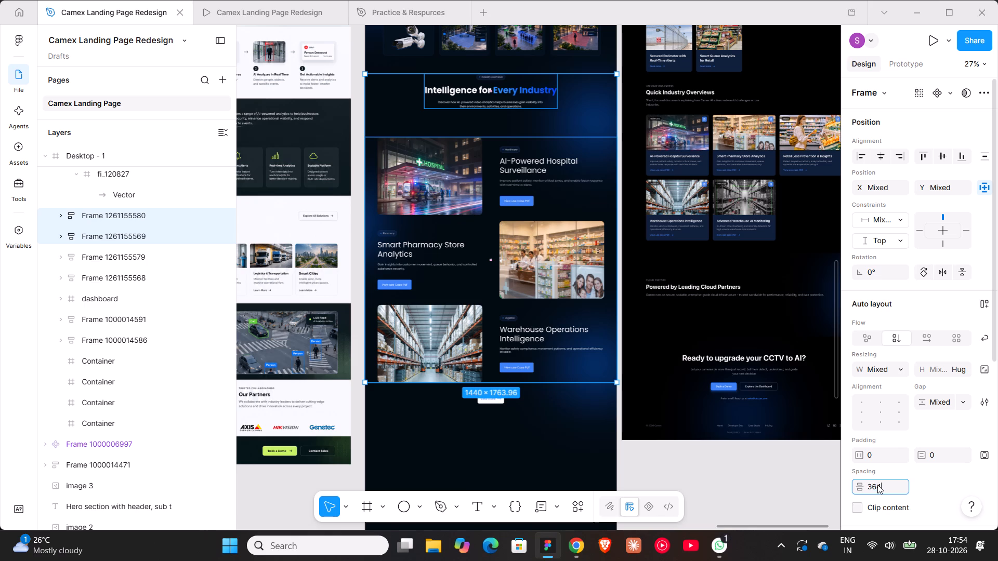
pyautogui.press('BackSpace')
pyautogui.press('Return')
pyautogui.click(877, 485)
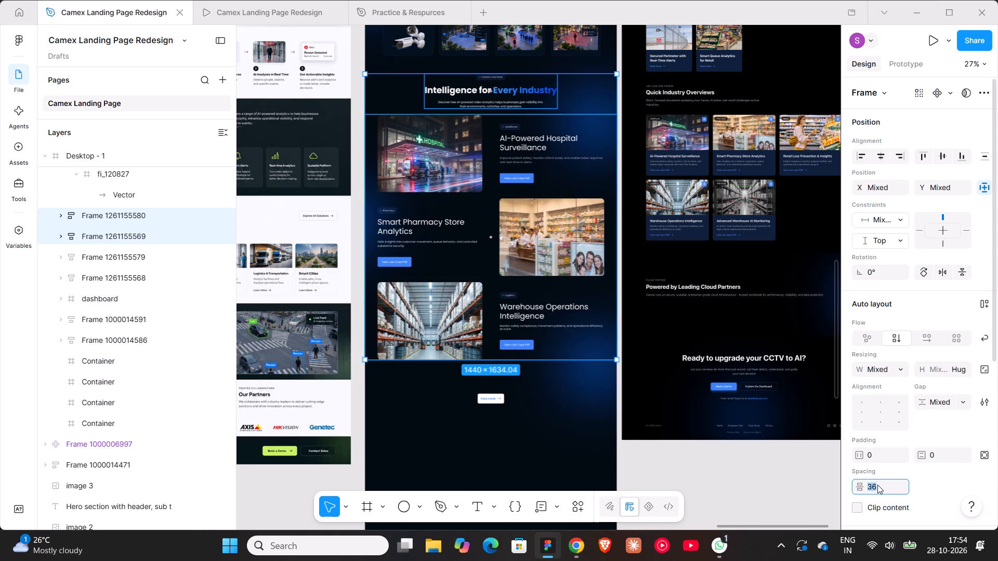
pyautogui.write('48')
pyautogui.press('Return')
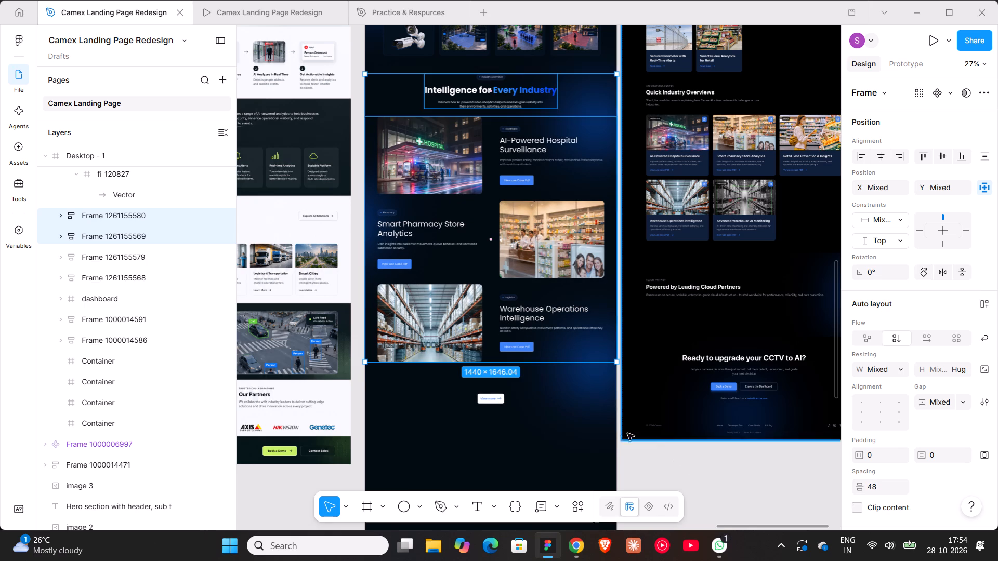
pyautogui.hotkey('shift', 'a')
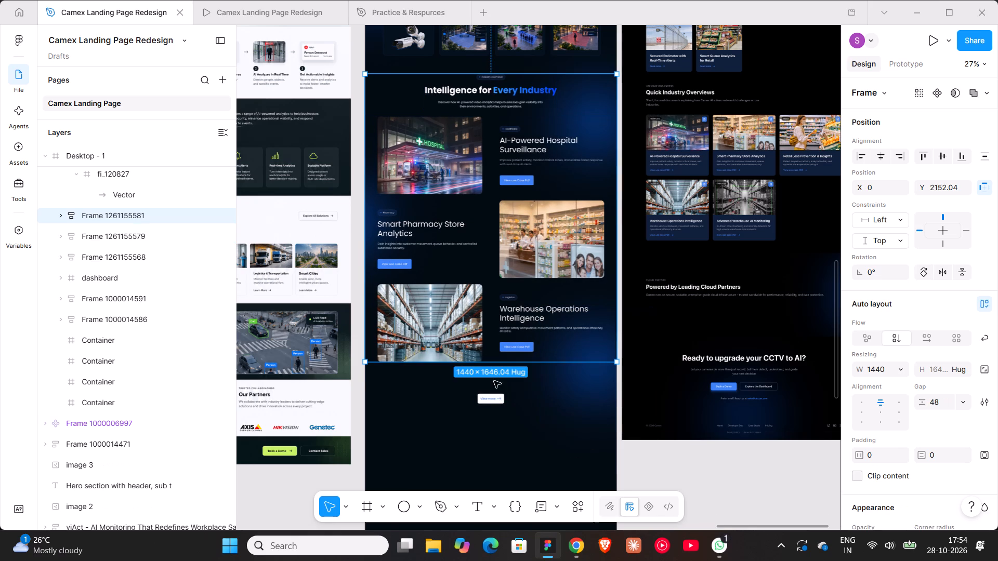
# Wrap the industry section and the View more button in an auto layout with a gap of 36.
pyautogui.keyDown('shift'); pyautogui.click(497, 400); pyautogui.keyUp('shift')
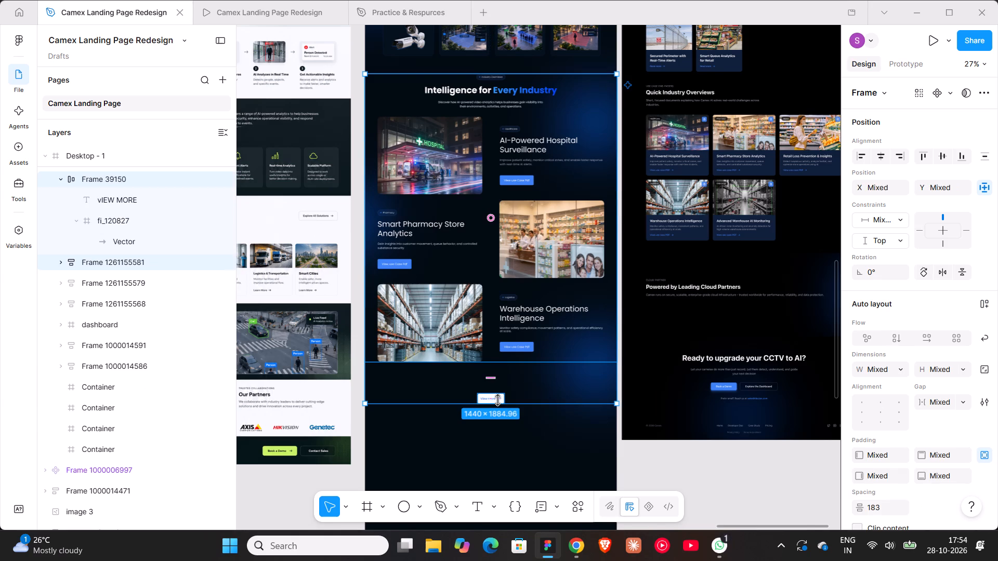
pyautogui.hotkey('shift', 'a')
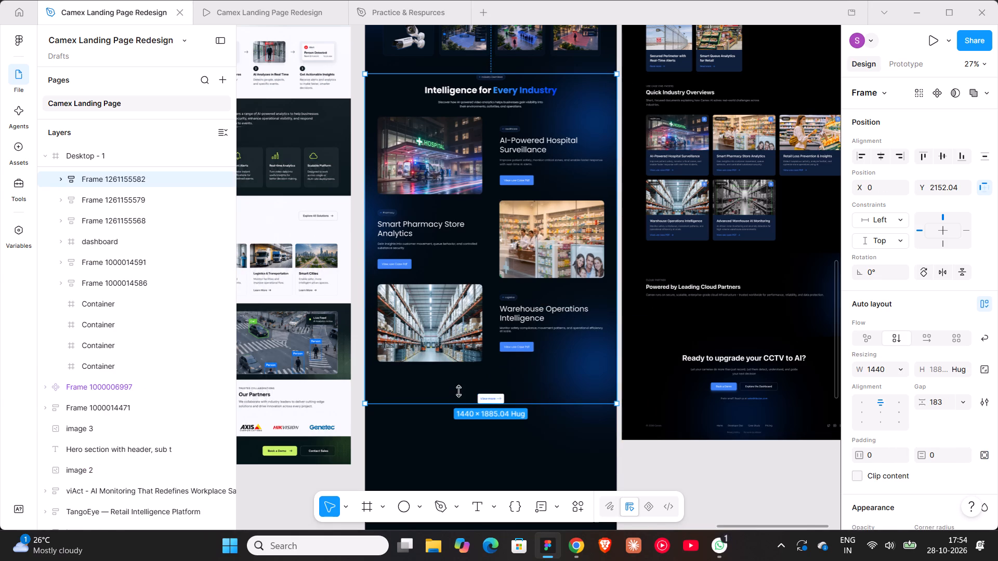
pyautogui.click(496, 378)
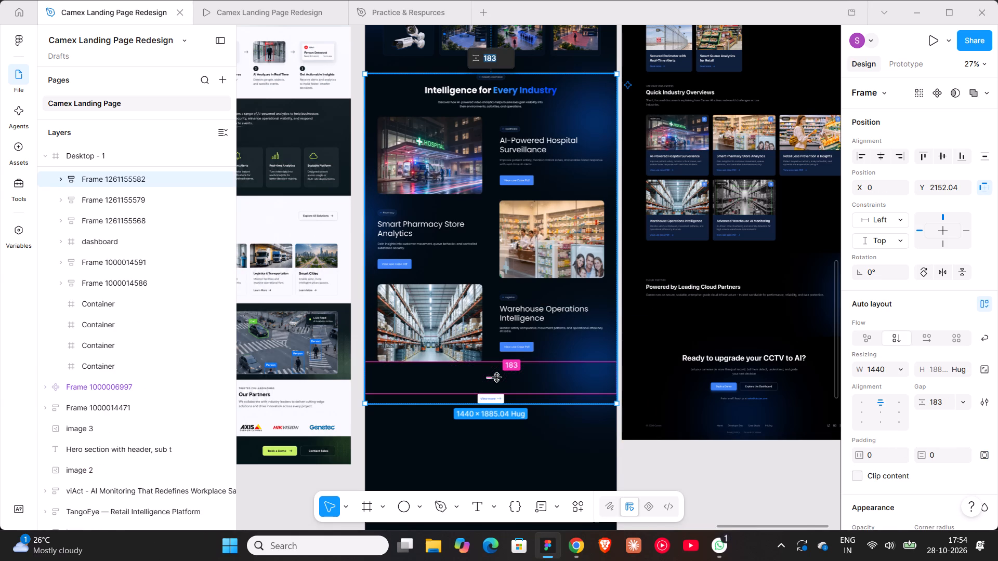
pyautogui.write('16')
pyautogui.press('Return')
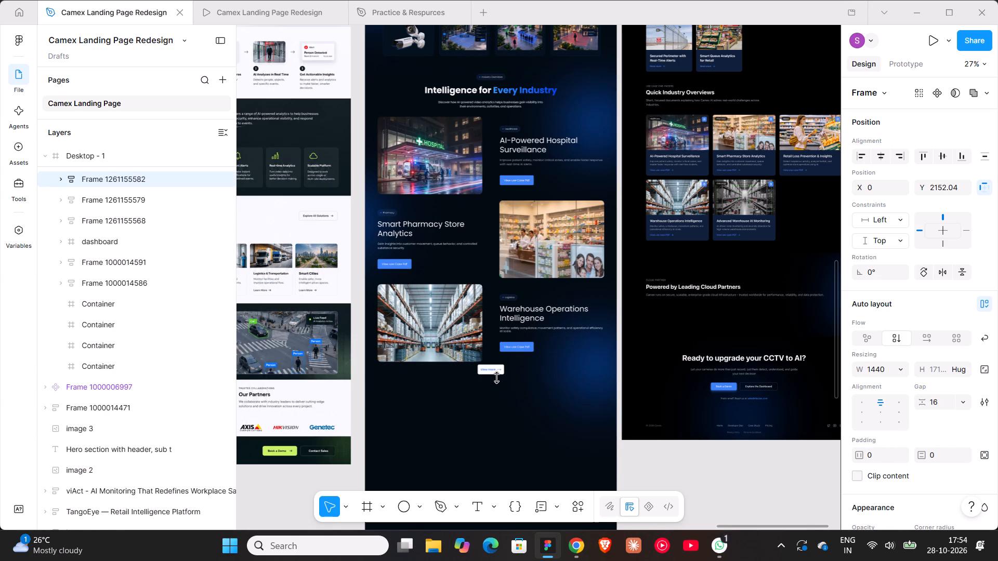
pyautogui.click(943, 398)
pyautogui.write('36')
pyautogui.press('Return')
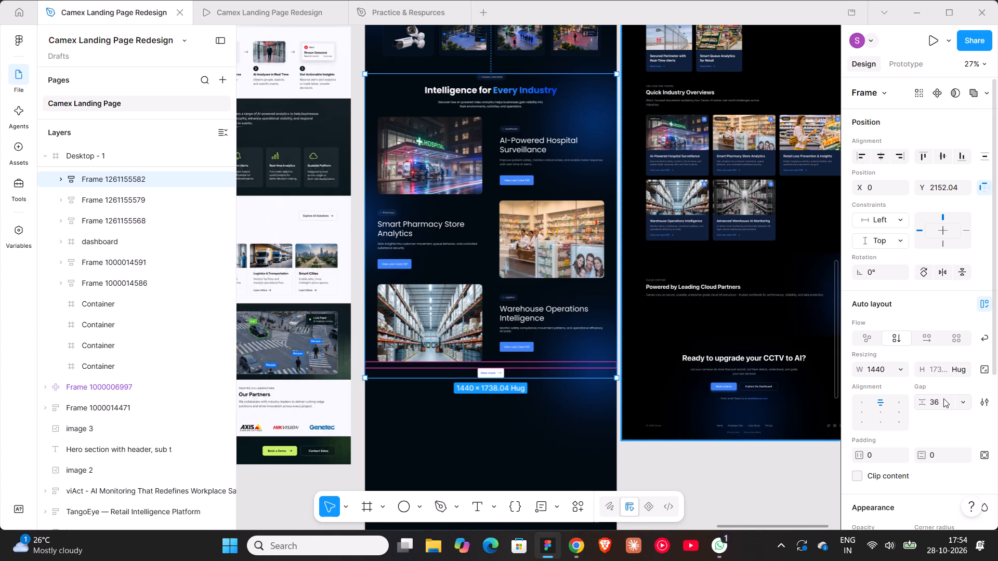
pyautogui.click(476, 443)
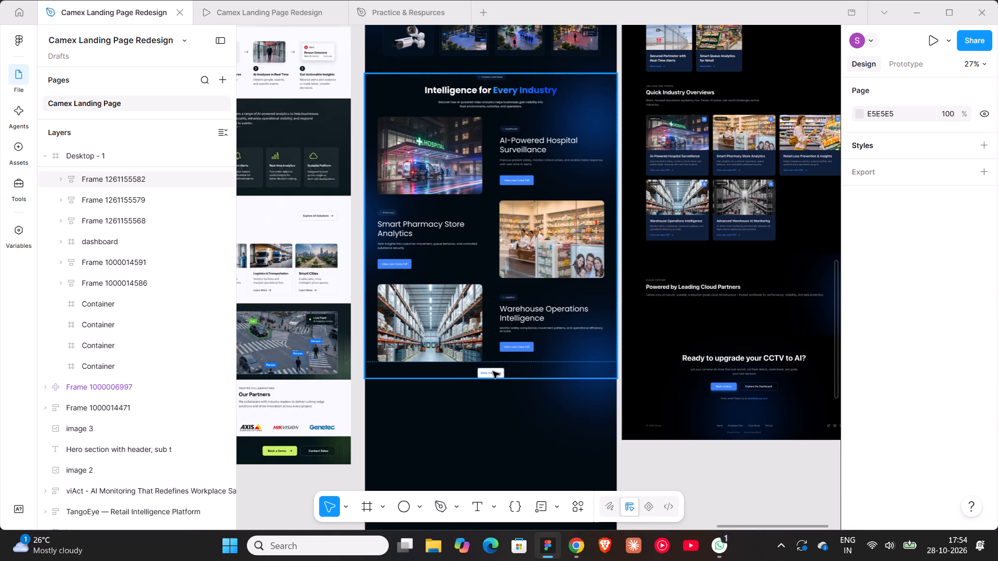
# Review the spacing of the industry section and look over the redesigned page up to its hero.
pyautogui.click(494, 362)
pyautogui.keyDown('ctrl'); pyautogui.scroll(12, 494, 362); pyautogui.keyUp('ctrl')
pyautogui.moveTo(489, 373); pyautogui.dragTo(483, 379)
pyautogui.keyDown('ctrl'); pyautogui.scroll(-11, 483, 379); pyautogui.keyUp('ctrl')
pyautogui.click(484, 456)
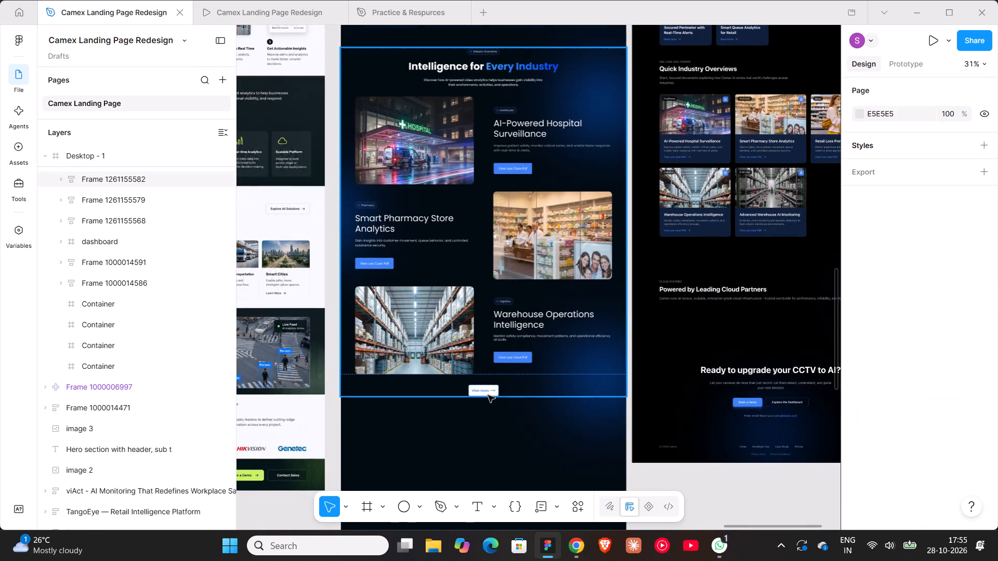
pyautogui.scroll(-10, 488, 395)
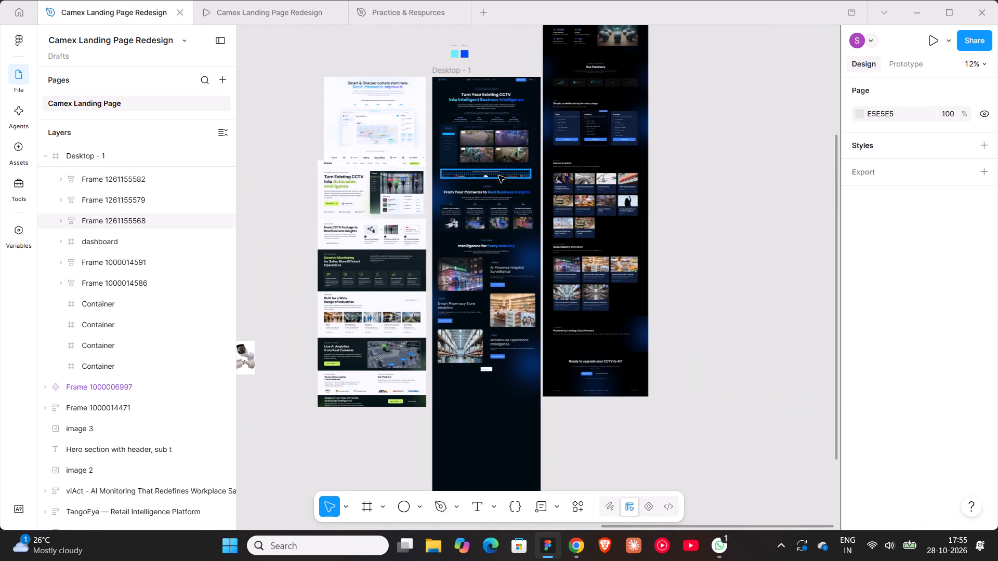
pyautogui.keyDown('ctrl'); pyautogui.scroll(10, 496, 116); pyautogui.keyUp('ctrl')
pyautogui.scroll(3, 495, 251)
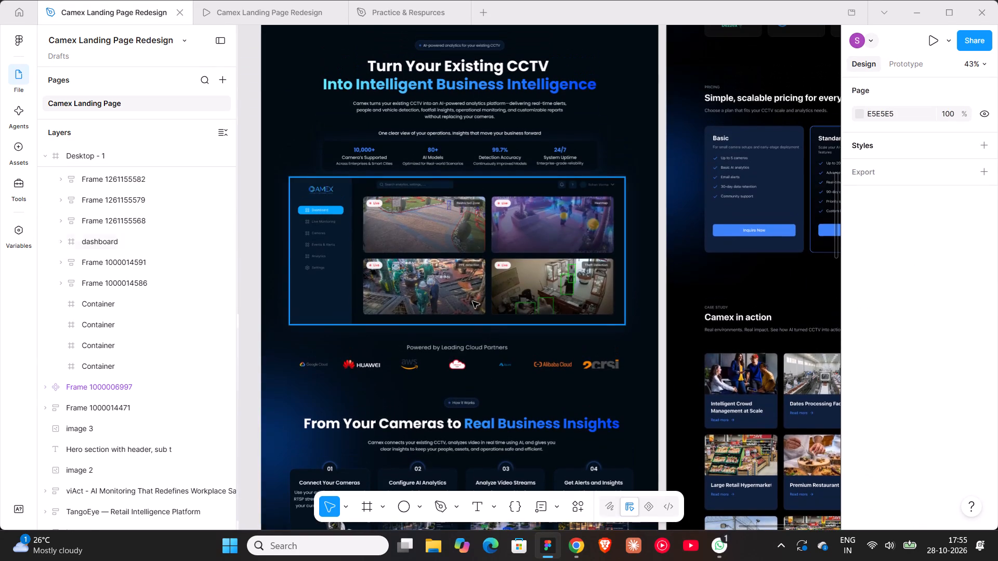
pyautogui.keyDown('shift'); pyautogui.scroll(4, 505, 327); pyautogui.keyUp('shift')
pyautogui.scroll(3, 550, 370)
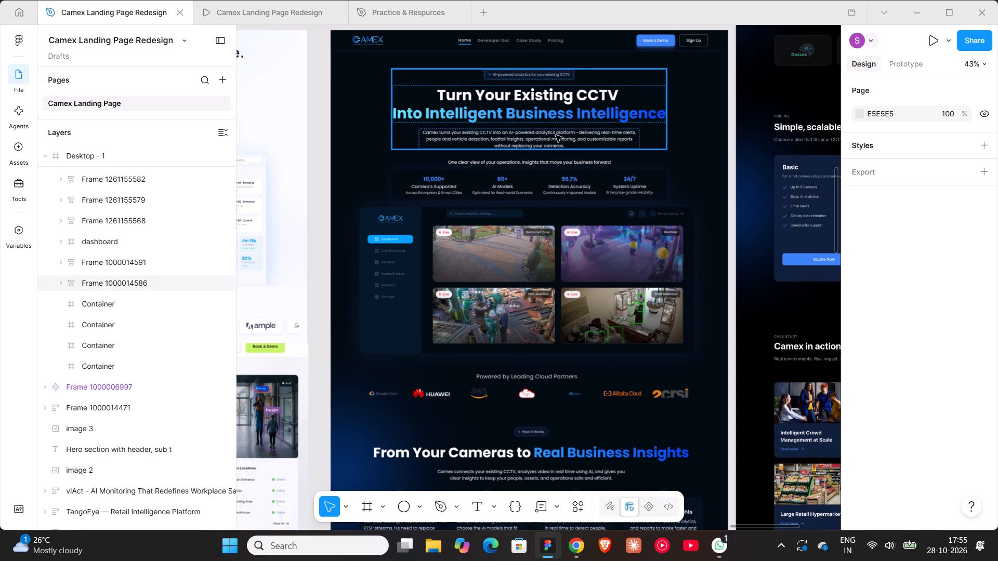
# Examine the original Camex page's pricing, Camex in action and Quick Industry Overviews sections alongside the redesigned page.
pyautogui.keyDown('ctrl'); pyautogui.scroll(-8, 556, 135); pyautogui.keyUp('ctrl')
pyautogui.scroll(-5, 562, 206)
pyautogui.scroll(5, 519, 344)
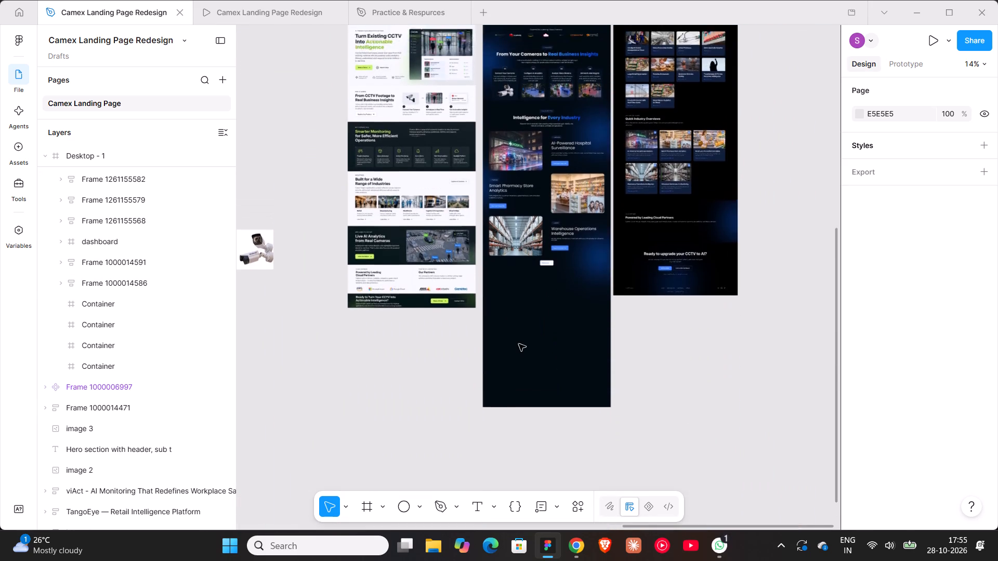
pyautogui.scroll(3, 519, 344)
pyautogui.scroll(-5, 519, 344)
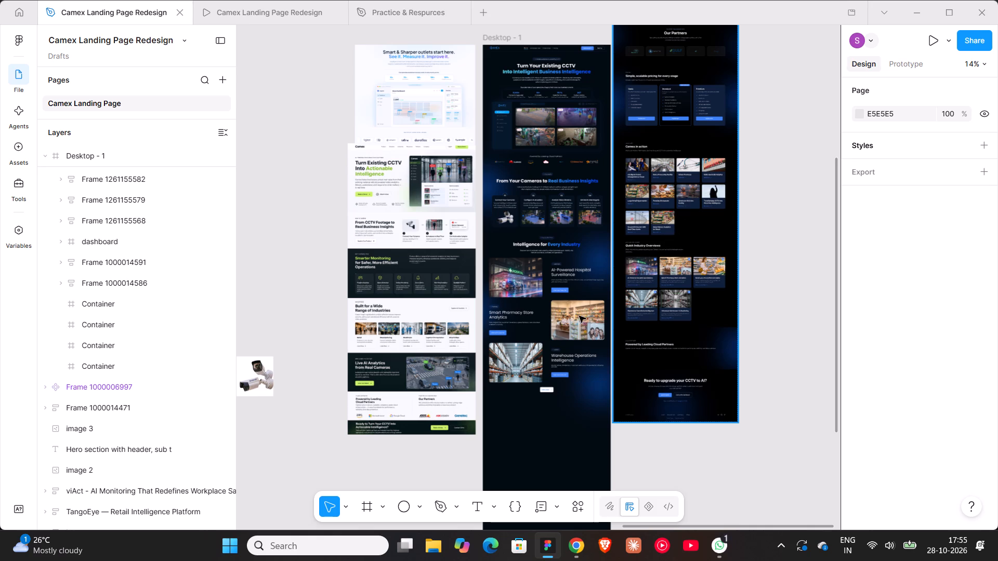
pyautogui.keyDown('ctrl'); pyautogui.scroll(9, 664, 325); pyautogui.keyUp('ctrl')
pyautogui.keyDown('ctrl'); pyautogui.scroll(-6, 664, 325); pyautogui.keyUp('ctrl')
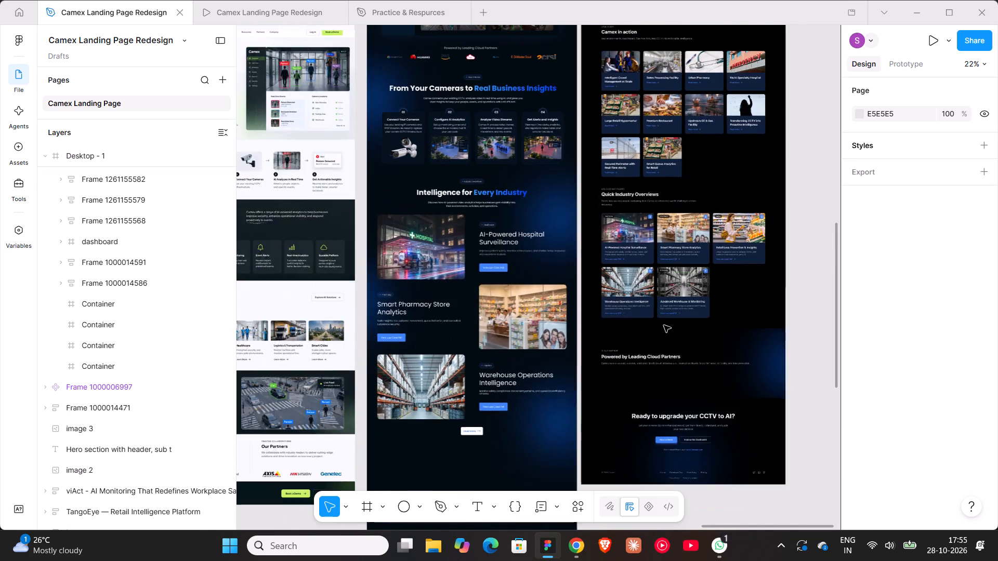
pyautogui.keyDown('shift'); pyautogui.scroll(-4, 664, 325); pyautogui.keyUp('shift')
pyautogui.scroll(4, 597, 353)
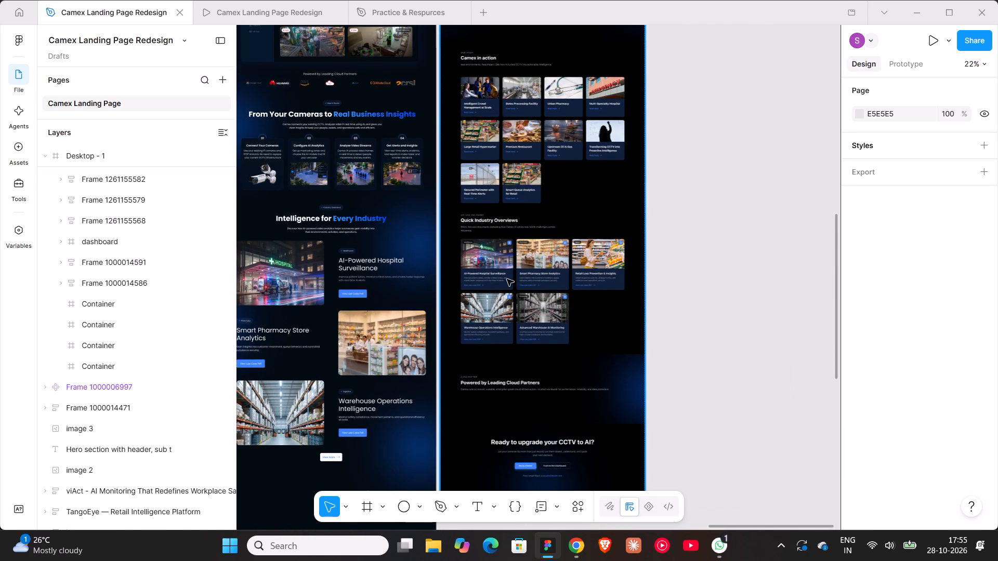
pyautogui.keyDown('shift'); pyautogui.scroll(2, 521, 292); pyautogui.keyUp('shift')
pyautogui.scroll(6, 570, 302)
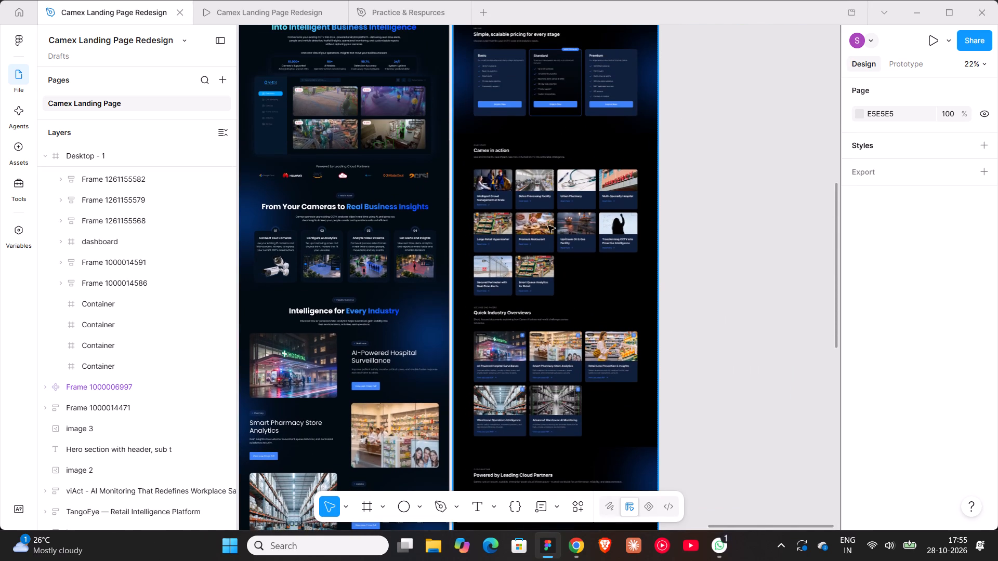
pyautogui.scroll(4, 585, 249)
pyautogui.keyDown('shift'); pyautogui.scroll(2, 536, 249); pyautogui.keyUp('shift')
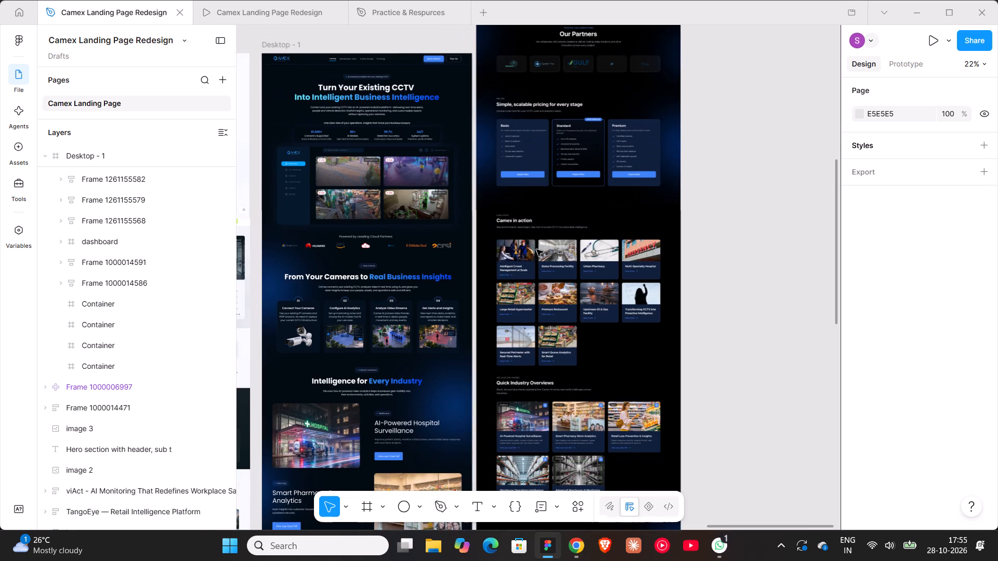
pyautogui.keyDown('ctrl'); pyautogui.scroll(9, 536, 249); pyautogui.keyUp('ctrl')
pyautogui.keyDown('ctrl'); pyautogui.scroll(-8, 536, 249); pyautogui.keyUp('ctrl')
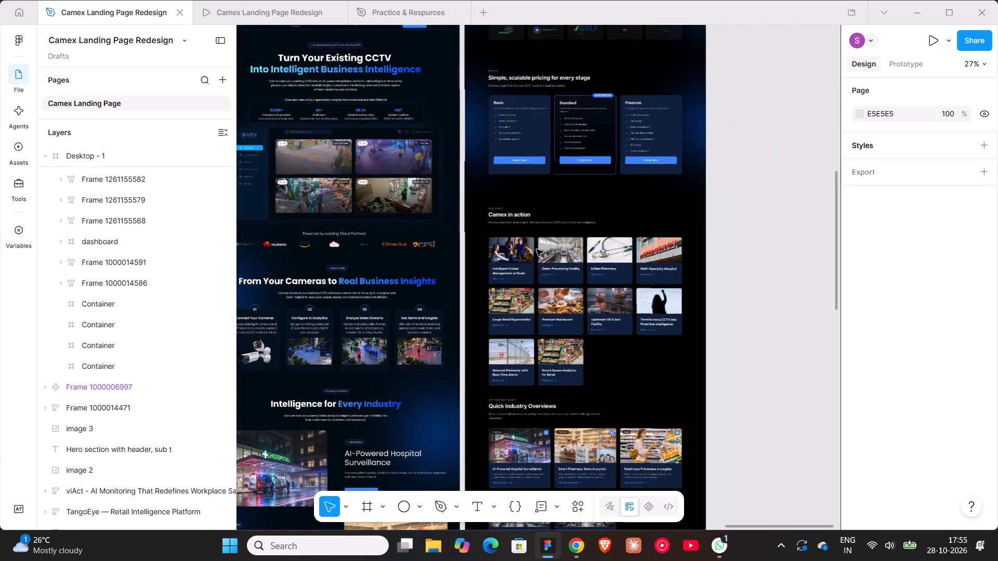
pyautogui.keyDown('ctrl'); pyautogui.scroll(-14, 536, 249); pyautogui.keyUp('ctrl')
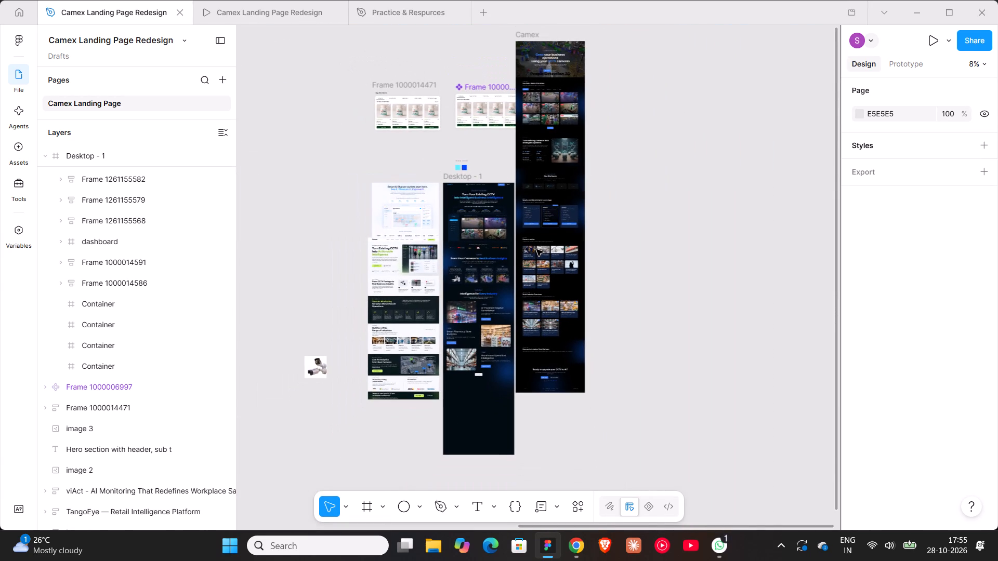
pyautogui.keyDown('ctrl'); pyautogui.scroll(14, 536, 249); pyautogui.keyUp('ctrl')
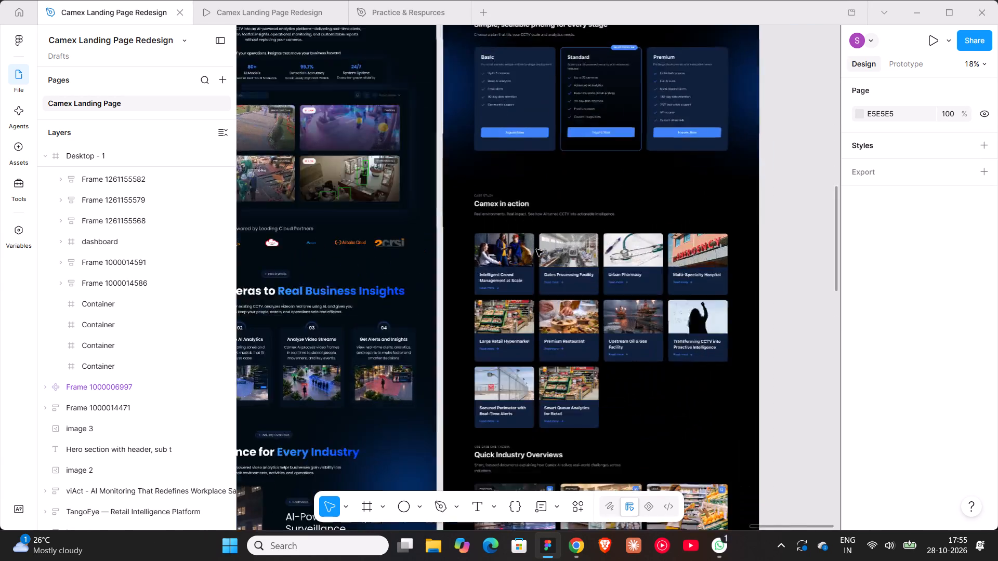
pyautogui.keyDown('ctrl'); pyautogui.scroll(2, 536, 249); pyautogui.keyUp('ctrl')
pyautogui.keyDown('ctrl'); pyautogui.scroll(-9, 536, 249); pyautogui.keyUp('ctrl')
pyautogui.keyDown('ctrl'); pyautogui.scroll(10, 536, 249); pyautogui.keyUp('ctrl')
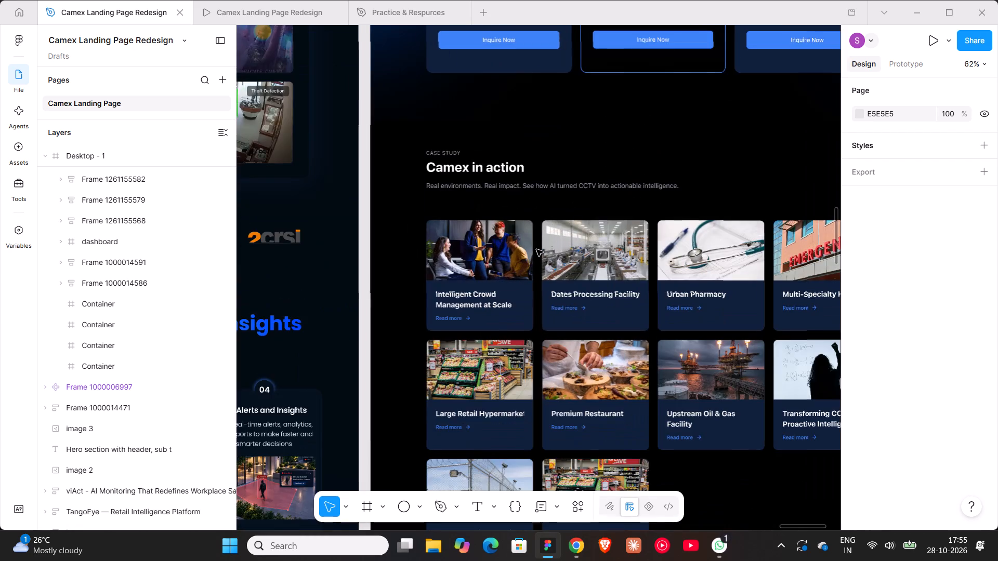
pyautogui.keyDown('ctrl'); pyautogui.scroll(-10, 536, 249); pyautogui.keyUp('ctrl')
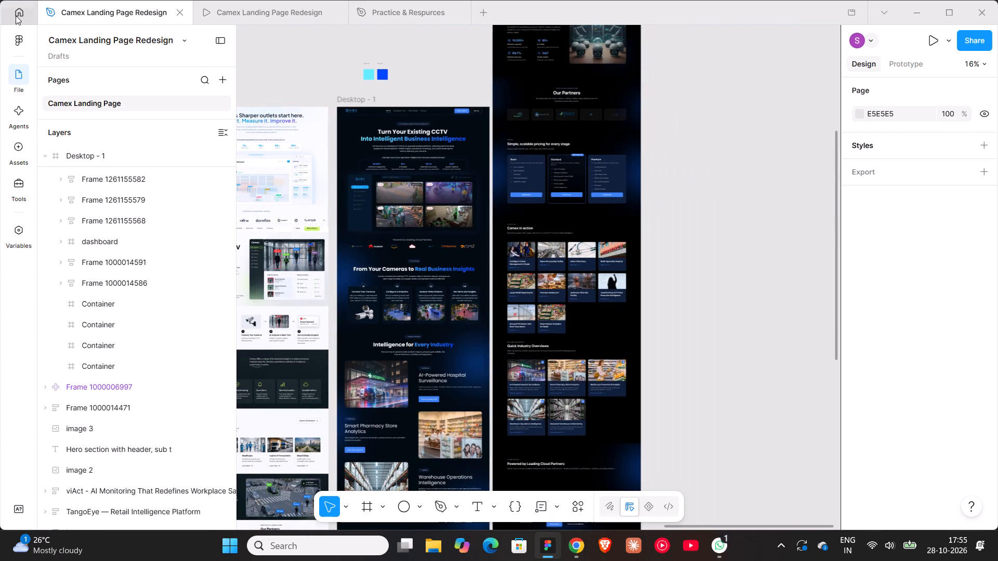
# Look through the recent files and the trashed files for usable design material.
pyautogui.click(16, 16)
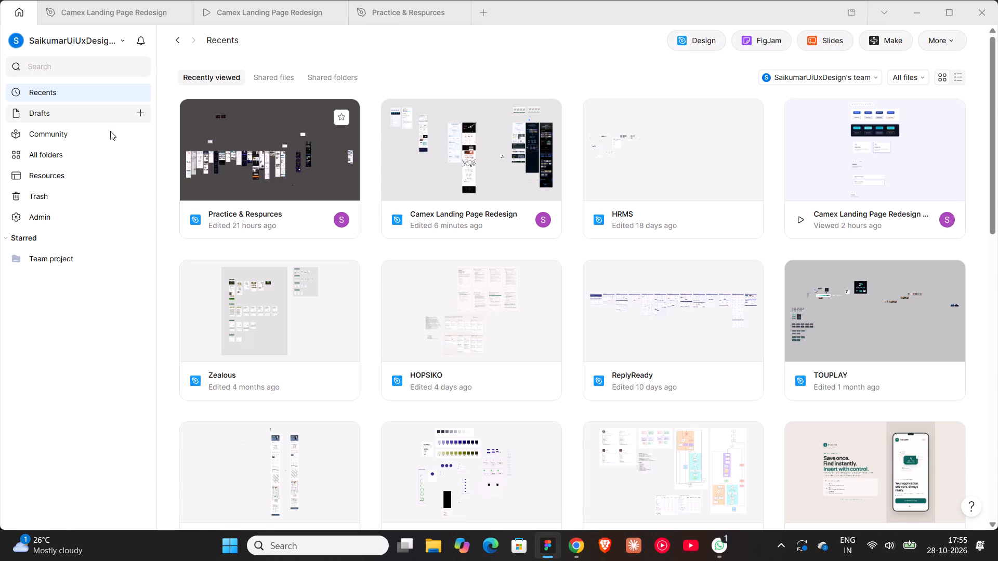
pyautogui.scroll(-7, 469, 292)
pyautogui.scroll(2, 469, 292)
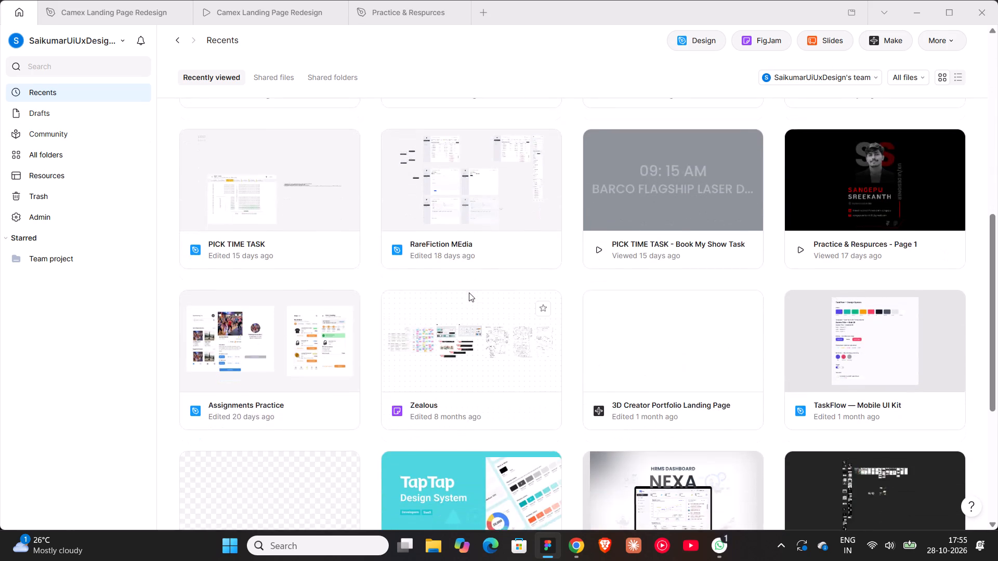
pyautogui.scroll(3, 469, 292)
pyautogui.click(46, 189)
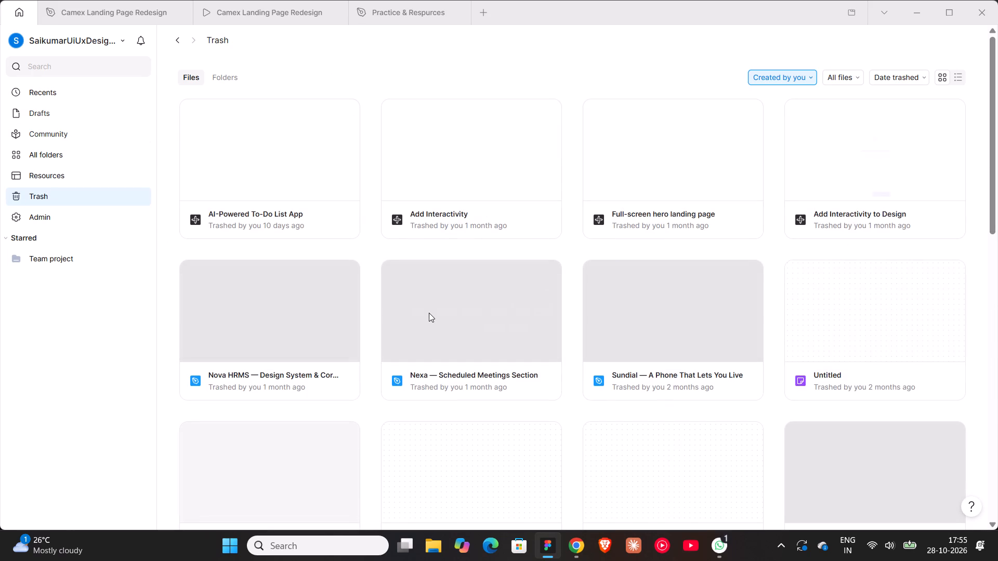
pyautogui.scroll(-4, 429, 313)
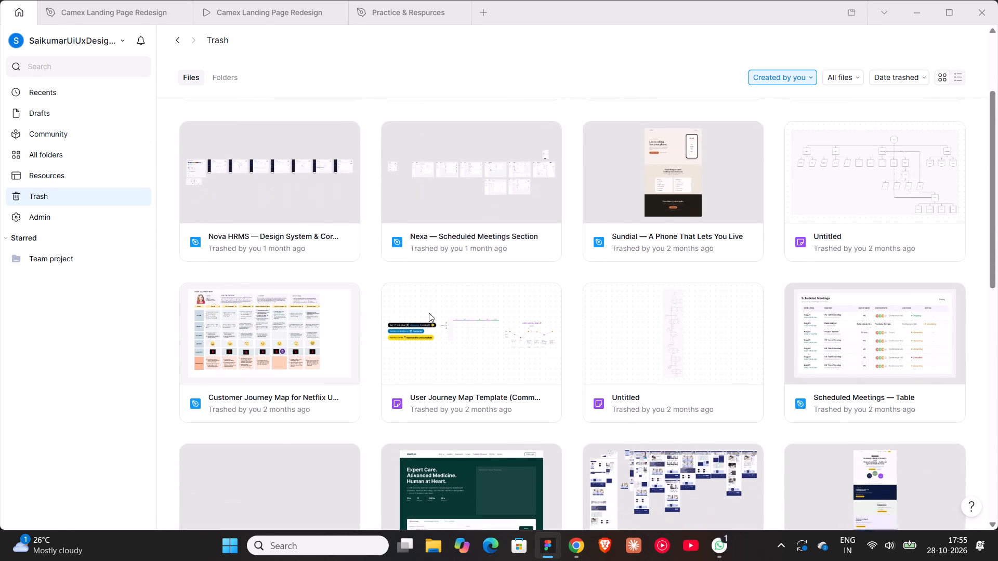
pyautogui.scroll(-8, 429, 313)
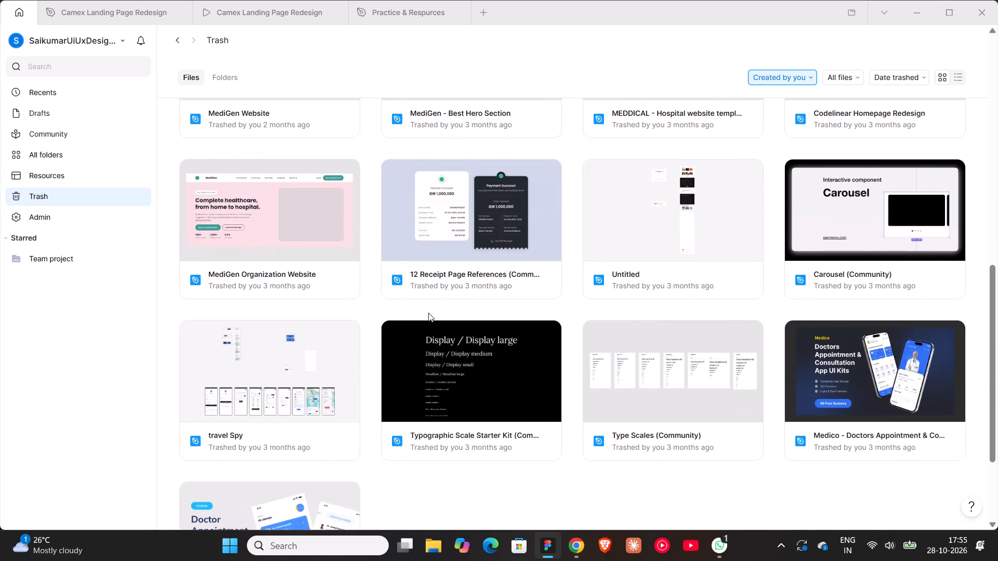
pyautogui.scroll(-5, 428, 313)
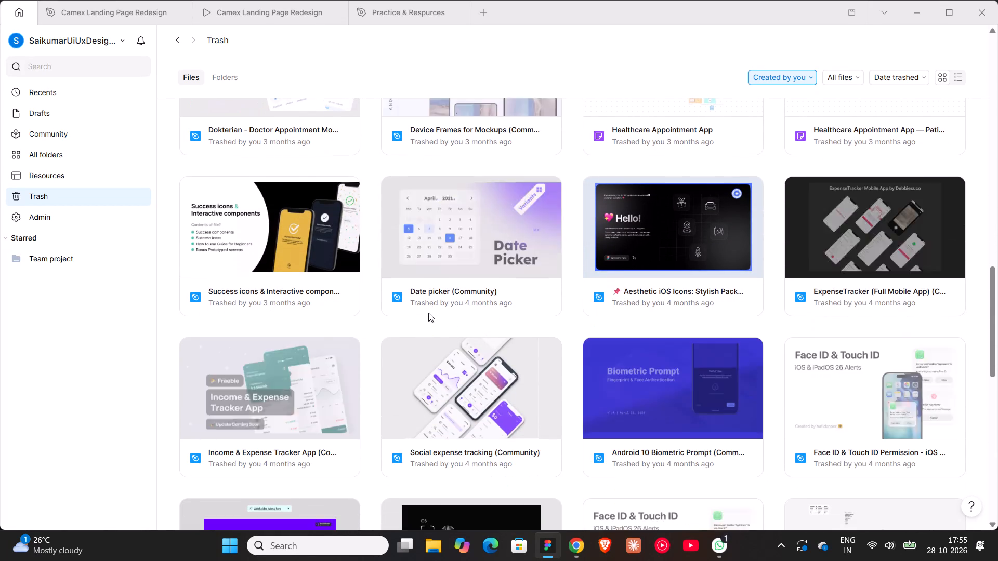
pyautogui.scroll(12, 428, 313)
# Search the Community for "folder" and open the Animated Glass Folder file as a new draft in the design team.
pyautogui.click(74, 137)
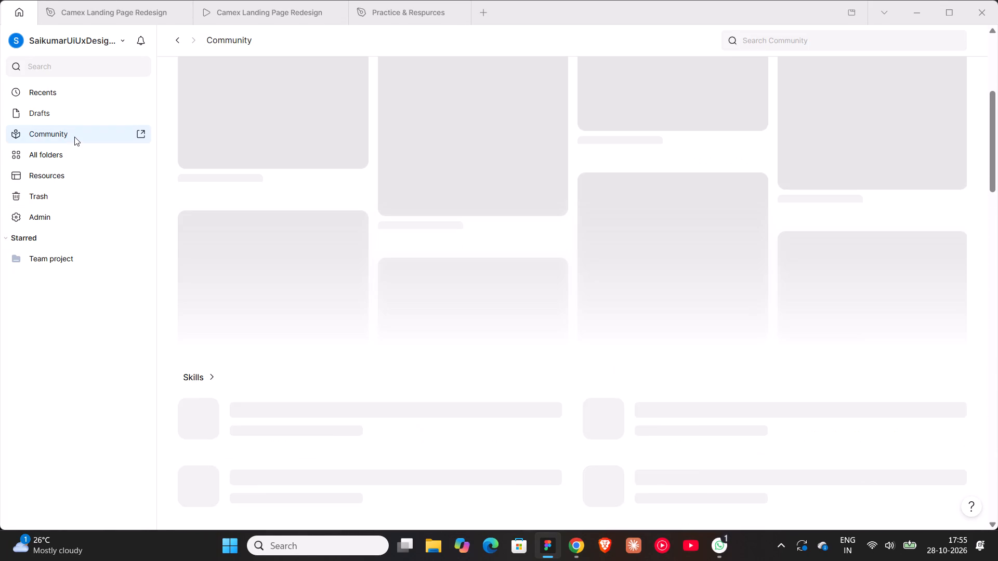
pyautogui.click(789, 41)
pyautogui.write('folder')
pyautogui.press('Return')
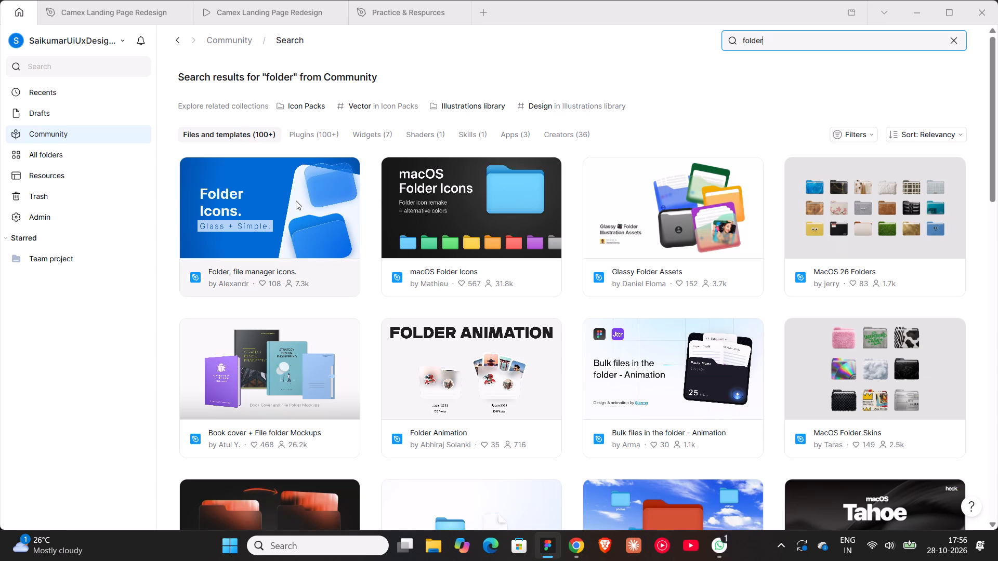
pyautogui.scroll(-3, 296, 201)
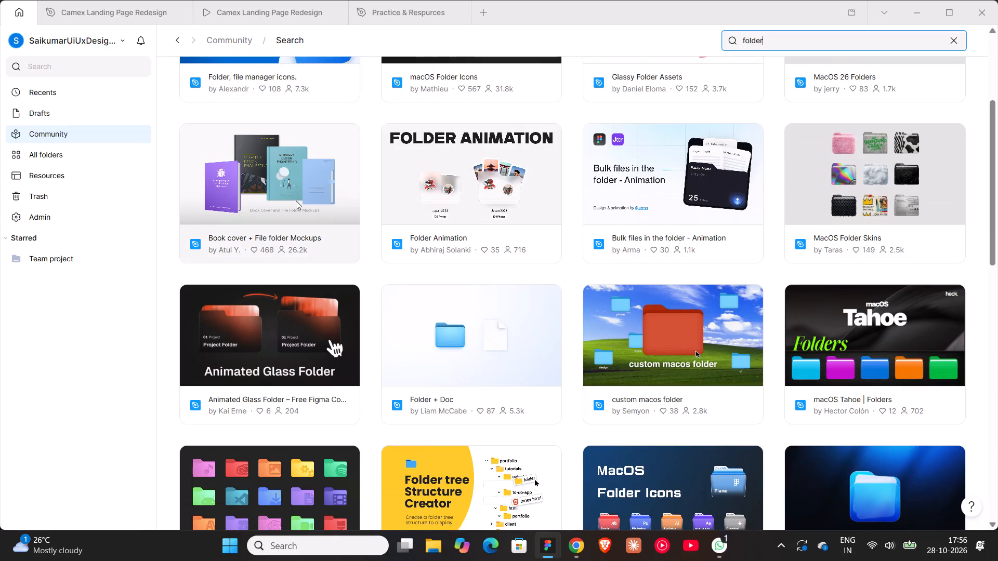
pyautogui.scroll(2, 296, 201)
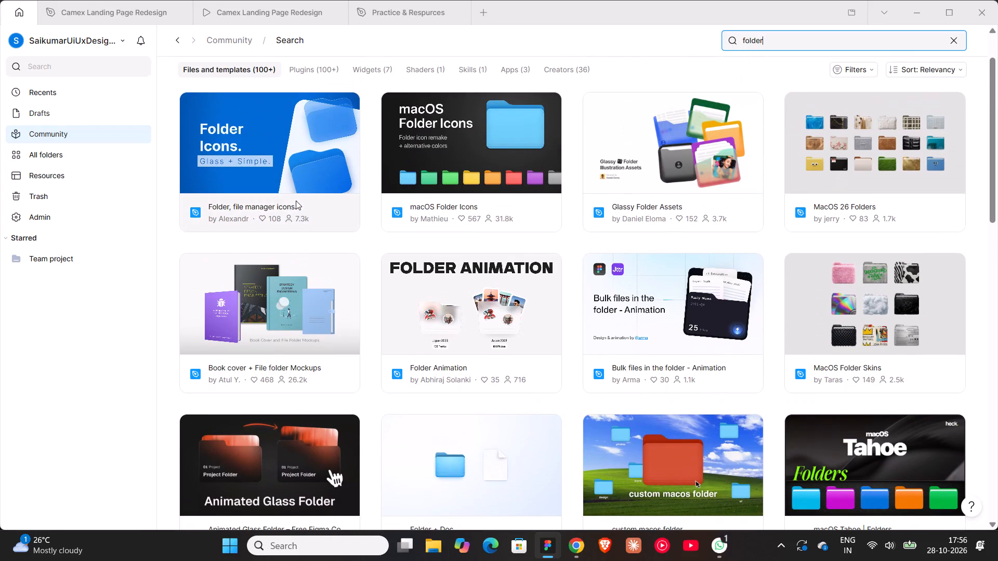
pyautogui.scroll(-2, 296, 201)
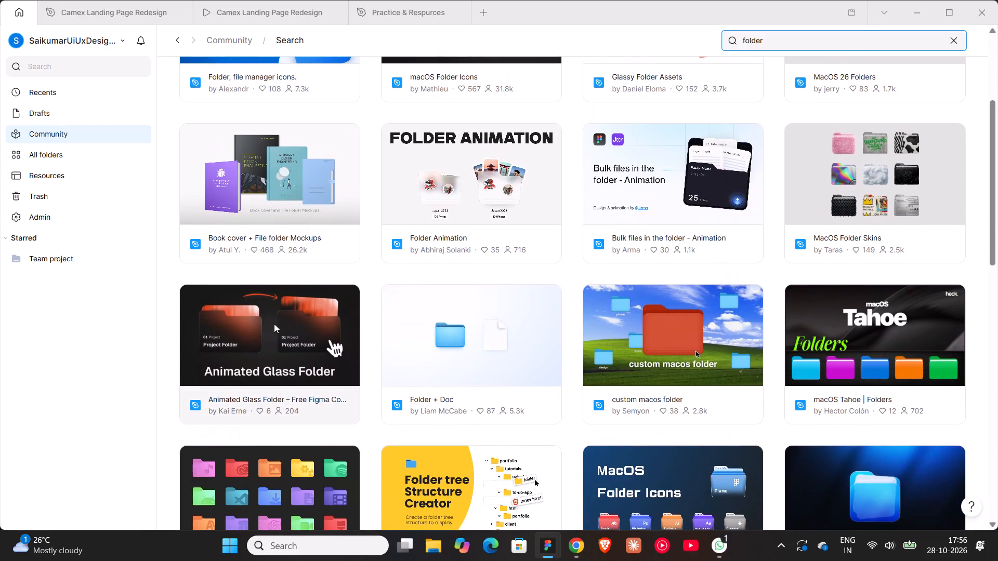
pyautogui.doubleClick(274, 324)
pyautogui.click(220, 284)
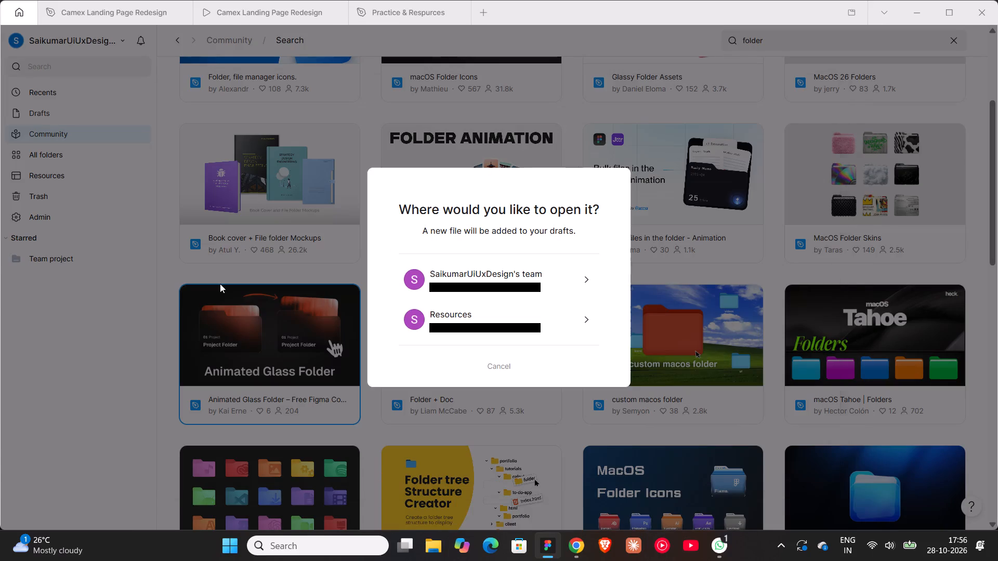
pyautogui.click(482, 272)
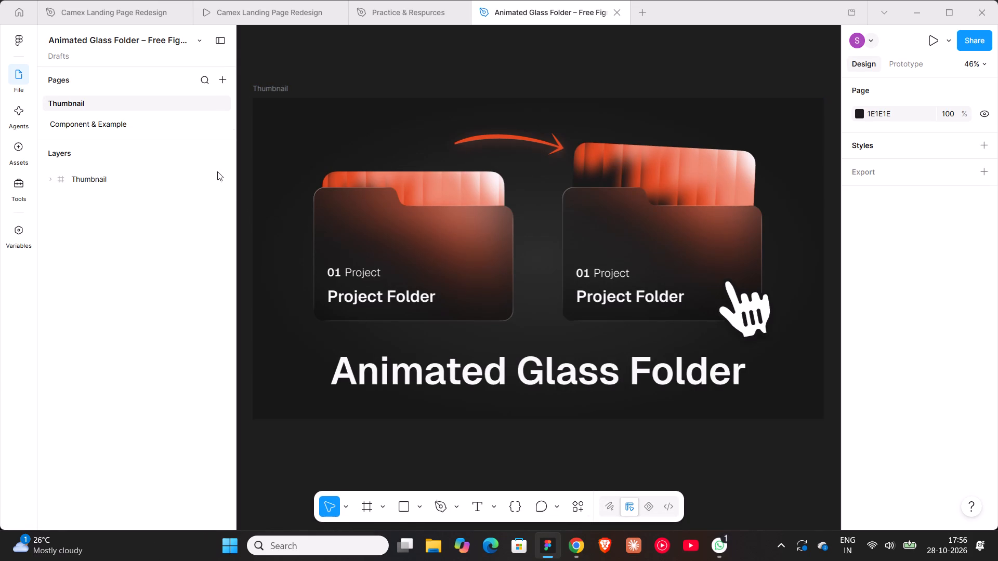
# Copy the Project Folder component set from the Component & Example page into the Camex Landing Page Redesign file, beside the original page.
pyautogui.click(115, 119)
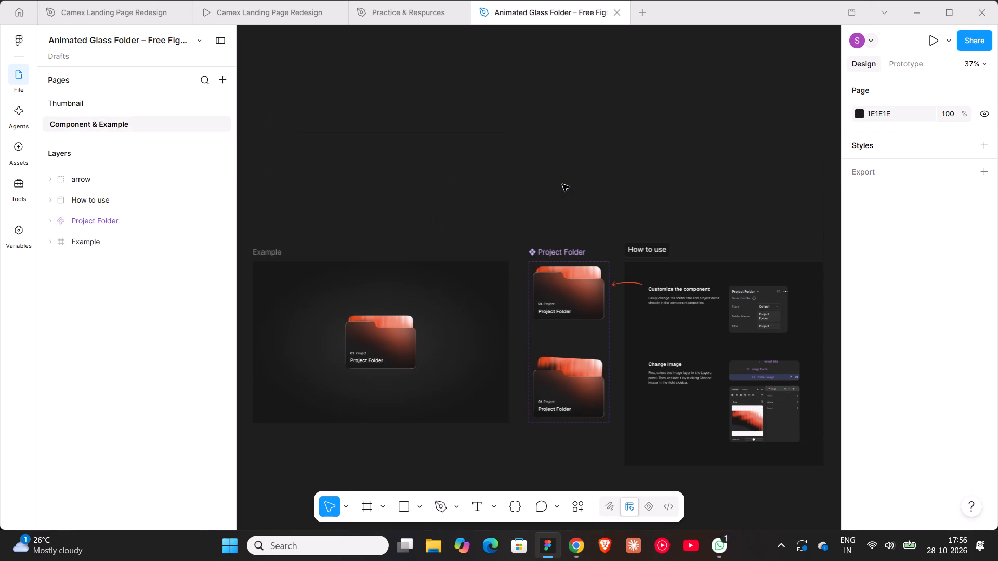
pyautogui.click(569, 256)
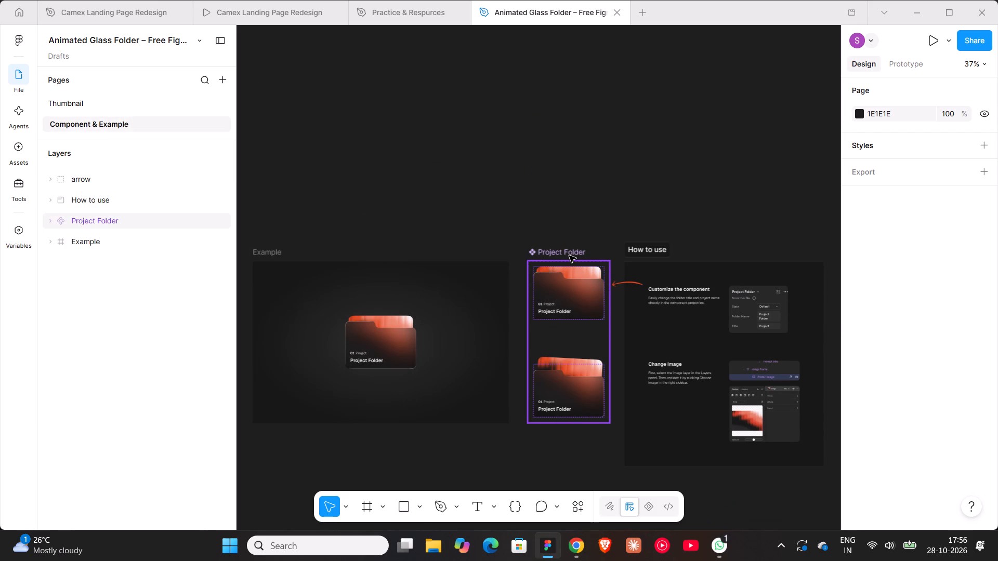
pyautogui.hotkey('ctrl', 'c')
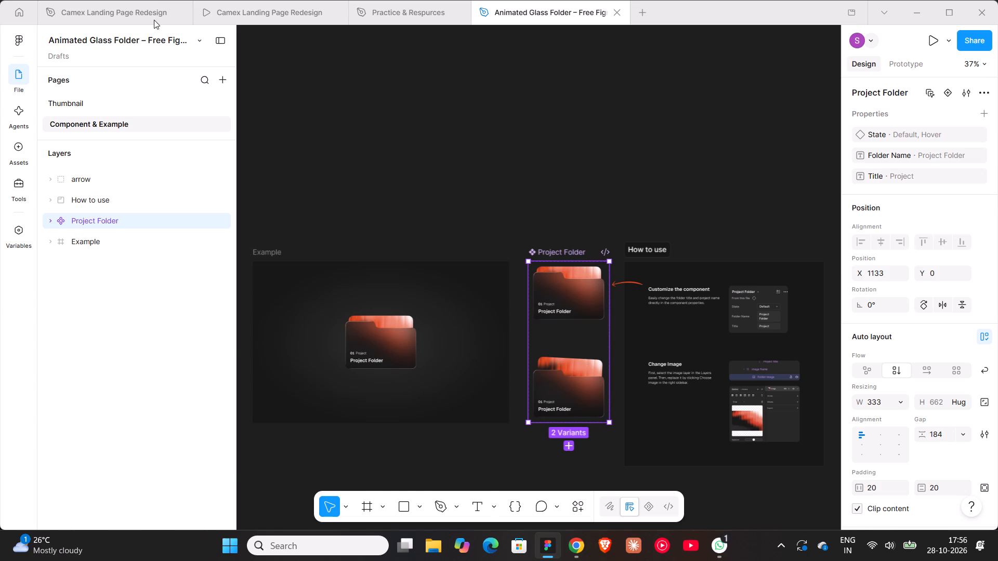
pyautogui.click(107, 22)
pyautogui.rightClick(667, 141)
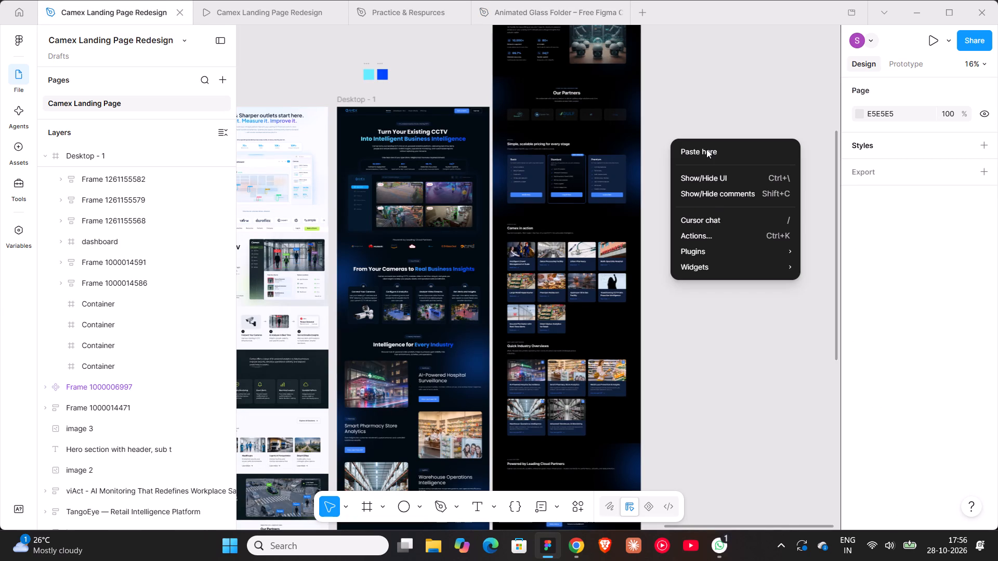
pyautogui.click(688, 151)
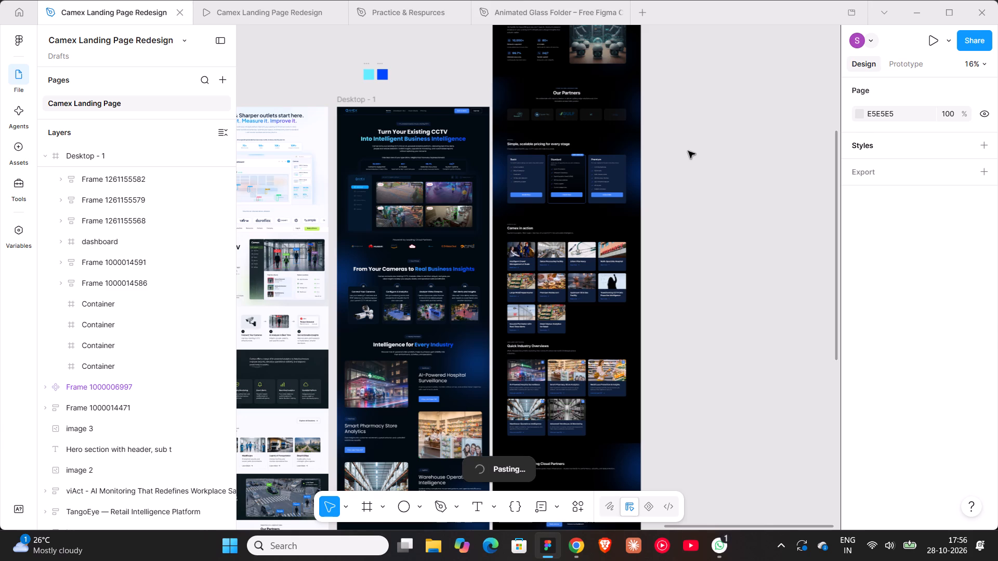
# Move the pasted Project Folder component set down beside the bottom end of the original Camex page.
pyautogui.scroll(-8, 688, 151)
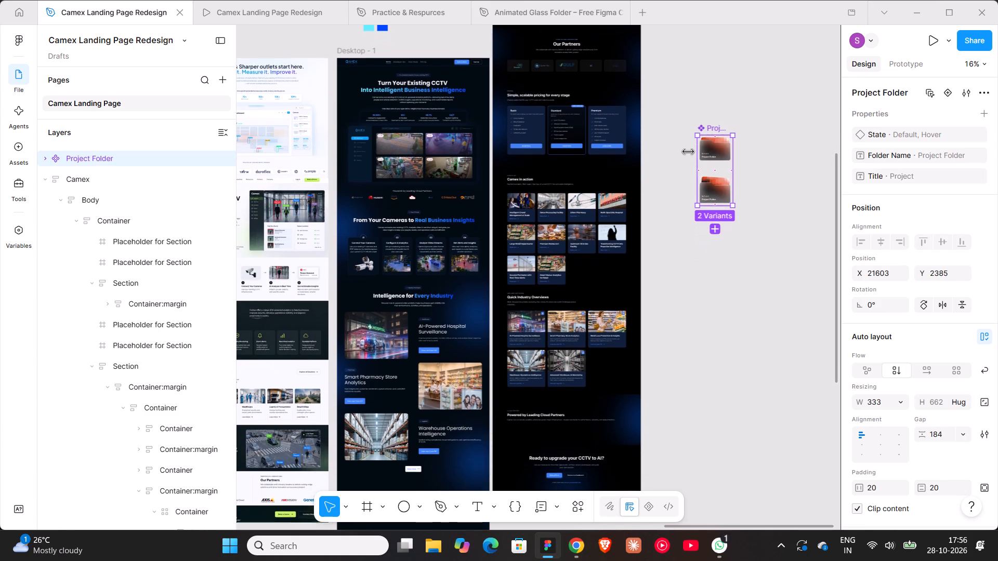
pyautogui.scroll(-3, 688, 151)
pyautogui.moveTo(714, 85); pyautogui.dragTo(671, 438)
pyautogui.scroll(-8, 664, 342)
pyautogui.scroll(5, 664, 282)
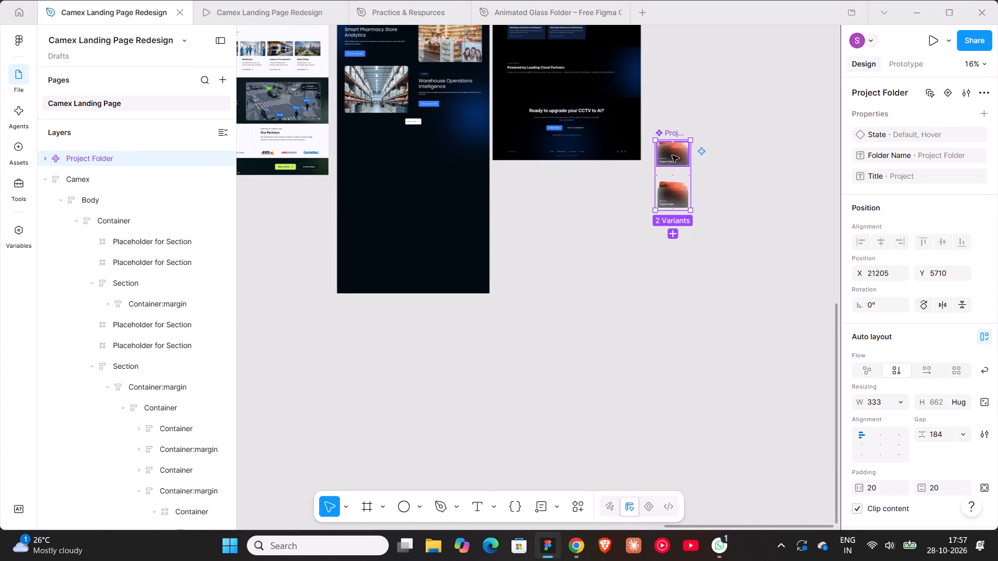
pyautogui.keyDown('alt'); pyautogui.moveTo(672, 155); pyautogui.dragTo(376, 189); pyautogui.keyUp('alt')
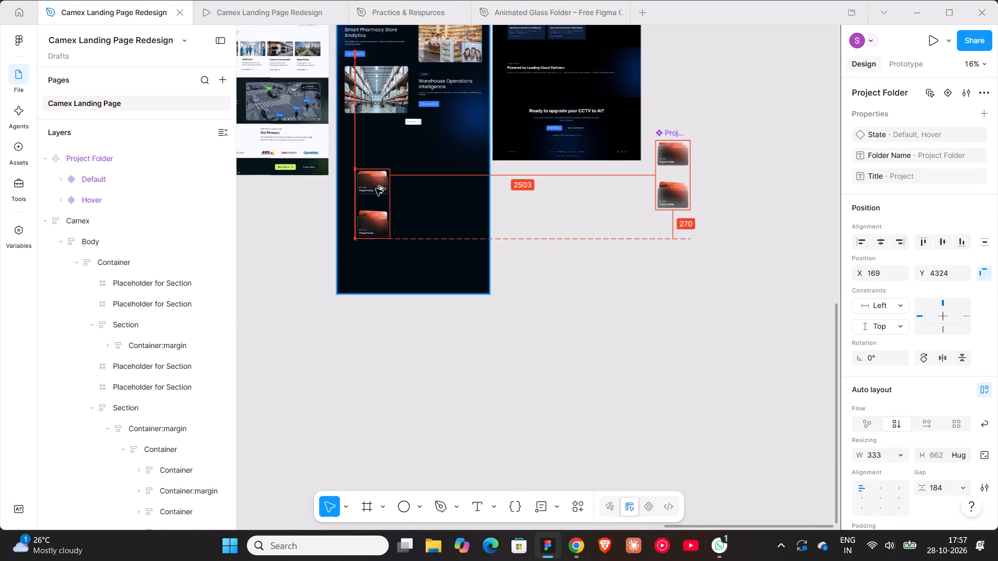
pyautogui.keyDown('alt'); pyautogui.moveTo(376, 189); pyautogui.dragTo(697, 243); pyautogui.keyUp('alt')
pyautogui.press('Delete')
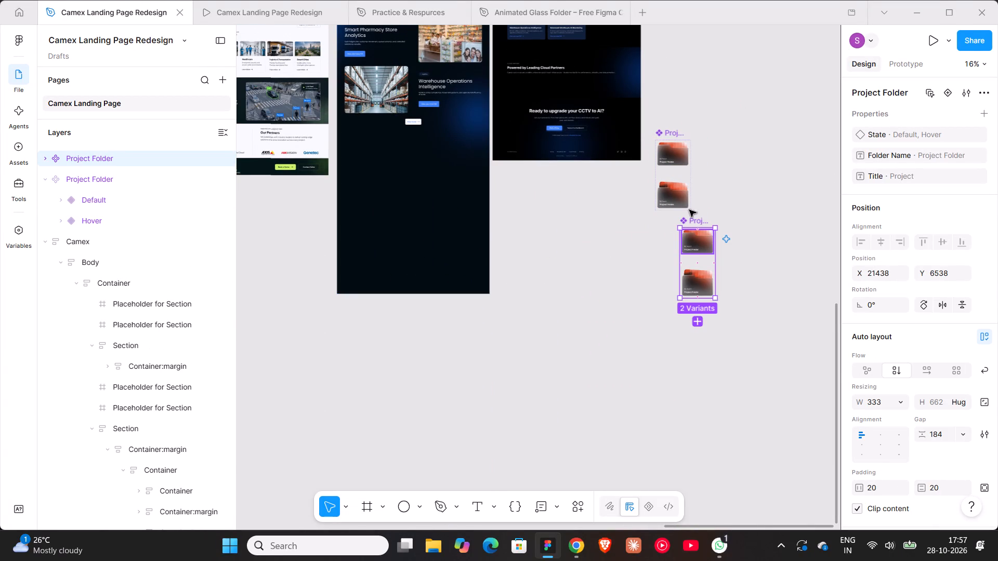
# Place an instance of the Default Project Folder variant in the empty area below the View more button on Desktop - 1.
pyautogui.click(678, 158)
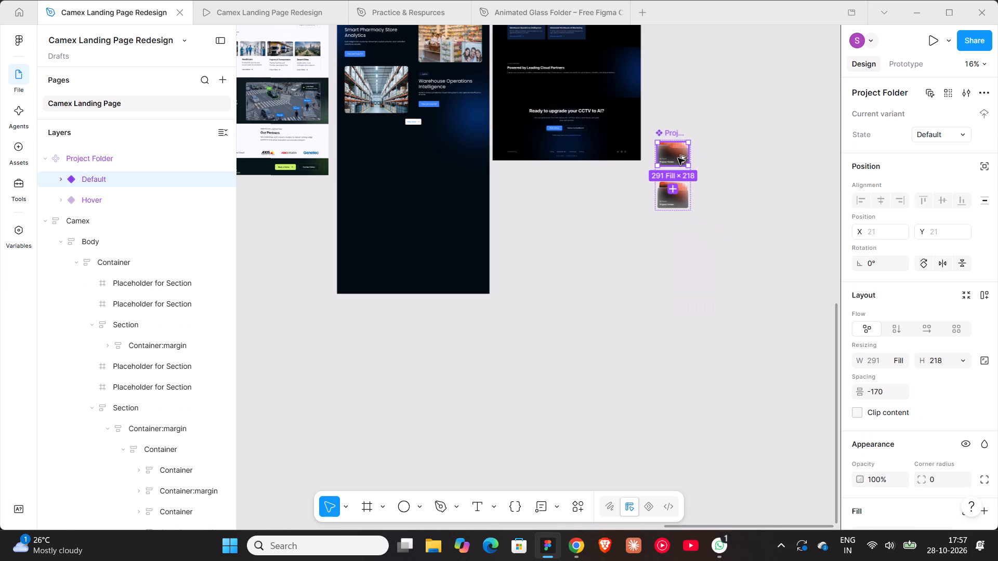
pyautogui.keyDown('alt'); pyautogui.moveTo(678, 158); pyautogui.dragTo(374, 180); pyautogui.keyUp('alt')
pyautogui.moveTo(670, 195); pyautogui.dragTo(617, 207)
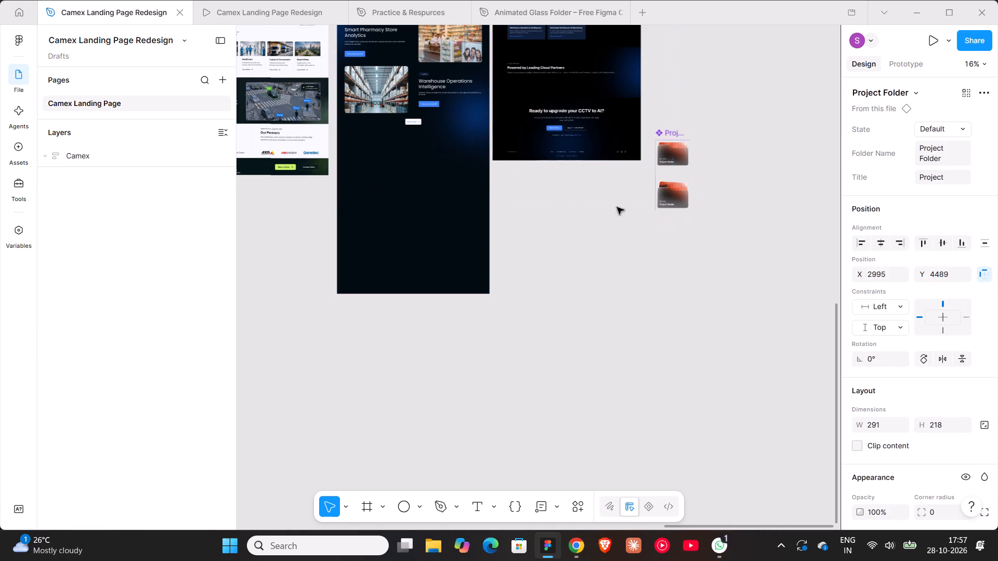
pyautogui.moveTo(617, 207); pyautogui.dragTo(371, 165)
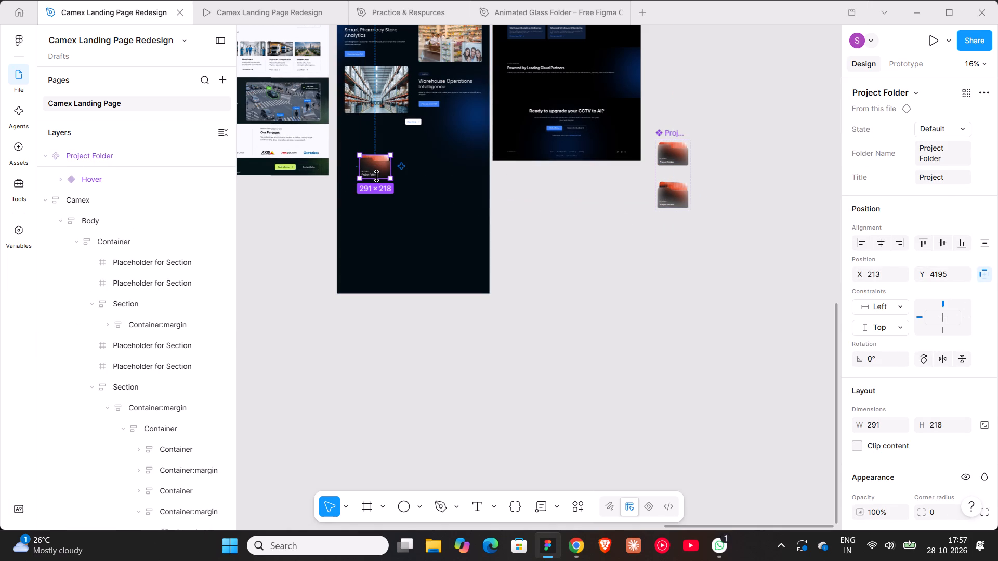
pyautogui.keyDown('ctrl'); pyautogui.scroll(12, 371, 169); pyautogui.keyUp('ctrl')
pyautogui.scroll(5, 387, 222)
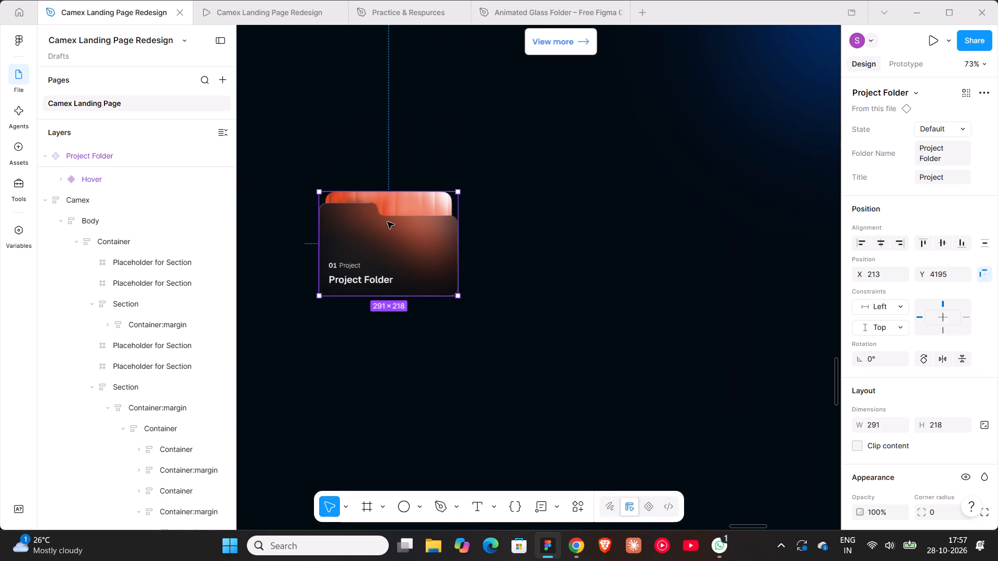
pyautogui.keyDown('shift'); pyautogui.scroll(4, 425, 254); pyautogui.keyUp('shift')
pyautogui.keyDown('ctrl'); pyautogui.scroll(-7, 426, 256); pyautogui.keyUp('ctrl')
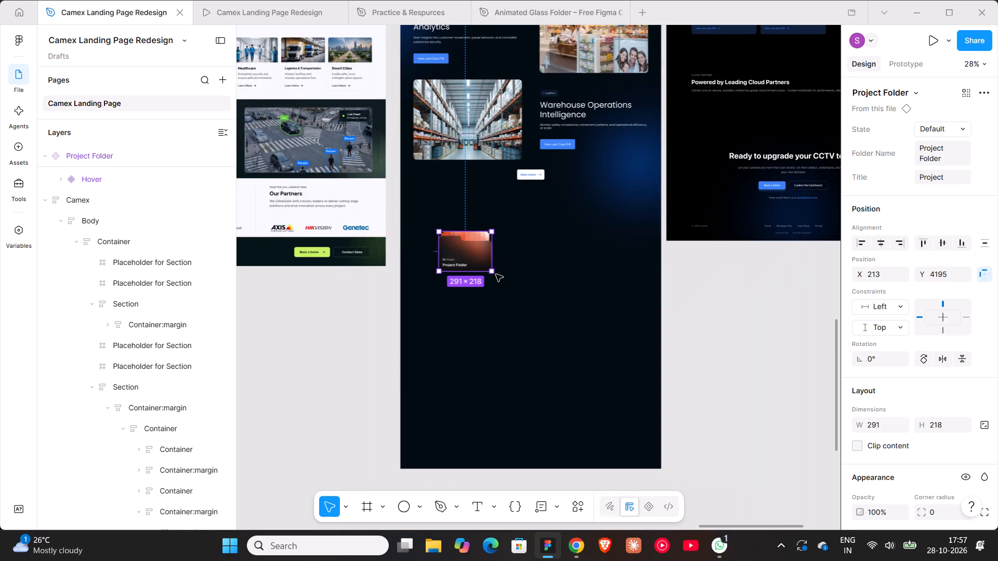
# Scale the Default variant of the Project Folder component set to a width of 300.
pyautogui.keyDown('shift'); pyautogui.scroll(-8, 480, 268); pyautogui.keyUp('shift')
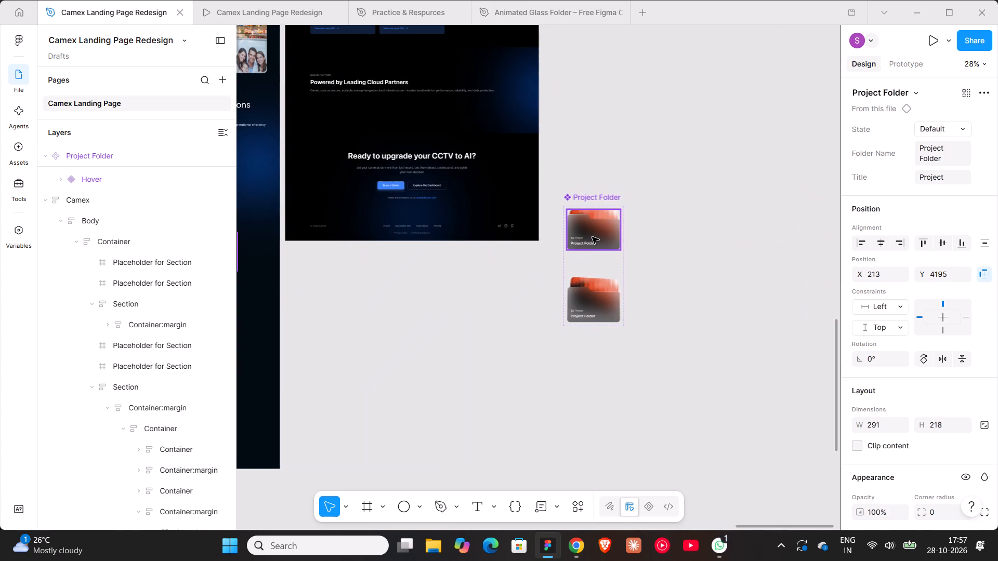
pyautogui.click(592, 237)
pyautogui.press('k')
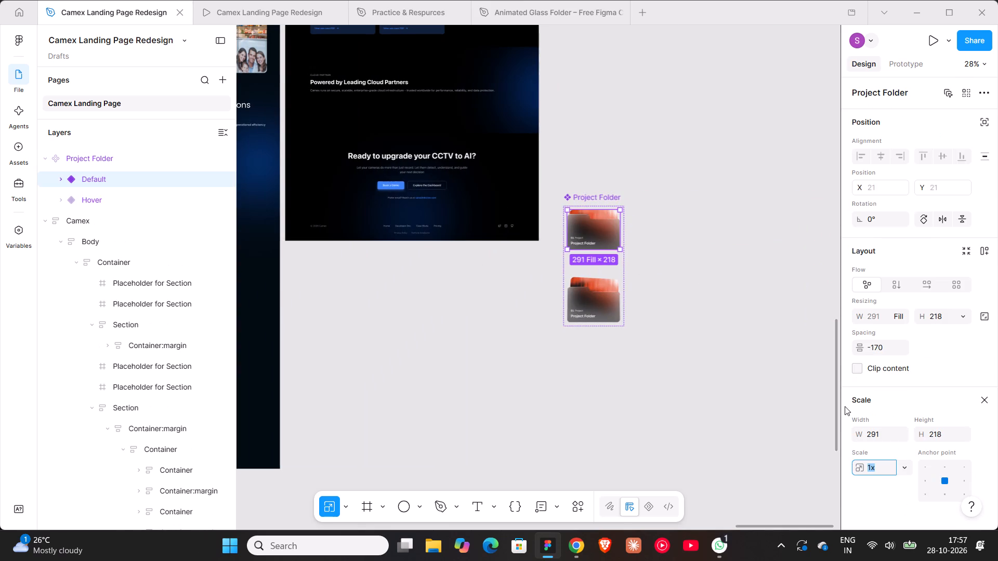
pyautogui.click(874, 434)
pyautogui.write('300')
pyautogui.press('Return')
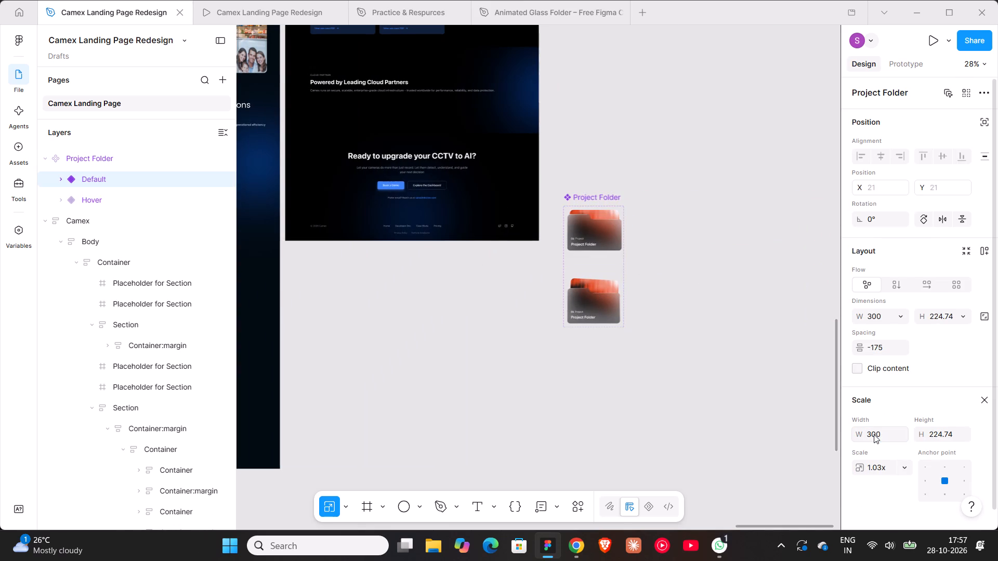
# Scale the Hover variant of the Project Folder component set to a width of 300.
pyautogui.click(605, 309)
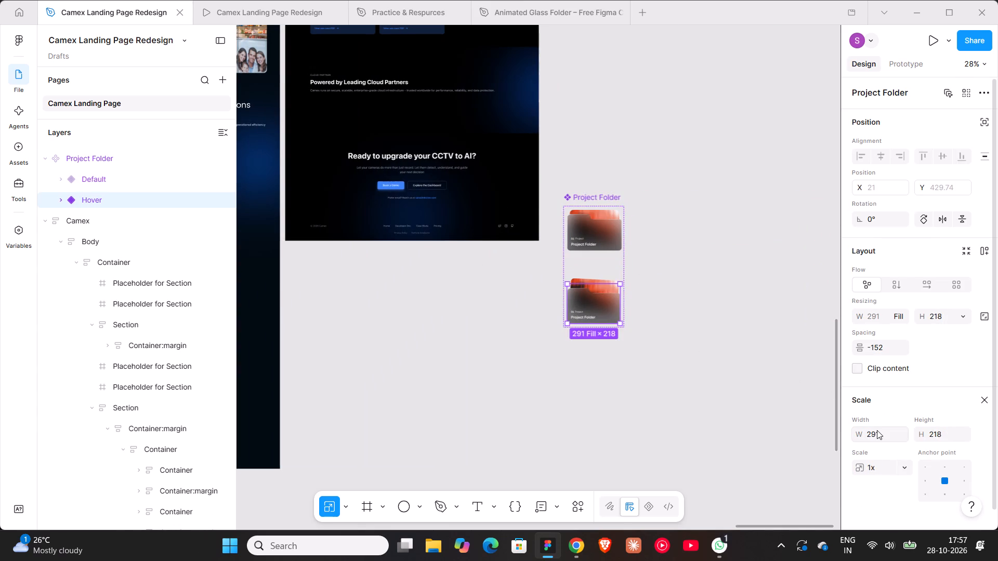
pyautogui.click(877, 430)
pyautogui.write('300')
pyautogui.press('Return')
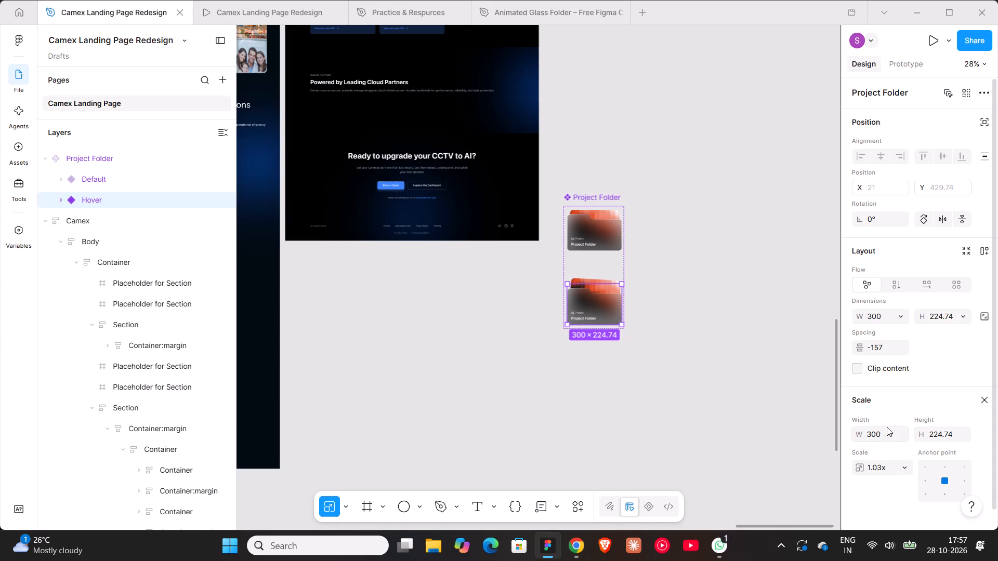
pyautogui.click(754, 351)
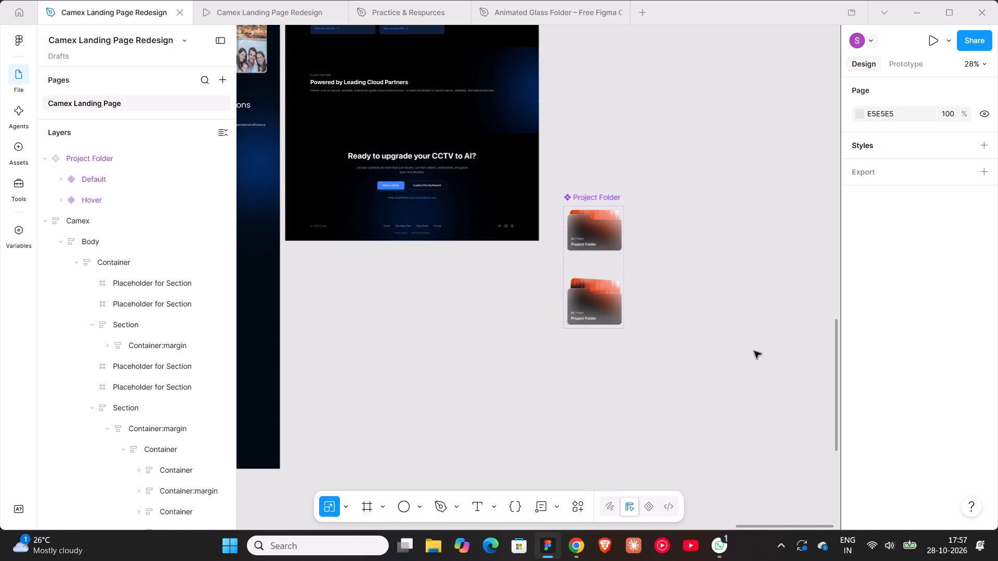
# Review the redesigned page with its folder card alongside the original page's Quick Industry Overviews and remaining sections.
pyautogui.keyDown('shift'); pyautogui.scroll(13, 754, 351); pyautogui.keyUp('shift')
pyautogui.scroll(6, 754, 351)
pyautogui.keyDown('shift'); pyautogui.scroll(-7, 754, 351); pyautogui.keyUp('shift')
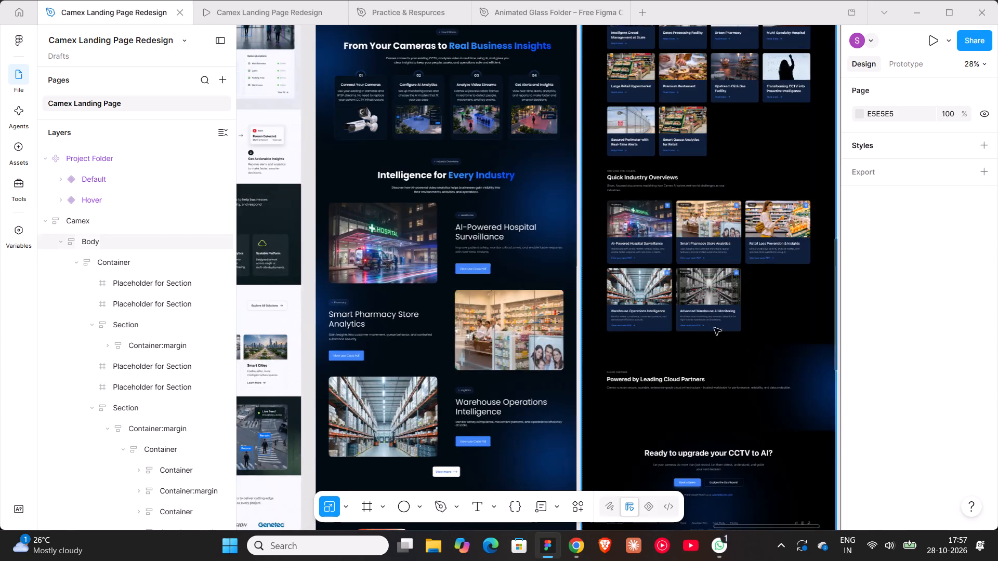
pyautogui.keyDown('ctrl'); pyautogui.scroll(-6, 714, 328); pyautogui.keyUp('ctrl')
pyautogui.click(561, 65)
pyautogui.scroll(-5, 873, 356)
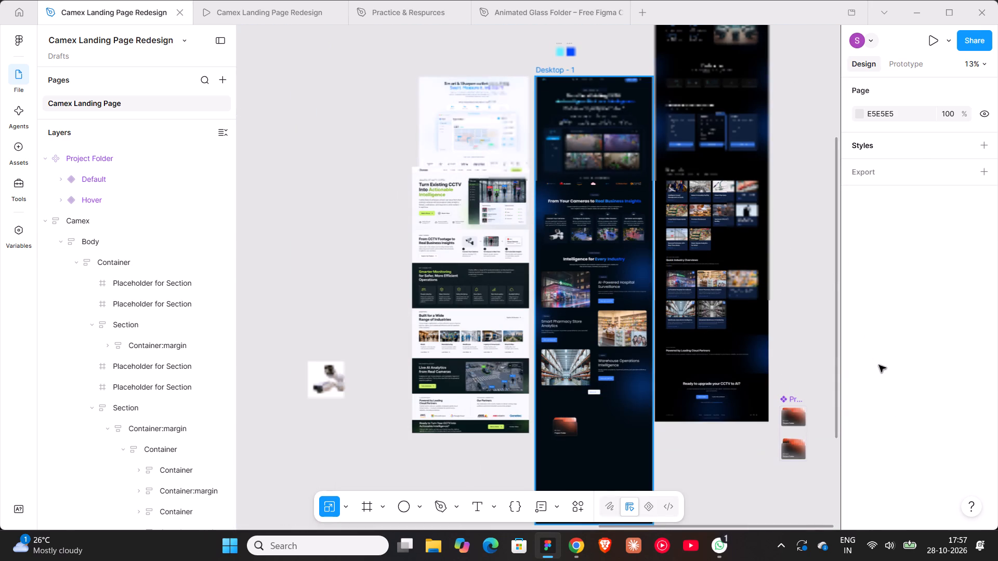
# Show the 12-column layout guide on the Desktop - 1 frame.
pyautogui.scroll(-3, 913, 418)
pyautogui.click(981, 365)
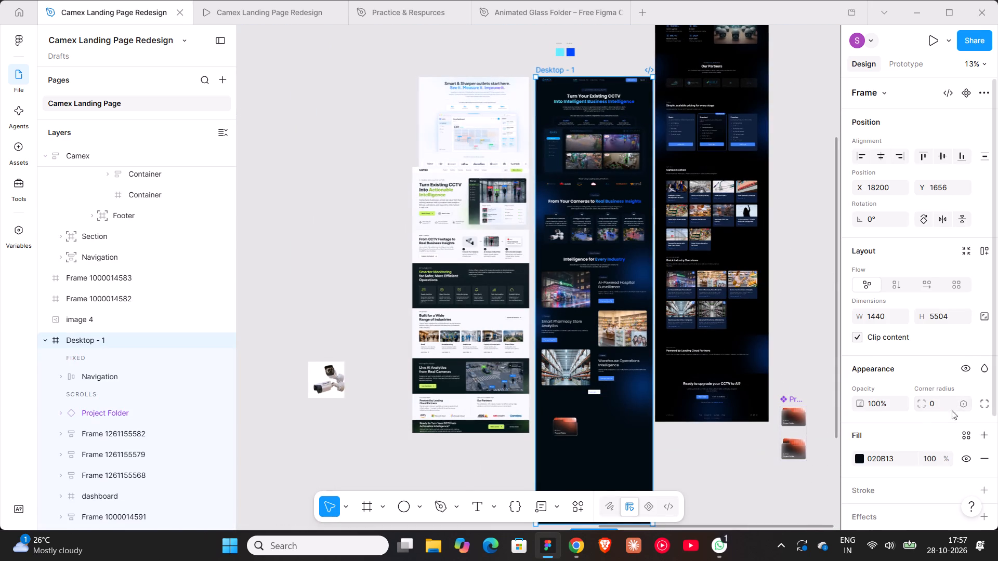
pyautogui.scroll(-7, 948, 449)
pyautogui.click(959, 449)
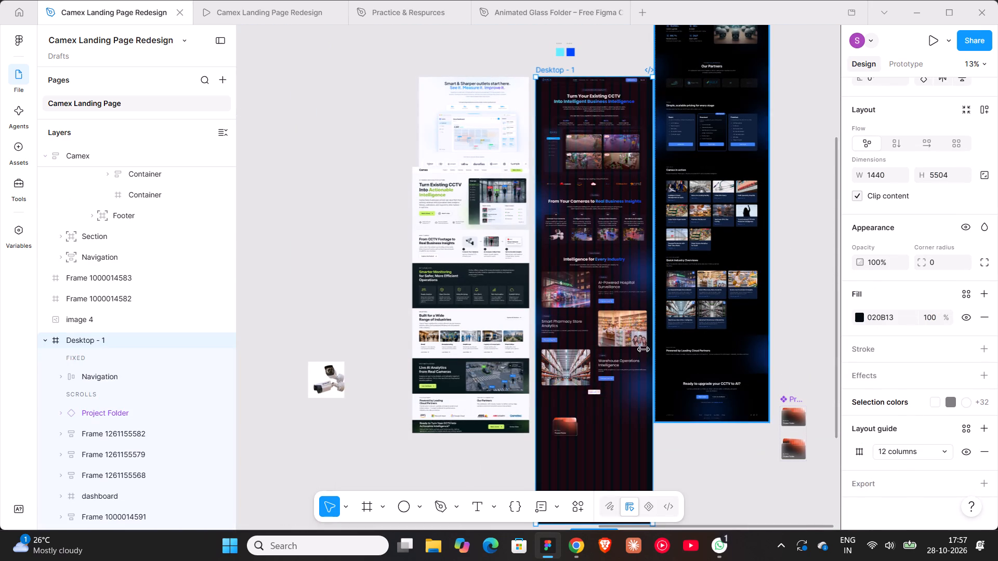
# Examine how the Desktop - 1 sections, from the How It Works cards to the folder card, line up with the column guide.
pyautogui.keyDown('ctrl'); pyautogui.scroll(11, 581, 408); pyautogui.keyUp('ctrl')
pyautogui.scroll(-6, 581, 408)
pyautogui.scroll(4, 558, 353)
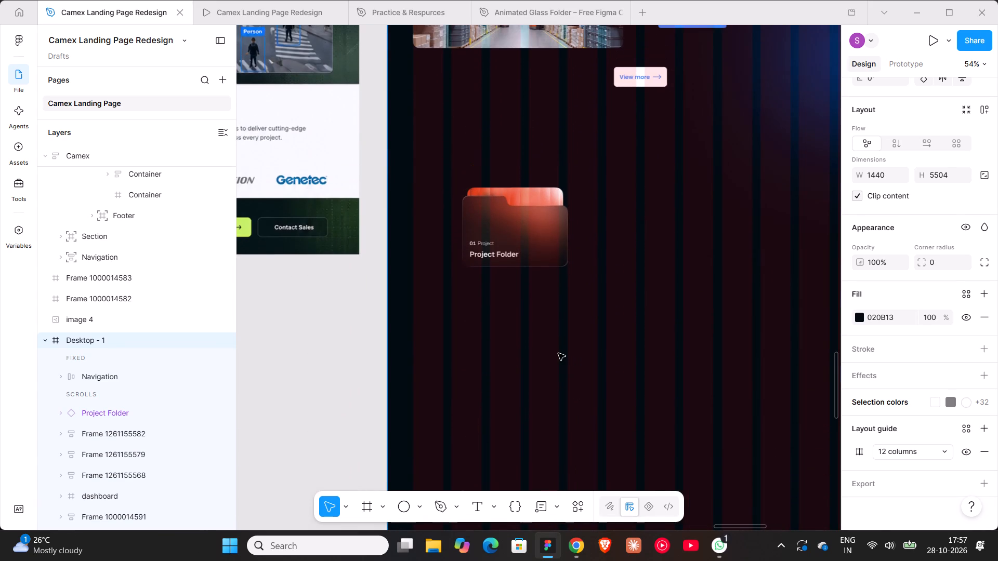
pyautogui.scroll(1, 558, 353)
pyautogui.scroll(-3, 489, 332)
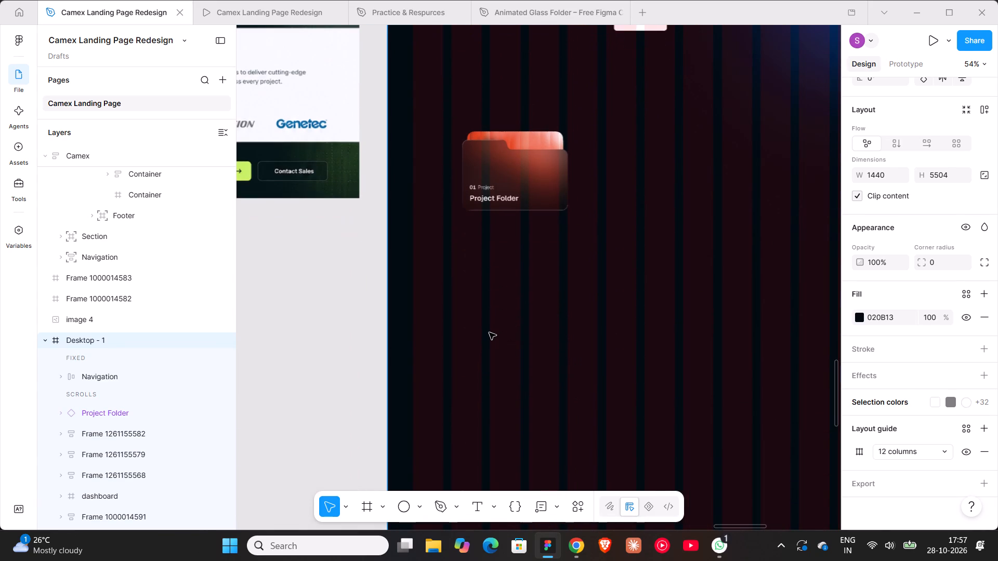
pyautogui.scroll(4, 489, 332)
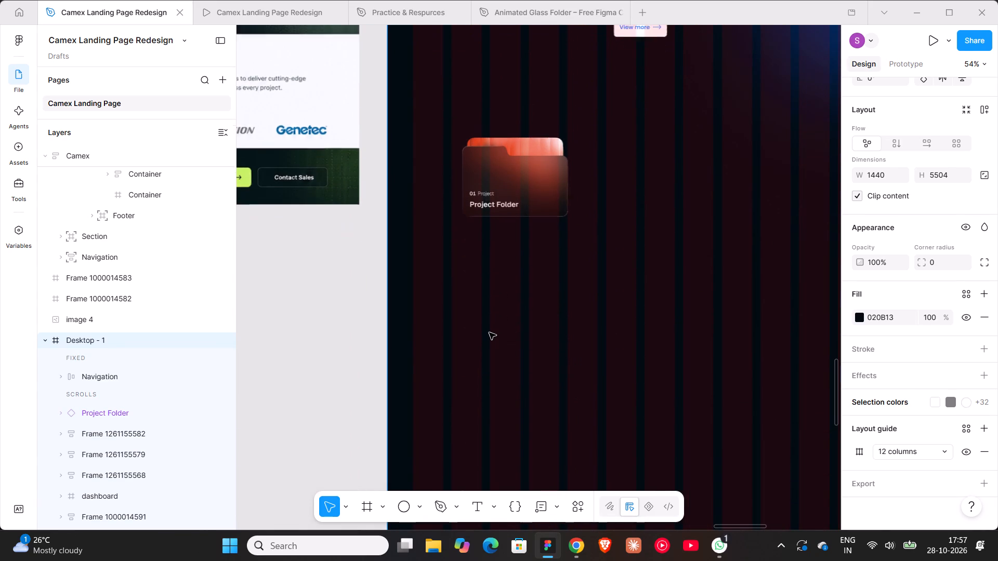
pyautogui.scroll(17, 489, 332)
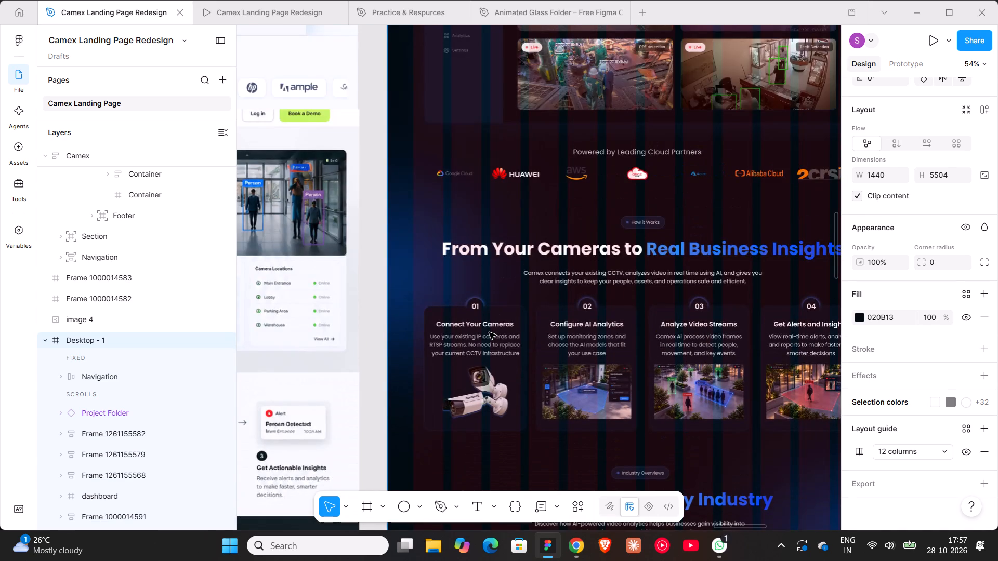
pyautogui.scroll(-18, 489, 332)
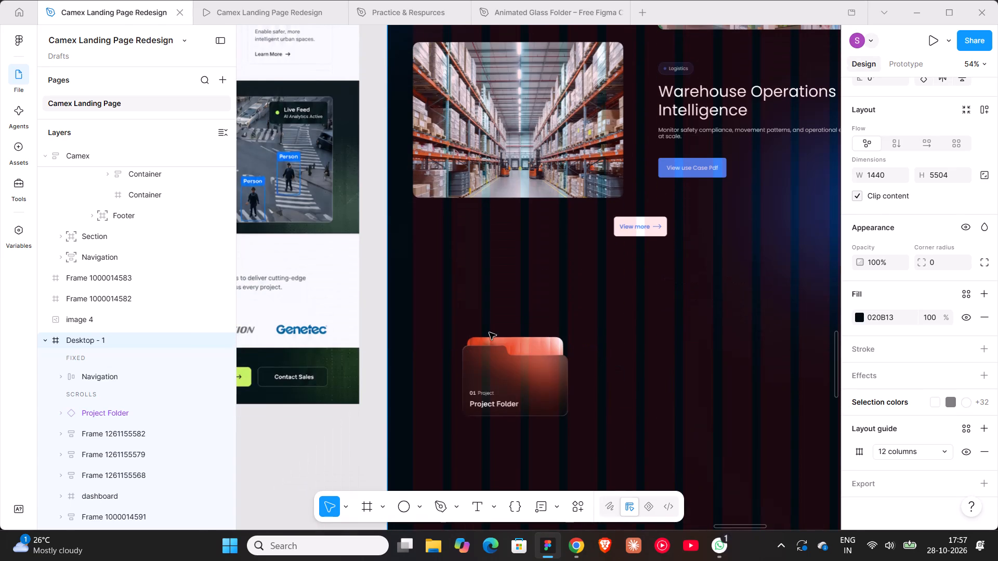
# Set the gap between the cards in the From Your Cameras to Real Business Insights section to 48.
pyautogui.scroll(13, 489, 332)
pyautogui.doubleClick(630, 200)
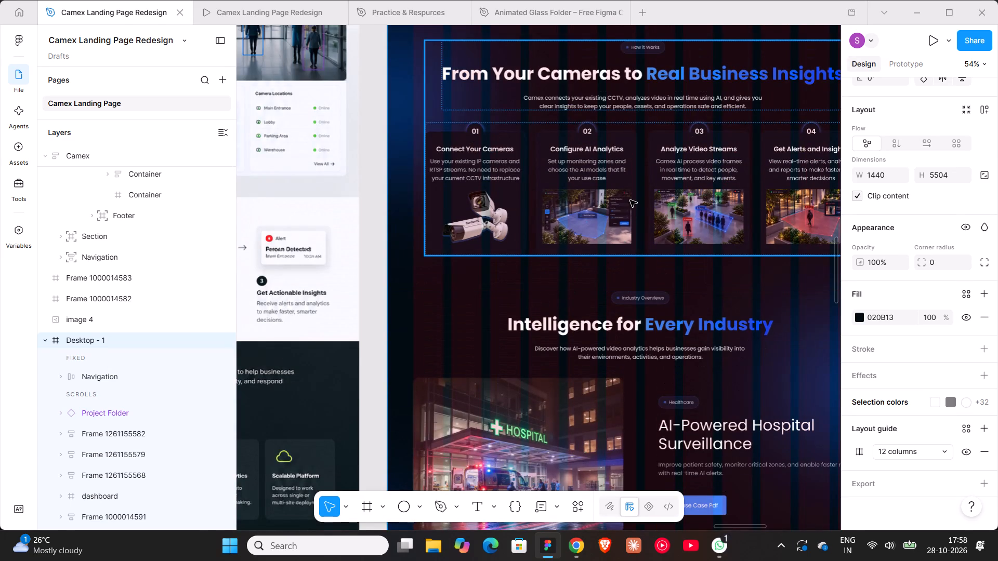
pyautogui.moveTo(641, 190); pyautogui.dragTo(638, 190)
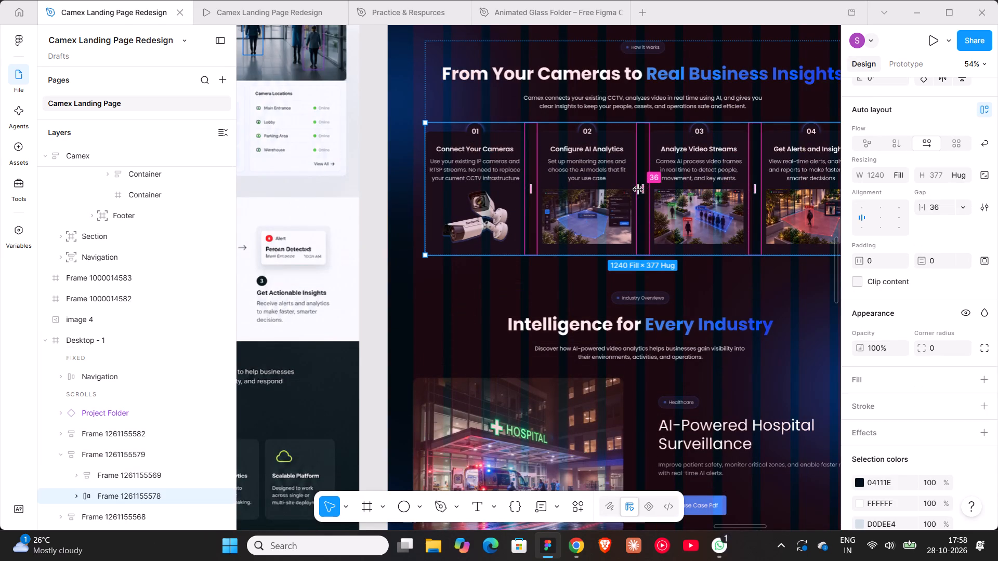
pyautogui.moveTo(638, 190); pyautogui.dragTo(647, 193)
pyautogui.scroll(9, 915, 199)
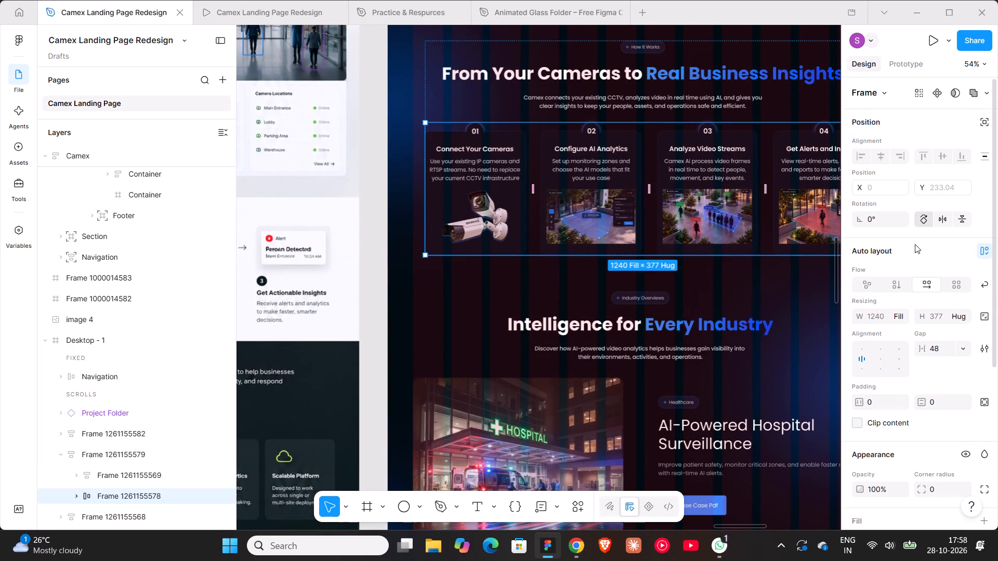
# Give the From Your Cameras to Real Business Insights section a centred horizontal constraint and centre it horizontally on Desktop - 1.
pyautogui.click(755, 49)
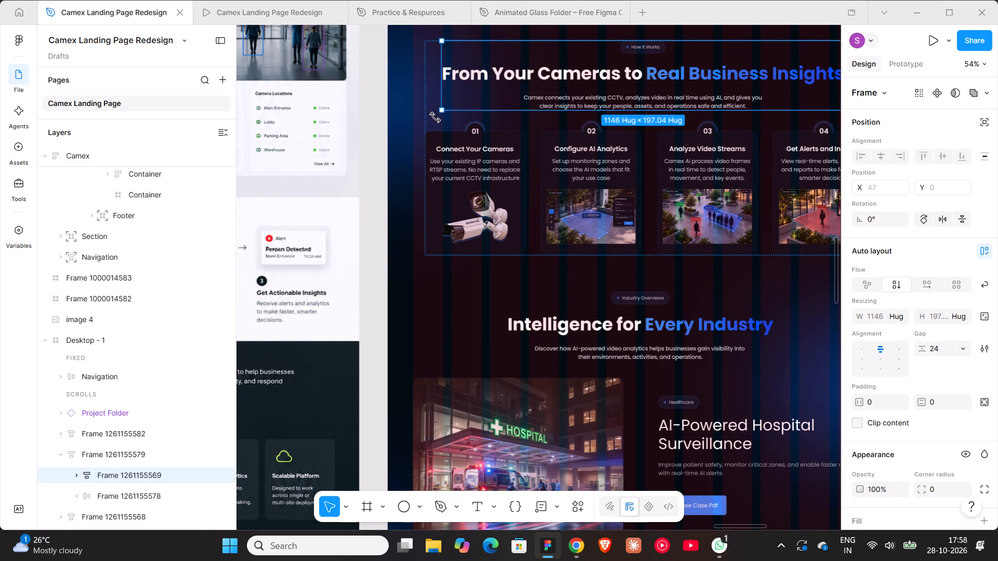
pyautogui.click(454, 118)
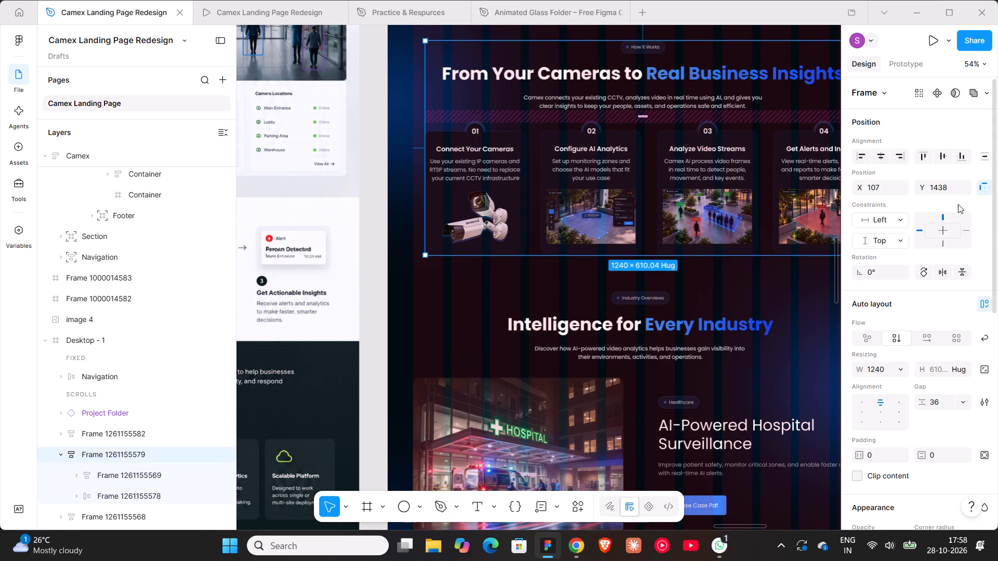
pyautogui.click(948, 228)
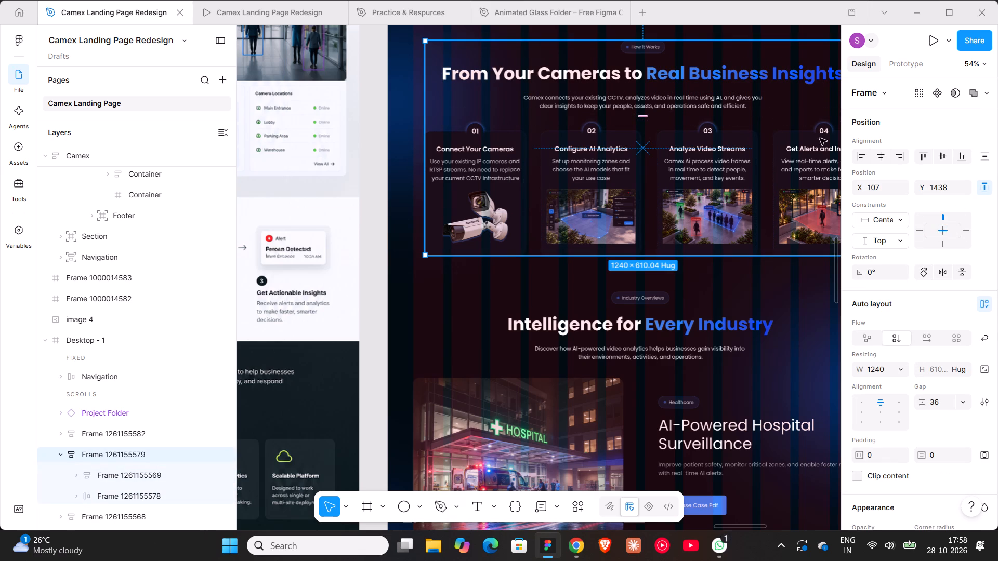
pyautogui.click(886, 152)
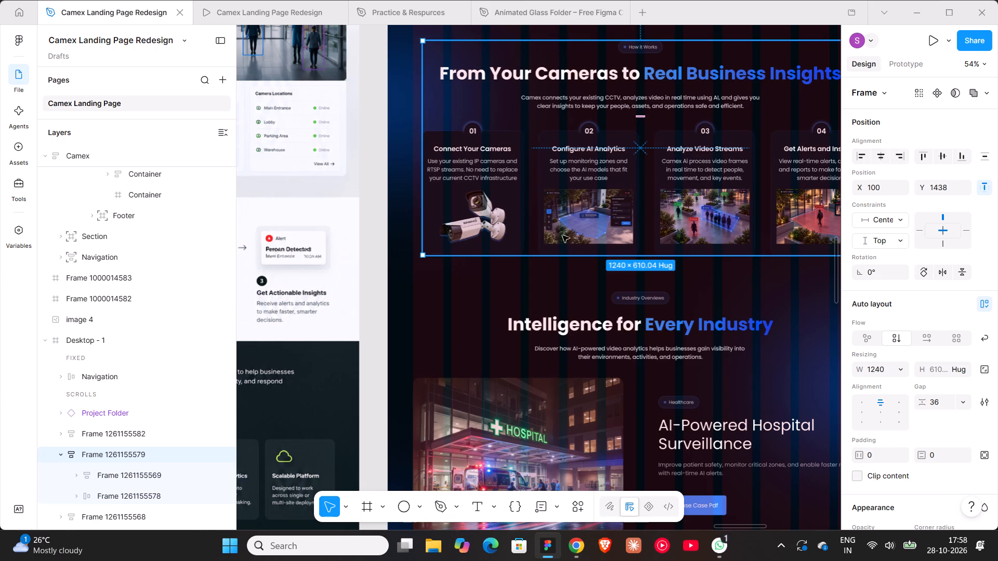
# Set the gap between the section's four cards to 56 and reapply the section's horizontal centring on Desktop - 1.
pyautogui.doubleClick(636, 190)
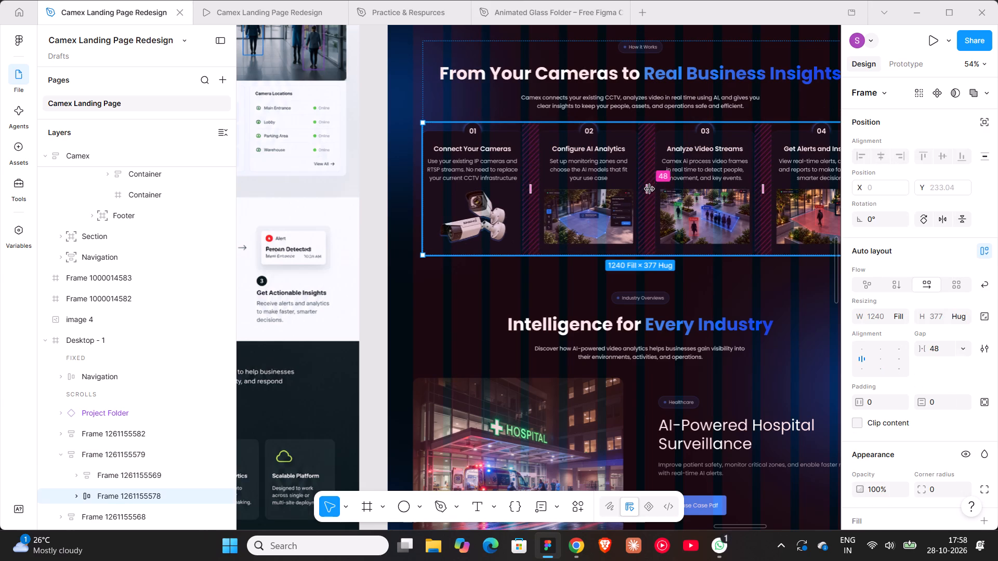
pyautogui.moveTo(650, 189); pyautogui.dragTo(654, 192)
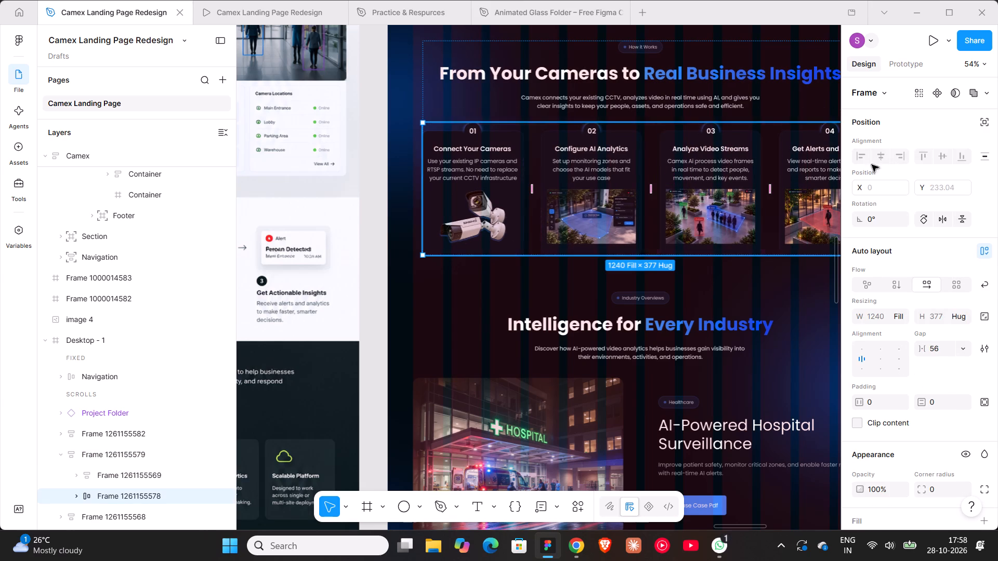
pyautogui.click(783, 116)
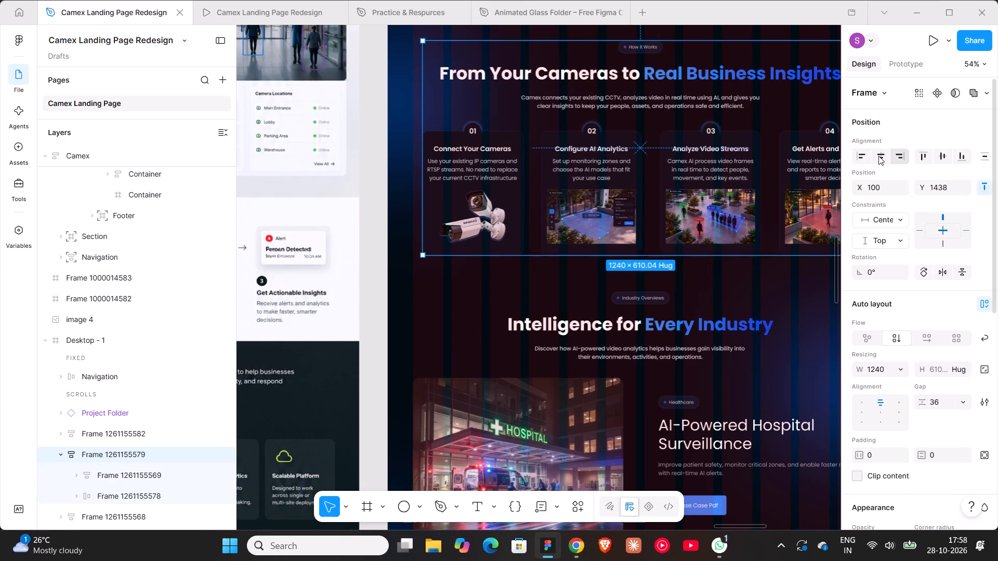
pyautogui.click(877, 156)
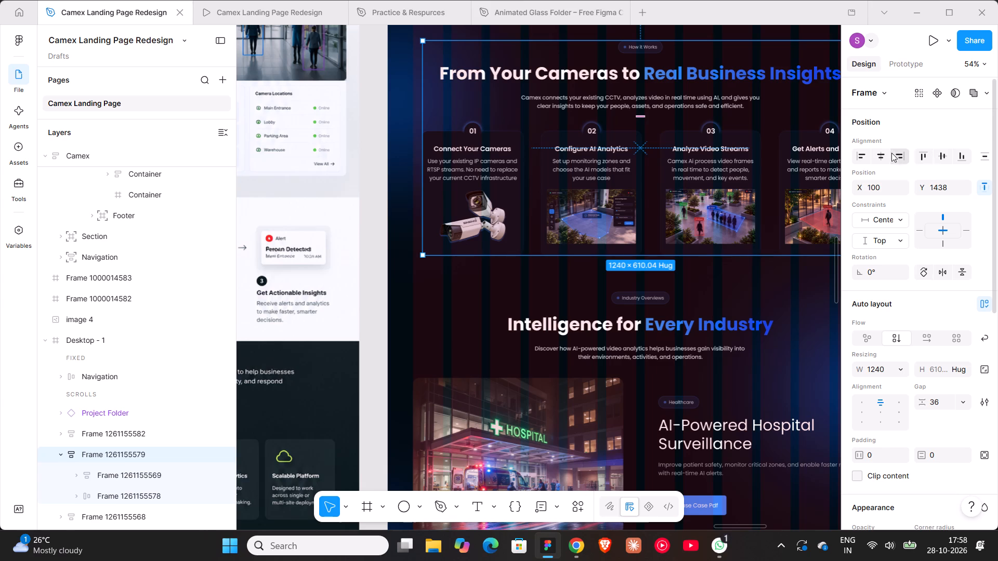
pyautogui.tripleClick(886, 153)
# Inspect the folder card instance on Desktop - 1 and the prototype connections of the Project Folder component set.
pyautogui.keyDown('ctrl'); pyautogui.scroll(-7, 538, 224); pyautogui.keyUp('ctrl')
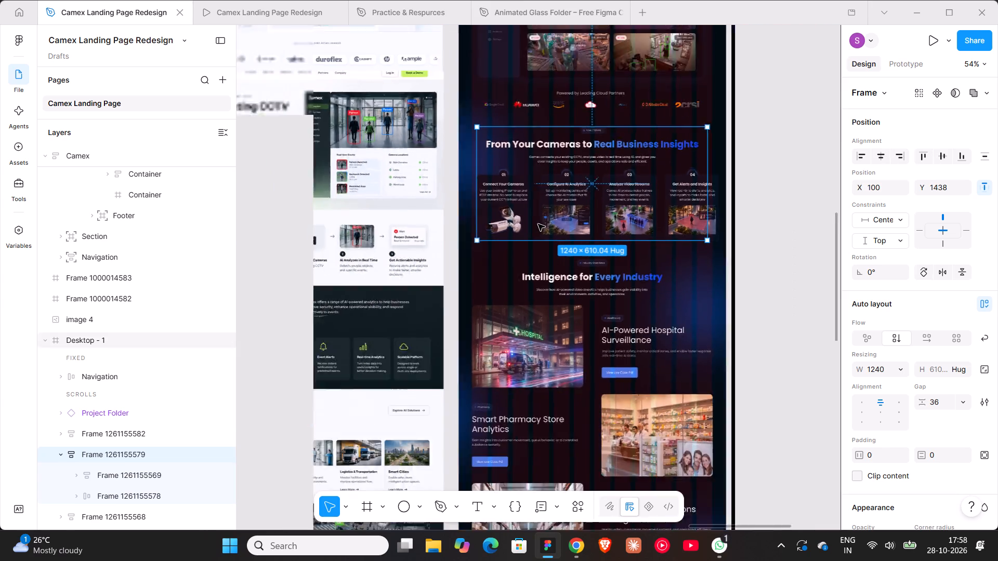
pyautogui.scroll(-7, 642, 274)
pyautogui.click(582, 296)
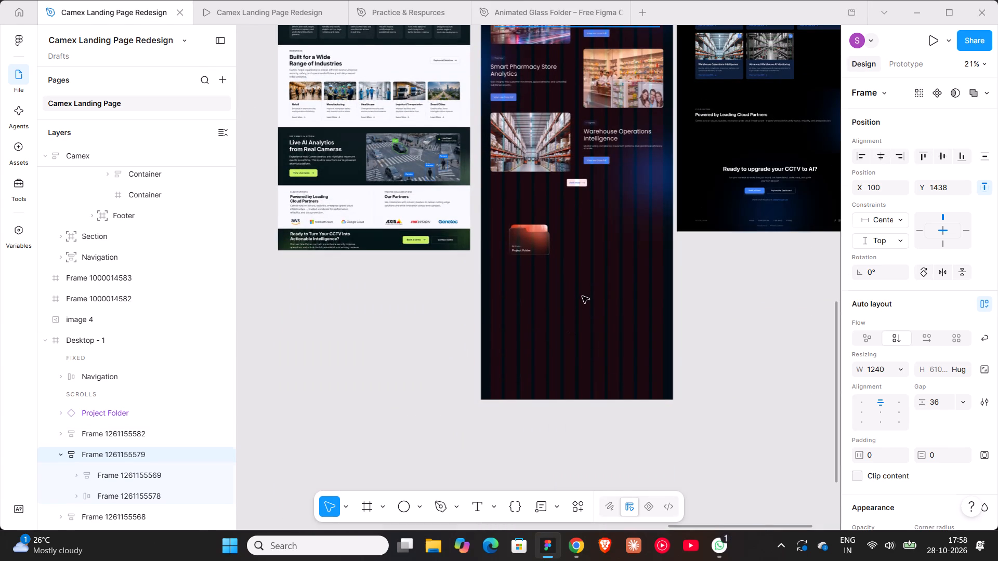
pyautogui.click(541, 239)
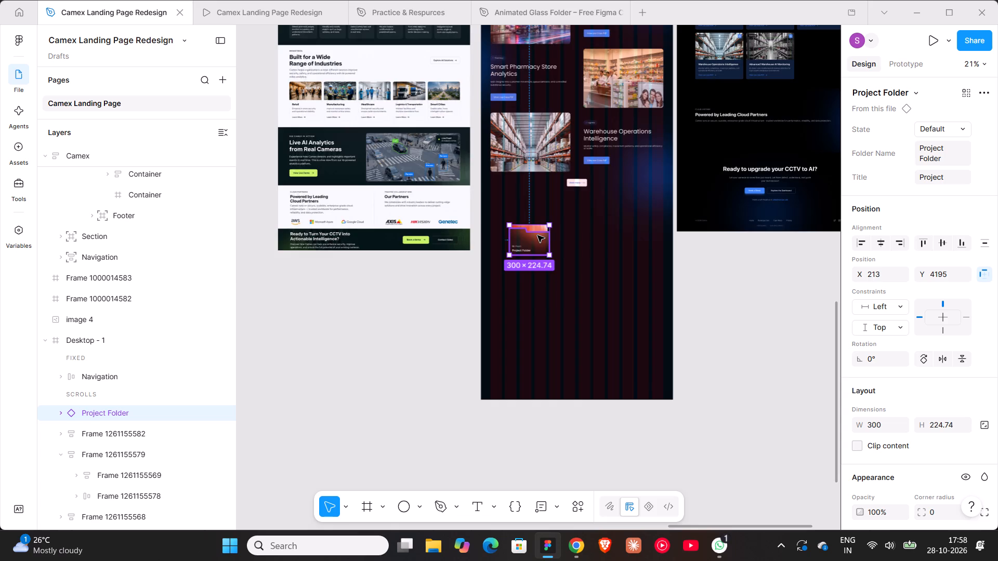
pyautogui.keyDown('ctrl'); pyautogui.scroll(10, 537, 235); pyautogui.keyUp('ctrl')
pyautogui.keyDown('ctrl'); pyautogui.scroll(-8, 537, 235); pyautogui.keyUp('ctrl')
pyautogui.keyDown('shift'); pyautogui.scroll(-8, 537, 235); pyautogui.keyUp('shift')
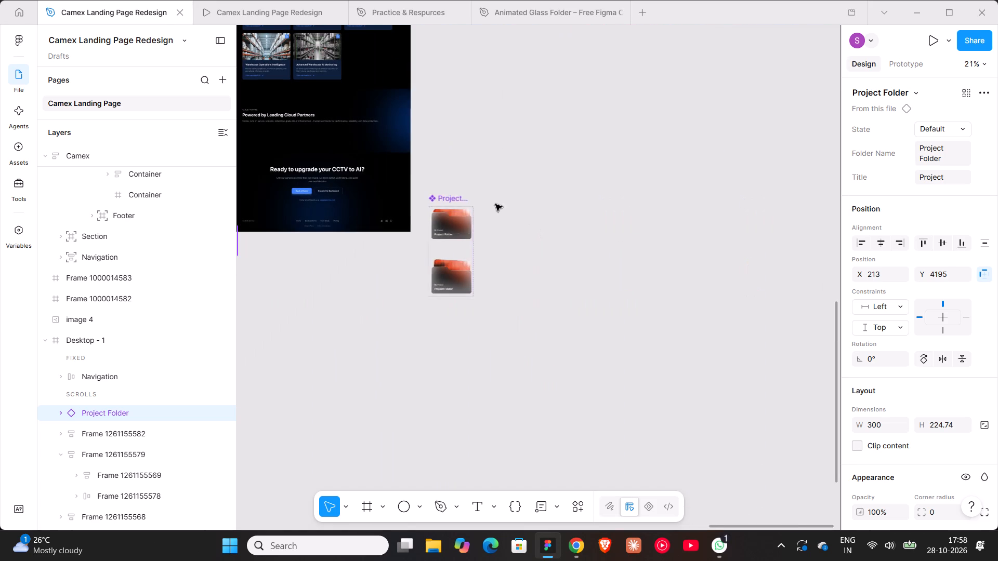
pyautogui.click(452, 195)
pyautogui.click(896, 66)
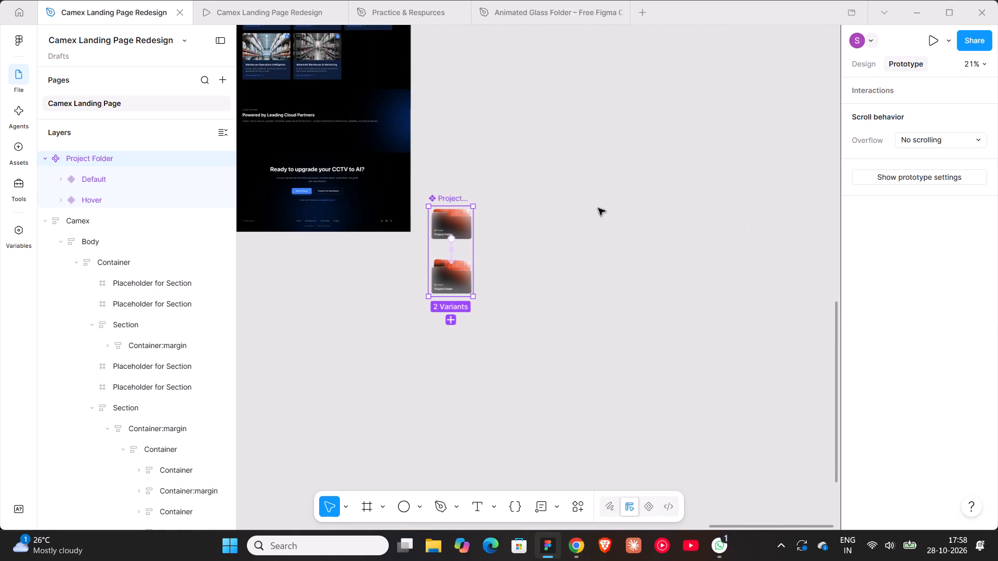
pyautogui.click(596, 230)
pyautogui.keyDown('shift'); pyautogui.scroll(9, 596, 230); pyautogui.keyUp('shift')
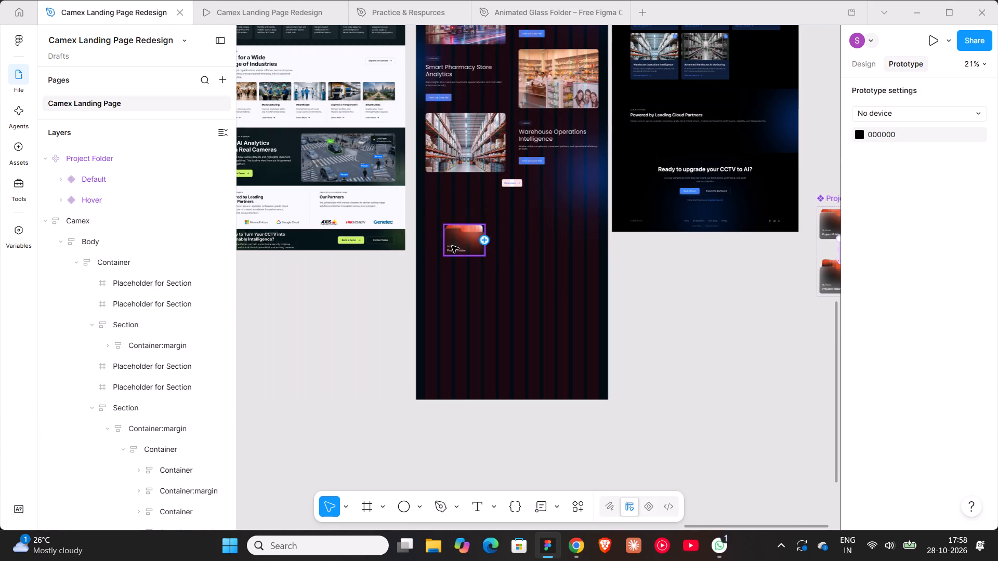
# Preview the folder card and its hover animation in the running prototype, and return to the design file.
pyautogui.click(262, 11)
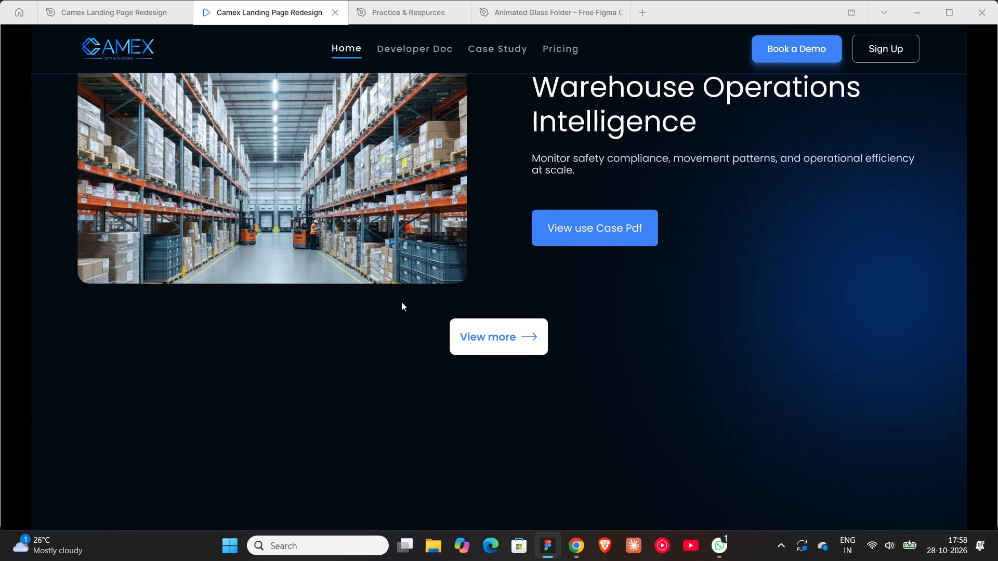
pyautogui.scroll(-7, 401, 302)
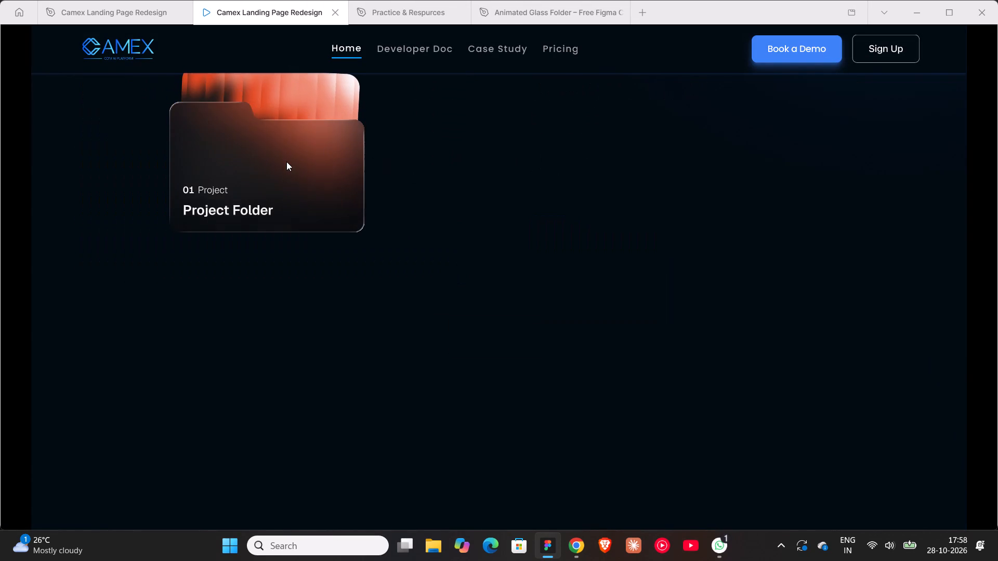
pyautogui.scroll(4, 274, 226)
pyautogui.scroll(-3, 333, 272)
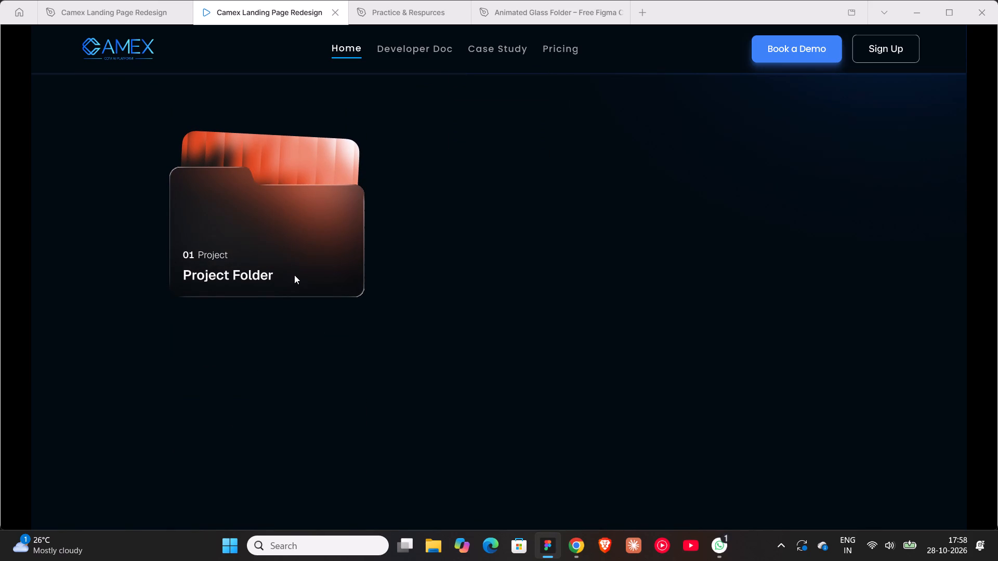
pyautogui.scroll(1, 294, 275)
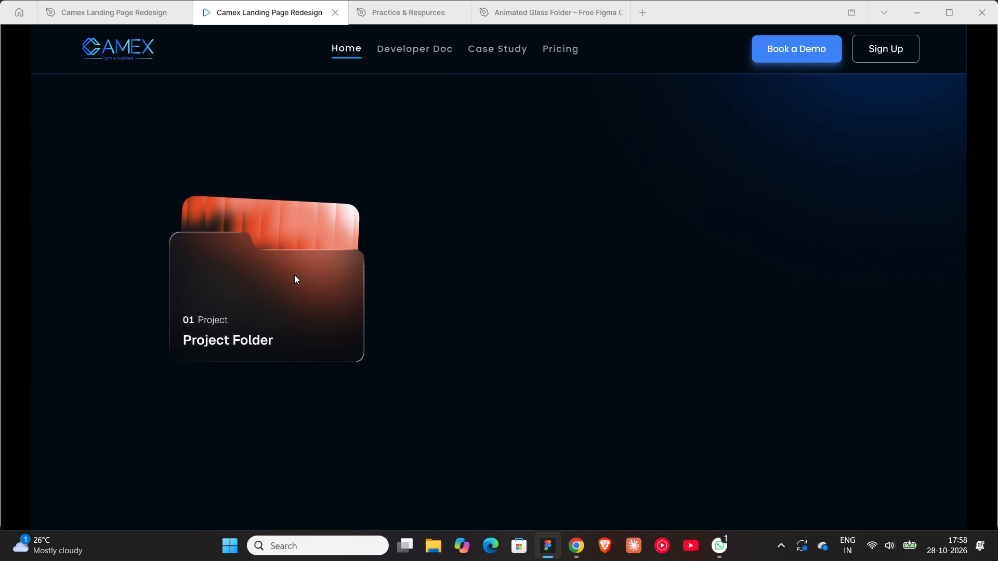
pyautogui.scroll(1, 294, 275)
pyautogui.click(105, 13)
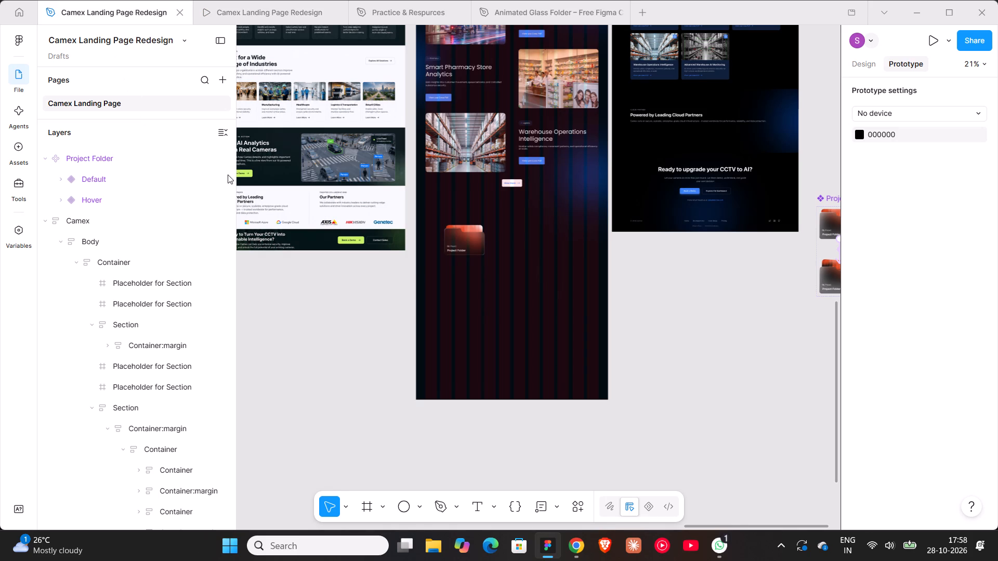
# Shift the original page's Body frame downward inside the Camex frame, past Section and Navigation in the layer order.
pyautogui.scroll(5, 631, 270)
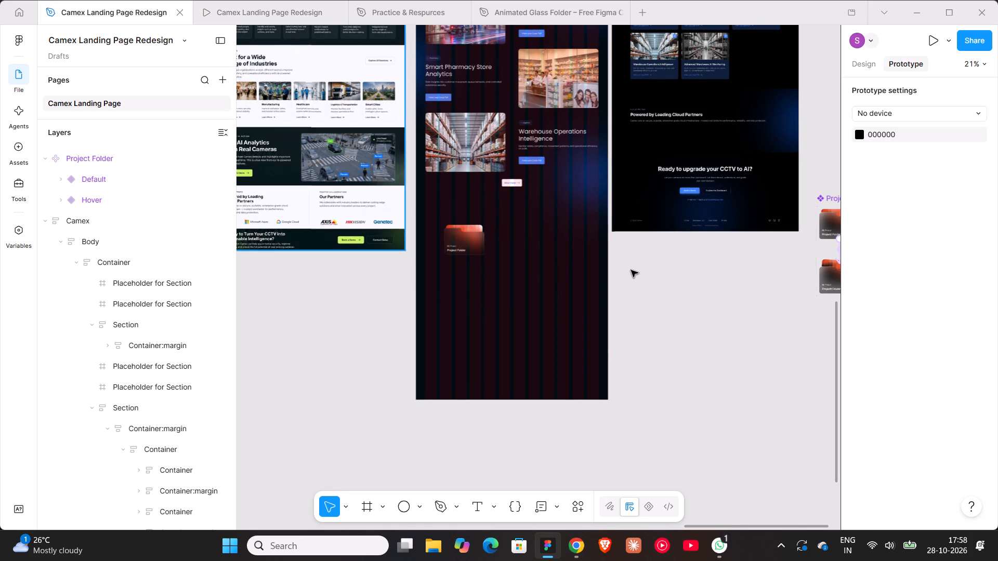
pyautogui.scroll(12, 631, 270)
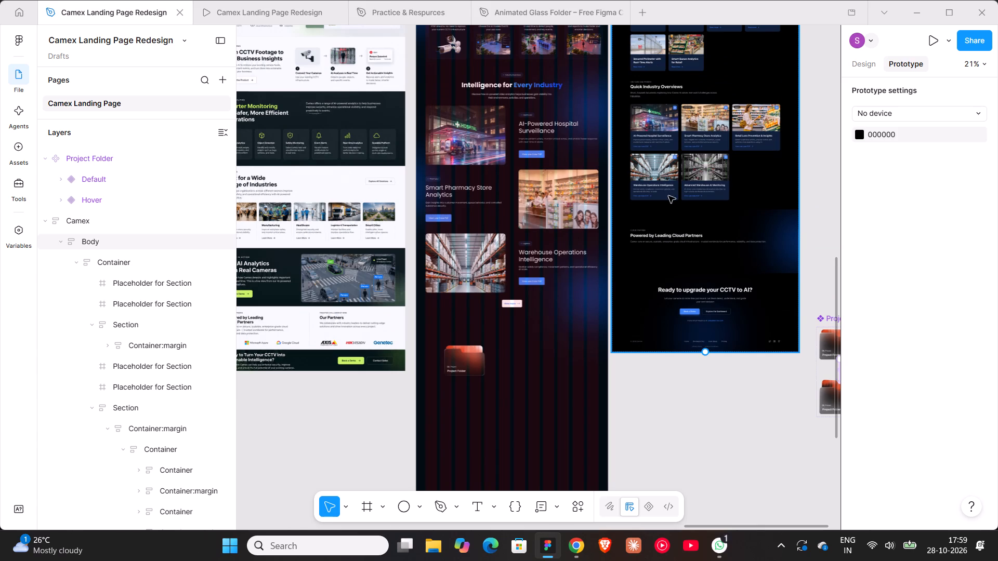
pyautogui.click(684, 330)
pyautogui.click(864, 65)
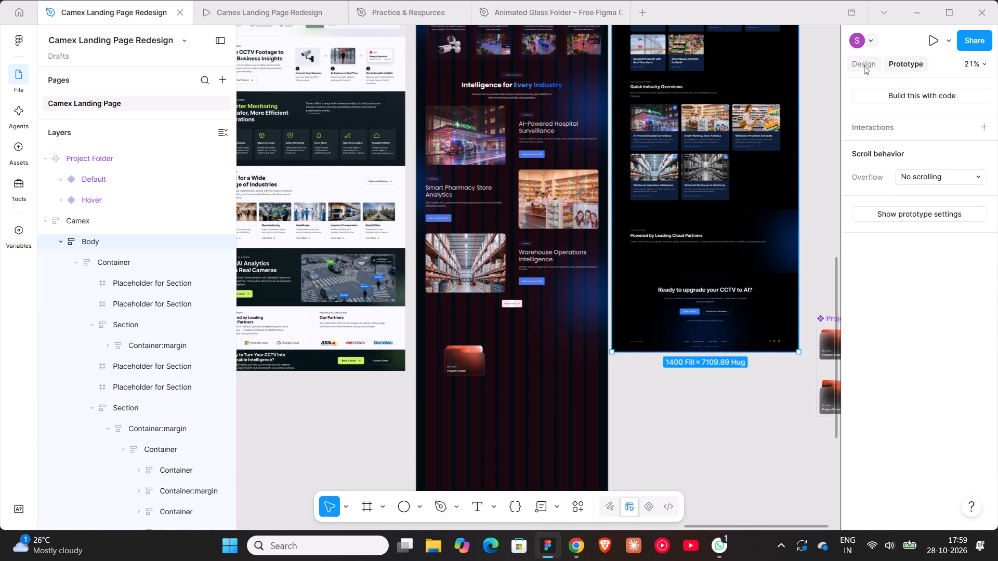
pyautogui.hotkey('shift', 'Down')
pyautogui.hotkey('shift', 'Down')
pyautogui.hotkey('shift', 'Down')
pyautogui.hotkey('shift', 'Down')
pyautogui.hotkey('shift', 'Down')
pyautogui.hotkey('shift', 'Down')
pyautogui.hotkey('shift', 'Down')
pyautogui.hotkey('shift', 'Down')
pyautogui.hotkey('shift', 'Down')
pyautogui.hotkey('shift', 'Down')
pyautogui.hotkey('shift', 'Down')
pyautogui.hotkey('shift', 'Down')
pyautogui.hotkey('shift', 'Down')
pyautogui.hotkey('shift', 'Down')
pyautogui.hotkey('shift', 'Down')
pyautogui.hotkey('shift', 'Down')
pyautogui.hotkey('shift', 'Down')
pyautogui.hotkey('shift', 'Down')
pyautogui.hotkey('shift', 'Down')
pyautogui.hotkey('shift', 'Down')
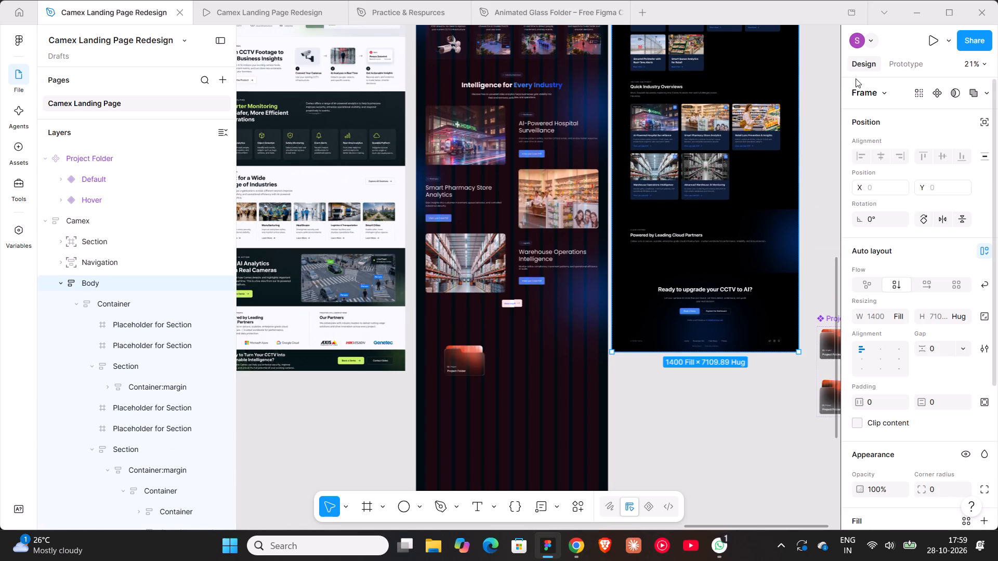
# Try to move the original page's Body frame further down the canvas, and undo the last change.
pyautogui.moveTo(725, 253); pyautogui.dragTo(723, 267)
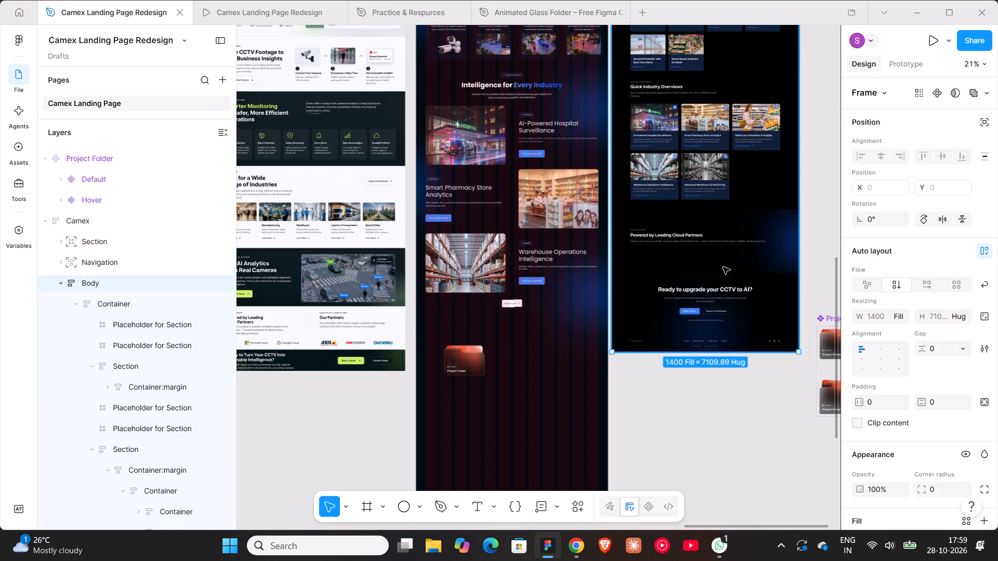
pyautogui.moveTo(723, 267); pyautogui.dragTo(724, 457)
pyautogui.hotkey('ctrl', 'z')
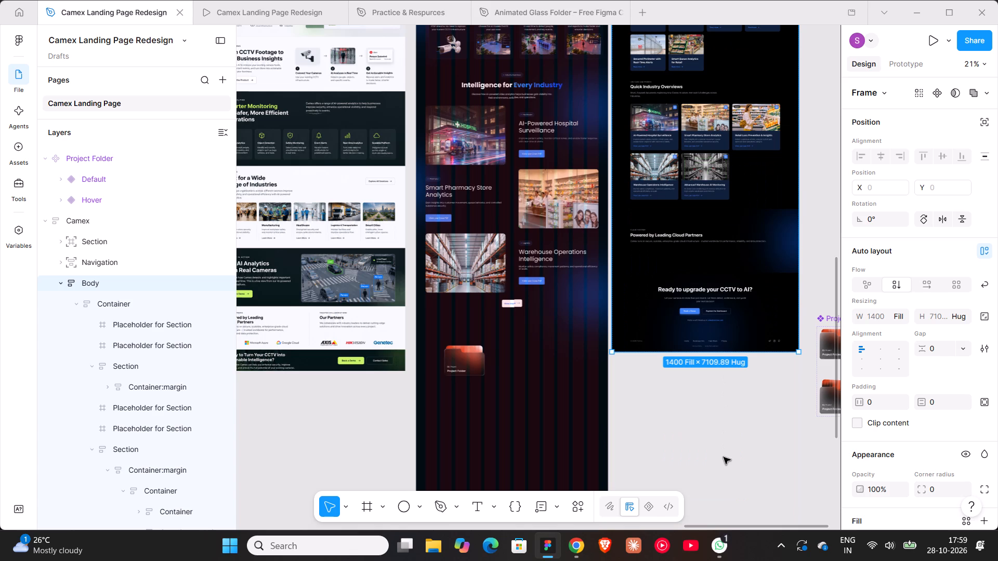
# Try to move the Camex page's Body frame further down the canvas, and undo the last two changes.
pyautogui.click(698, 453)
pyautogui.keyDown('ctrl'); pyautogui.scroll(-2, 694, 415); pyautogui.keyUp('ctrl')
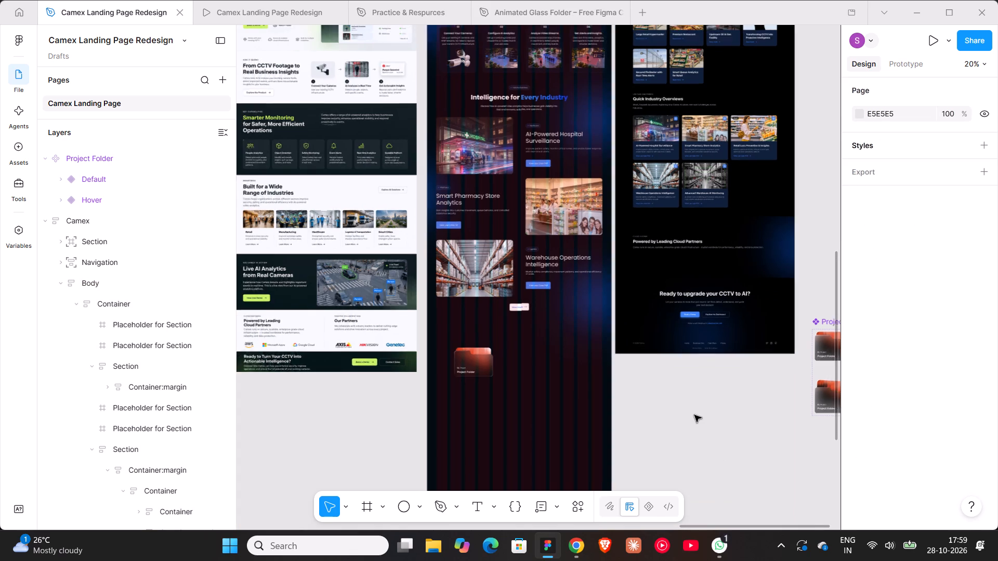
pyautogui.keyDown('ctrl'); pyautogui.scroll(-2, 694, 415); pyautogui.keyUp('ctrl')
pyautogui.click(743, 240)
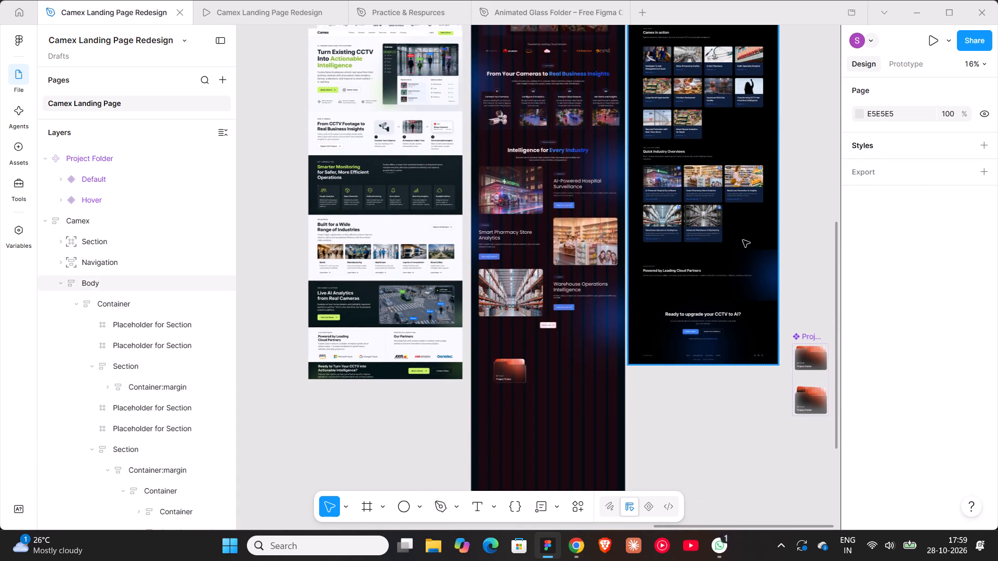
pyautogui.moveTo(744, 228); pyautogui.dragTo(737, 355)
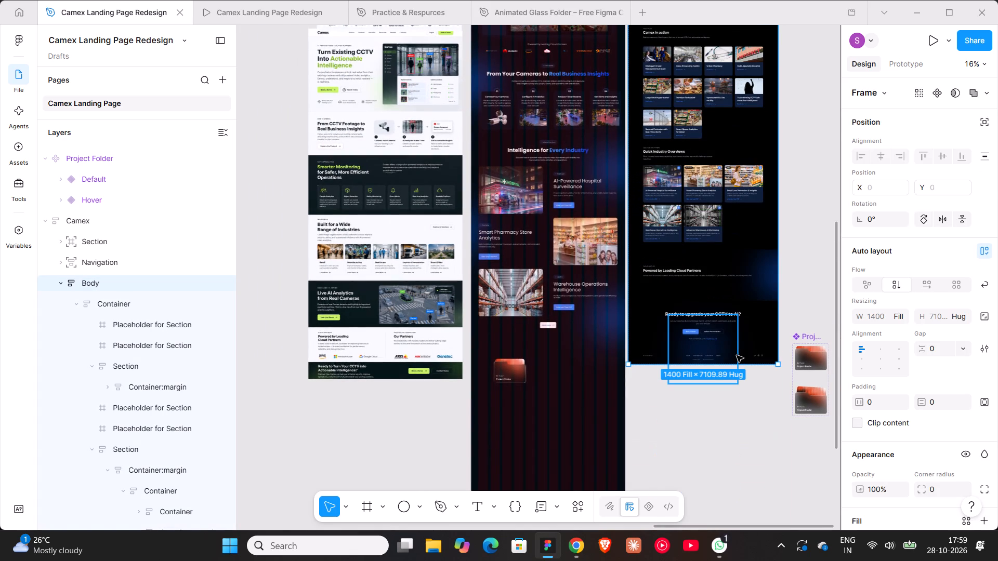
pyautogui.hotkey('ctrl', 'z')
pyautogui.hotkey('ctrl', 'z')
# Move the whole Camex frame down the canvas to about Y 1400, keeping it beside Desktop - 1.
pyautogui.scroll(2, 737, 355)
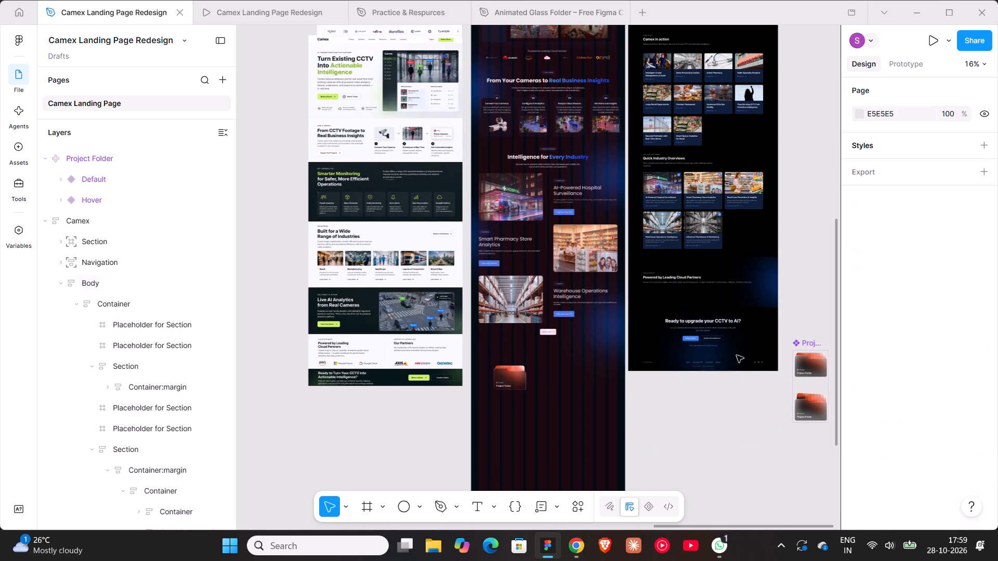
pyautogui.scroll(5, 737, 355)
pyautogui.keyDown('ctrl'); pyautogui.scroll(-9, 786, 218); pyautogui.keyUp('ctrl')
pyautogui.click(756, 66)
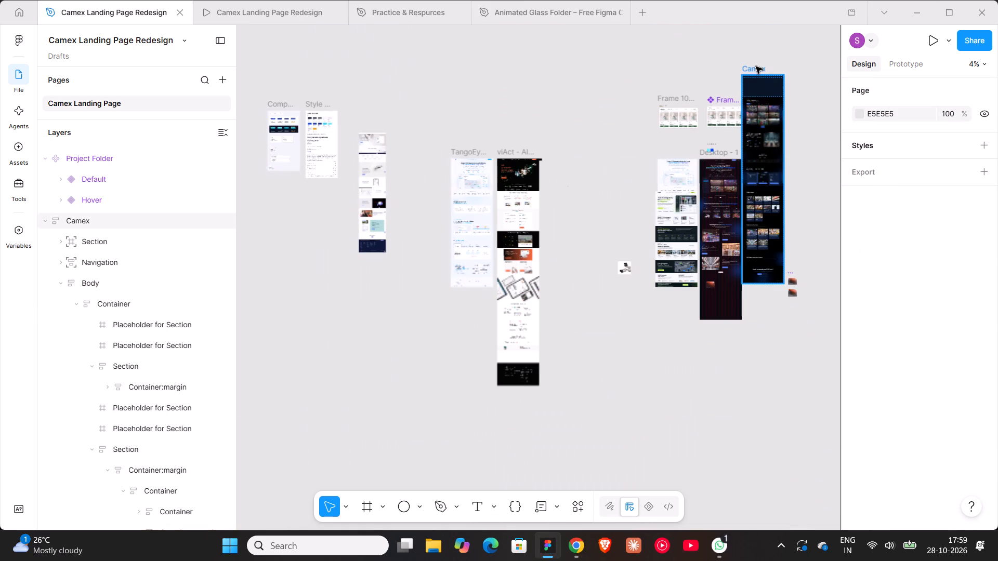
pyautogui.moveTo(756, 66); pyautogui.dragTo(753, 143)
# Copy the title text "Intelligent Crowd Management at Scale" from the first card in the Camex in action section.
pyautogui.keyDown('ctrl'); pyautogui.scroll(11, 715, 301); pyautogui.keyUp('ctrl')
pyautogui.keyDown('ctrl'); pyautogui.scroll(12, 715, 301); pyautogui.keyUp('ctrl')
pyautogui.keyDown('shift'); pyautogui.scroll(-6, 715, 301); pyautogui.keyUp('shift')
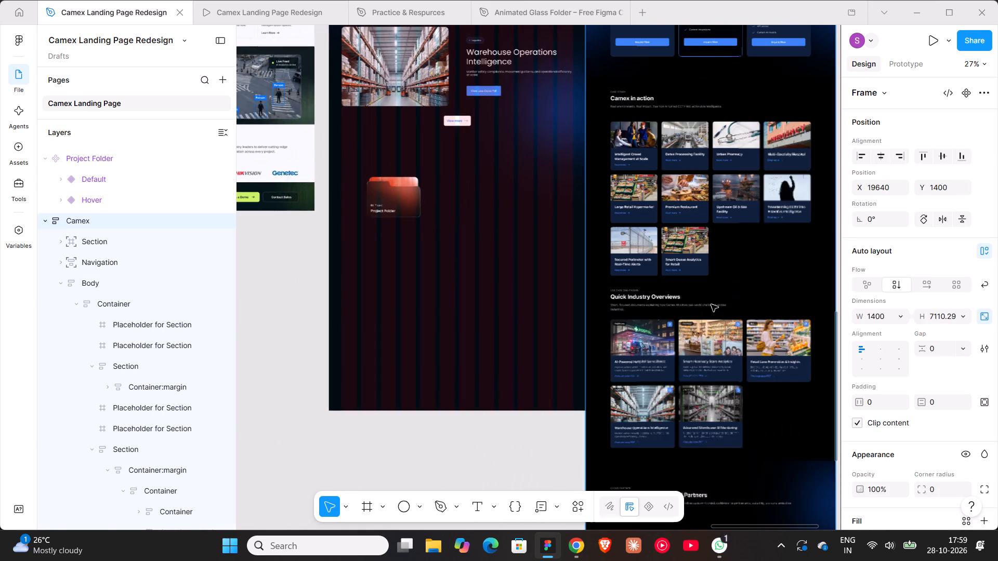
pyautogui.keyDown('ctrl'); pyautogui.scroll(8, 430, 170); pyautogui.keyUp('ctrl')
pyautogui.scroll(7, 468, 270)
pyautogui.keyDown('shift'); pyautogui.scroll(-6, 541, 312); pyautogui.keyUp('shift')
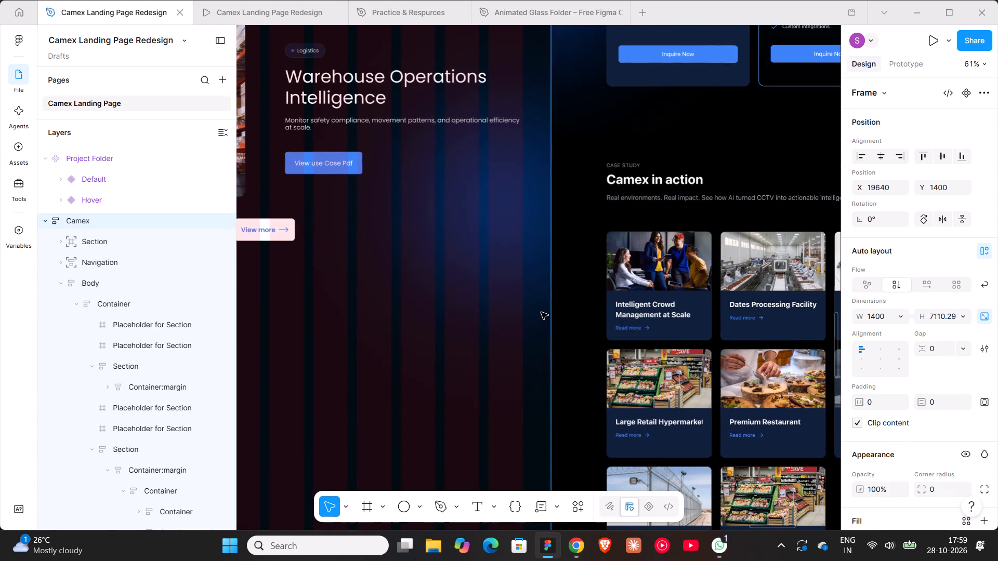
pyautogui.keyDown('shift'); pyautogui.scroll(8, 541, 312); pyautogui.keyUp('shift')
pyautogui.keyDown('shift'); pyautogui.scroll(-7, 541, 312); pyautogui.keyUp('shift')
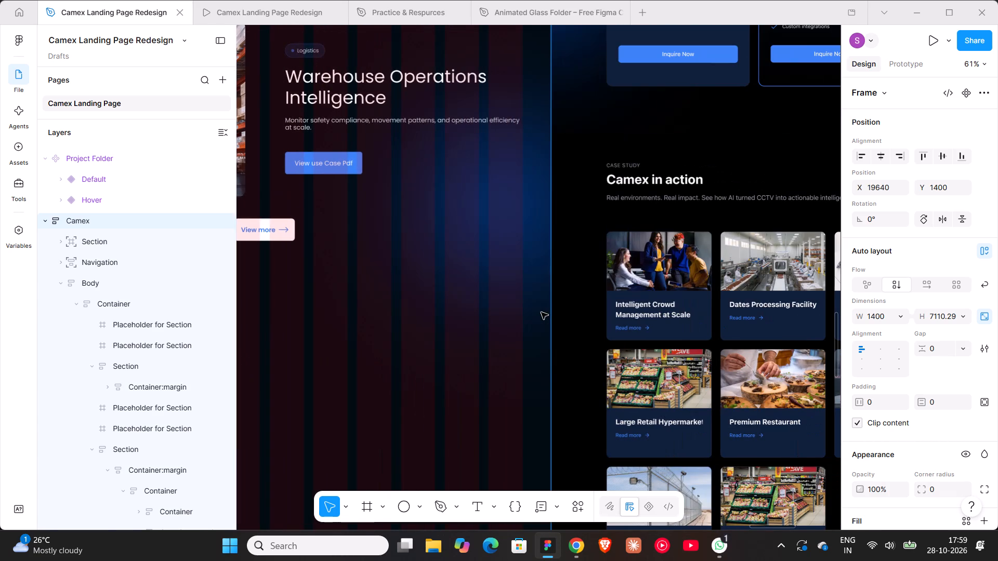
pyautogui.tripleClick(635, 306)
pyautogui.tripleClick(635, 306)
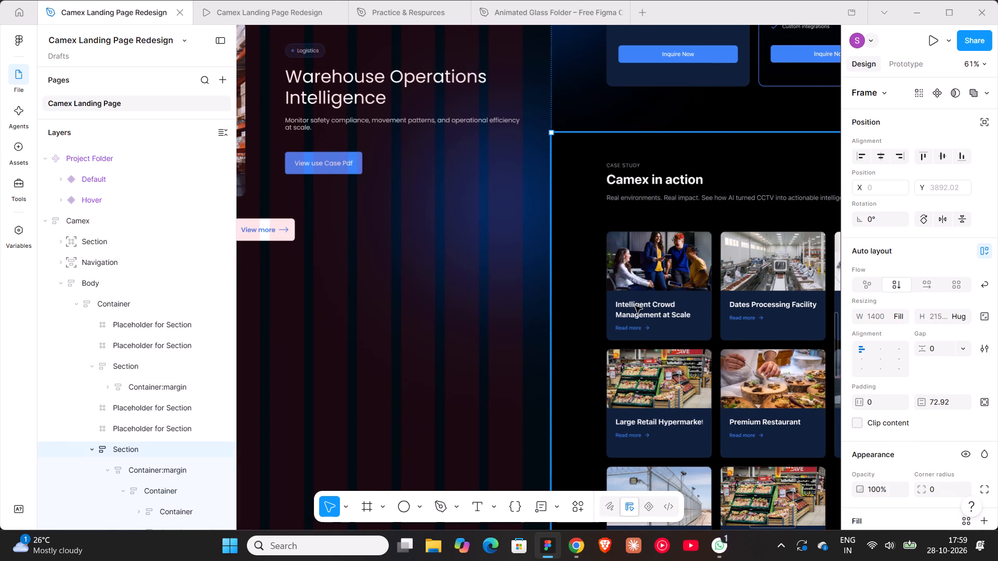
pyautogui.tripleClick(635, 306)
pyautogui.tripleClick(635, 306)
pyautogui.tripleClick(635, 306)
pyautogui.tripleClick(635, 306)
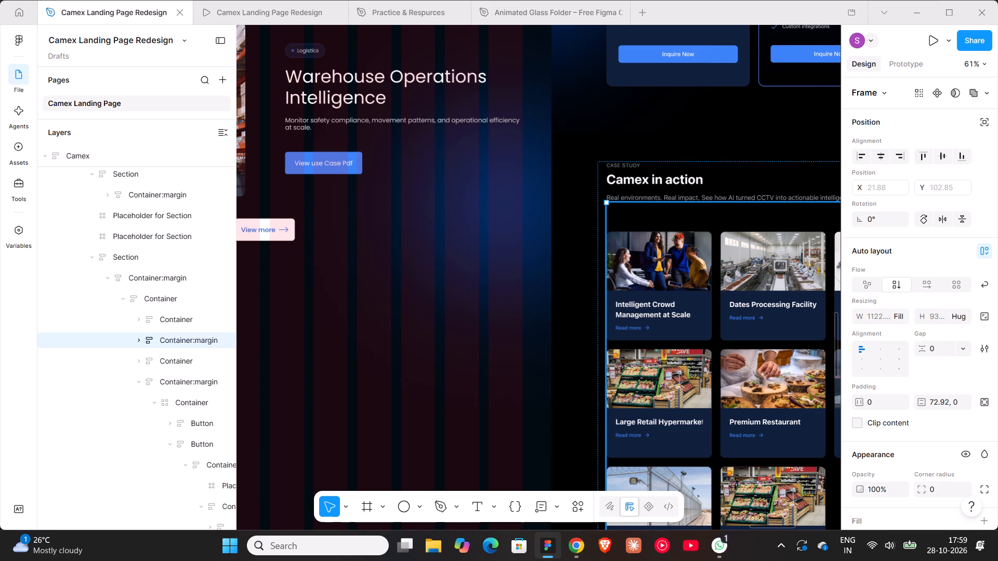
pyautogui.hotkey('ctrl', 'c')
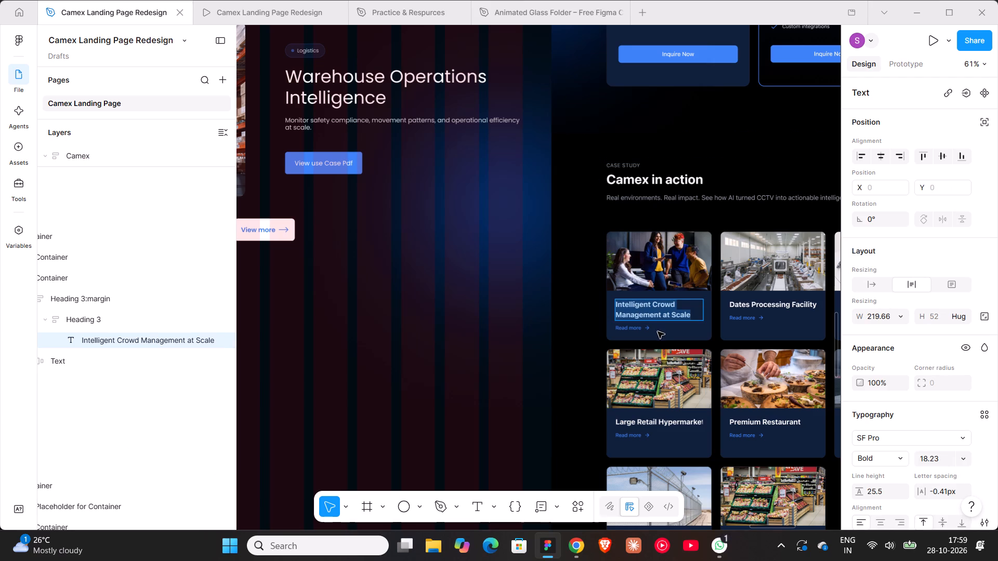
# Replace the Default folder variant's "Project Folder" title with the copied text "Intelligent Crowd Management at Scale".
pyautogui.keyDown('shift'); pyautogui.scroll(9, 658, 331); pyautogui.keyUp('shift')
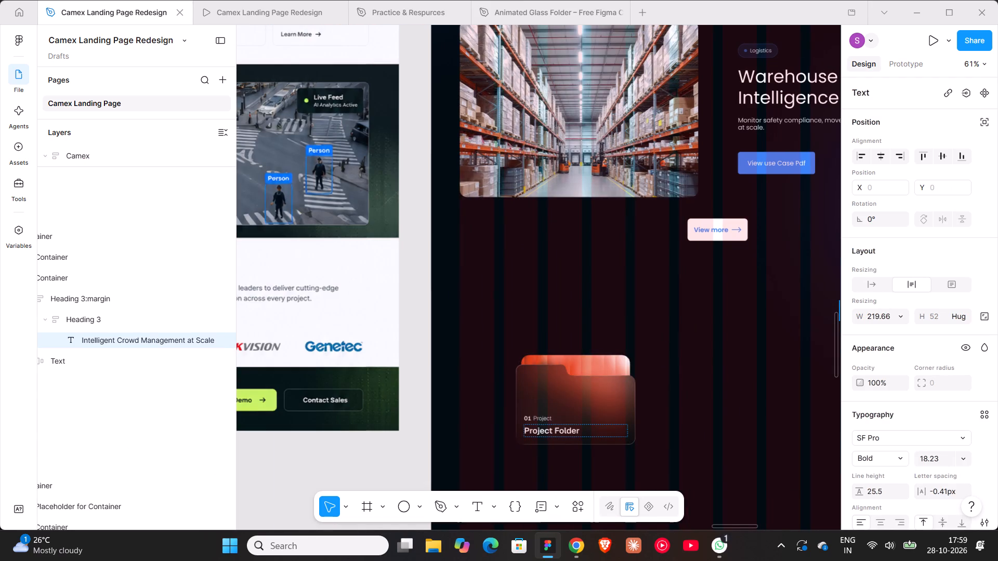
pyautogui.keyDown('ctrl'); pyautogui.scroll(-18, 624, 371); pyautogui.keyUp('ctrl')
pyautogui.keyDown('ctrl'); pyautogui.scroll(4, 382, 373); pyautogui.keyUp('ctrl')
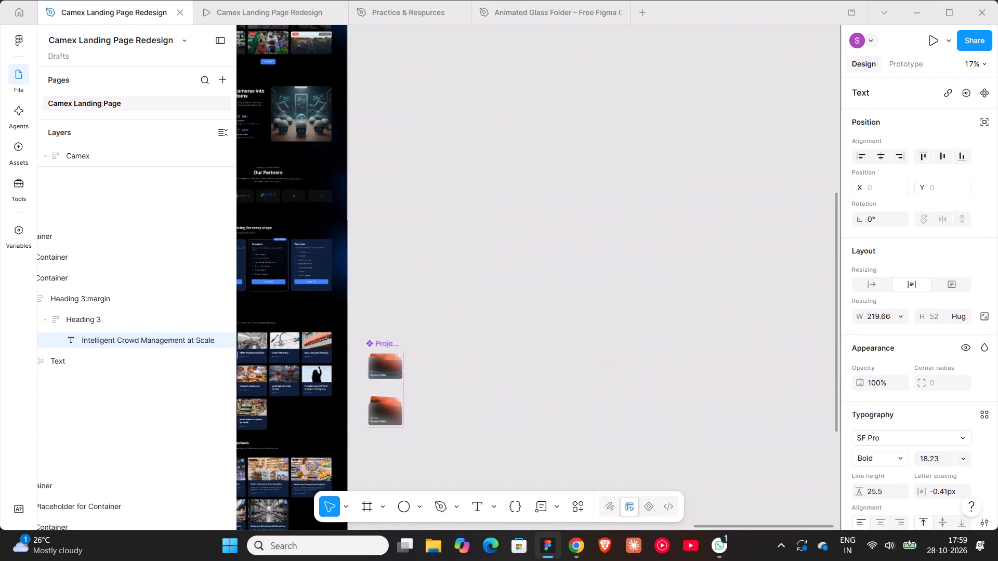
pyautogui.keyDown('ctrl'); pyautogui.scroll(8, 382, 373); pyautogui.keyUp('ctrl')
pyautogui.doubleClick(382, 373)
pyautogui.tripleClick(382, 373)
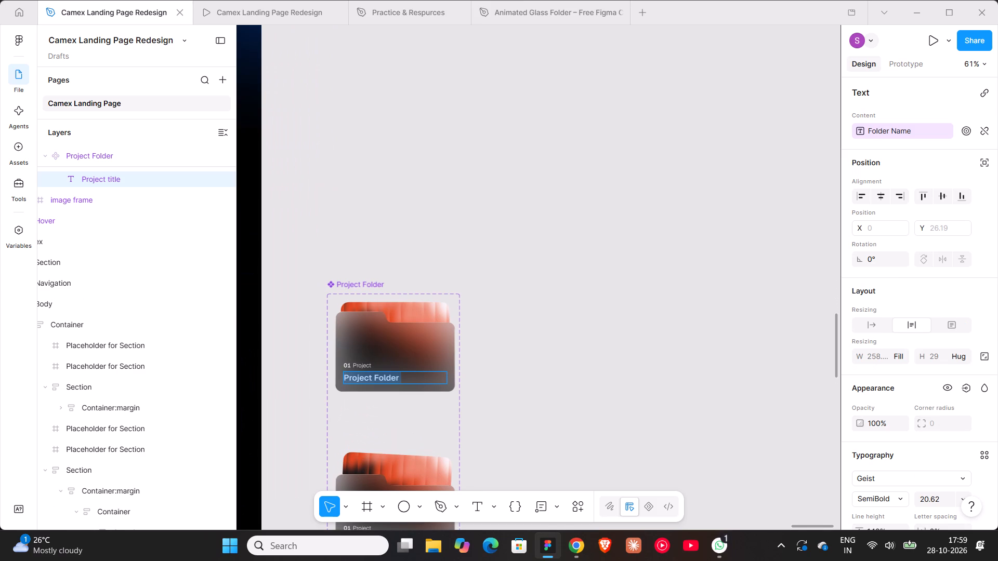
pyautogui.hotkey('ctrl', 'v')
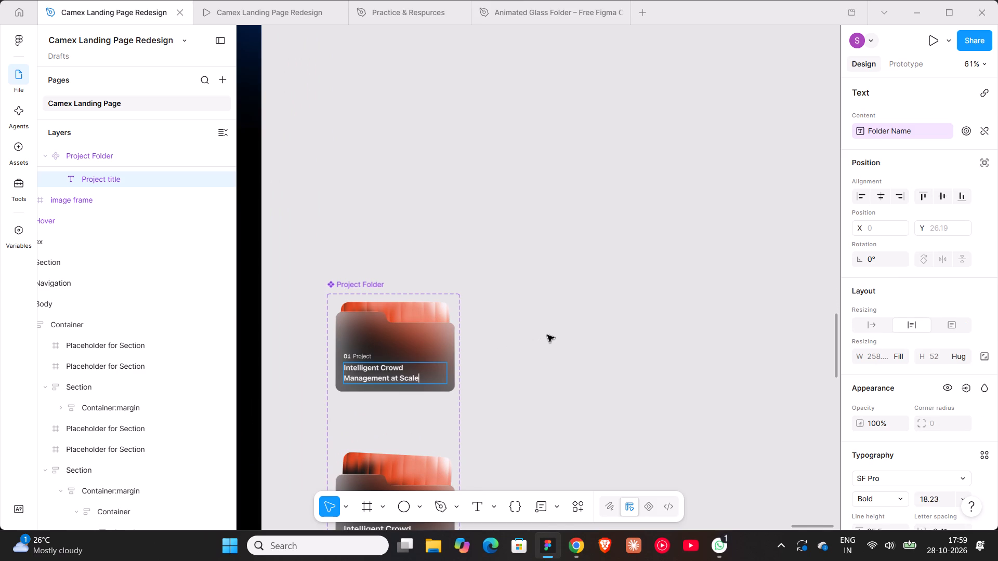
pyautogui.click(547, 335)
# Set the Default variant's project title to Poppins SemiBold at size 20.
pyautogui.click(874, 476)
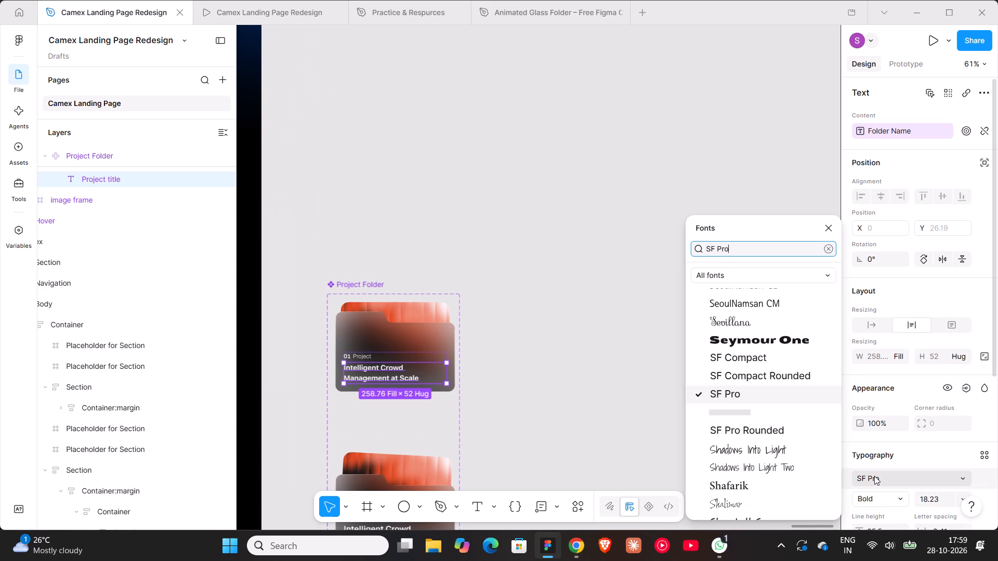
pyautogui.write('POP')
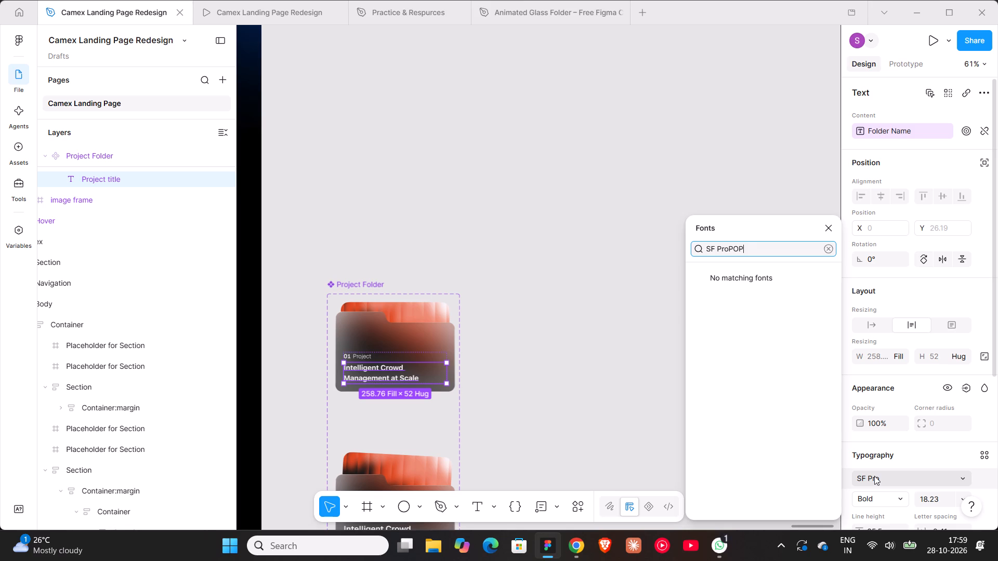
pyautogui.hotkey('ctrl', 'a')
pyautogui.write('pop')
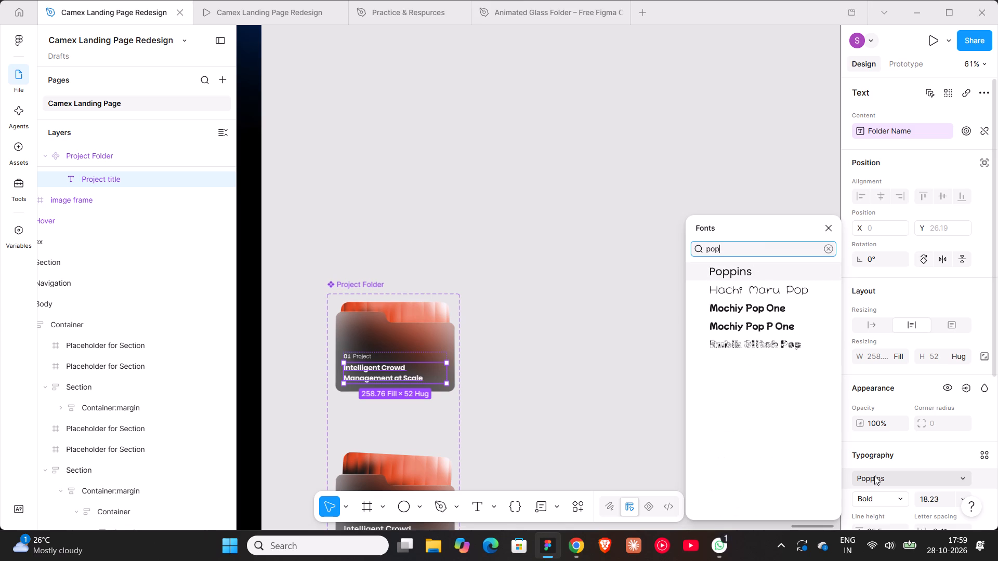
pyautogui.click(731, 270)
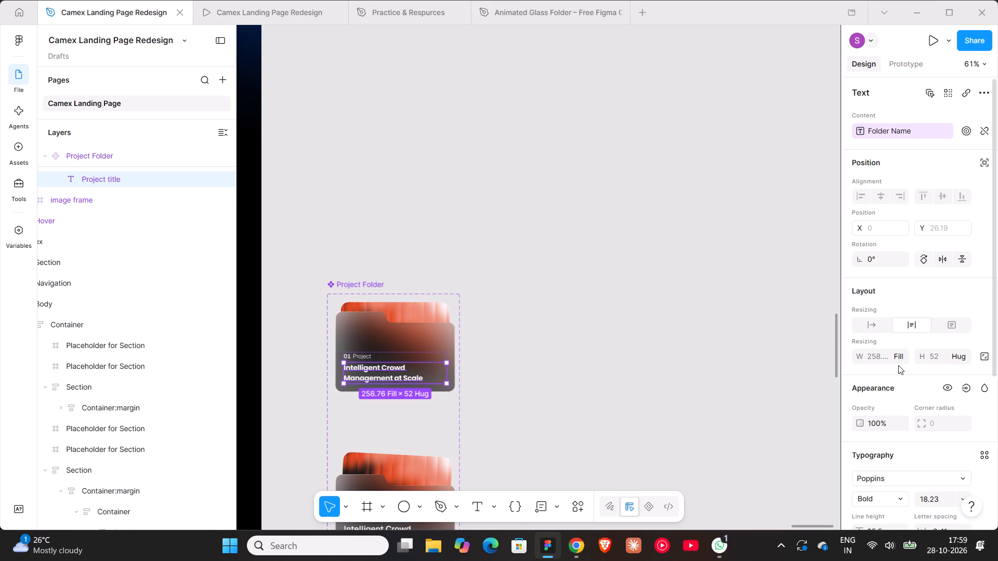
pyautogui.scroll(-2, 907, 404)
pyautogui.click(942, 367)
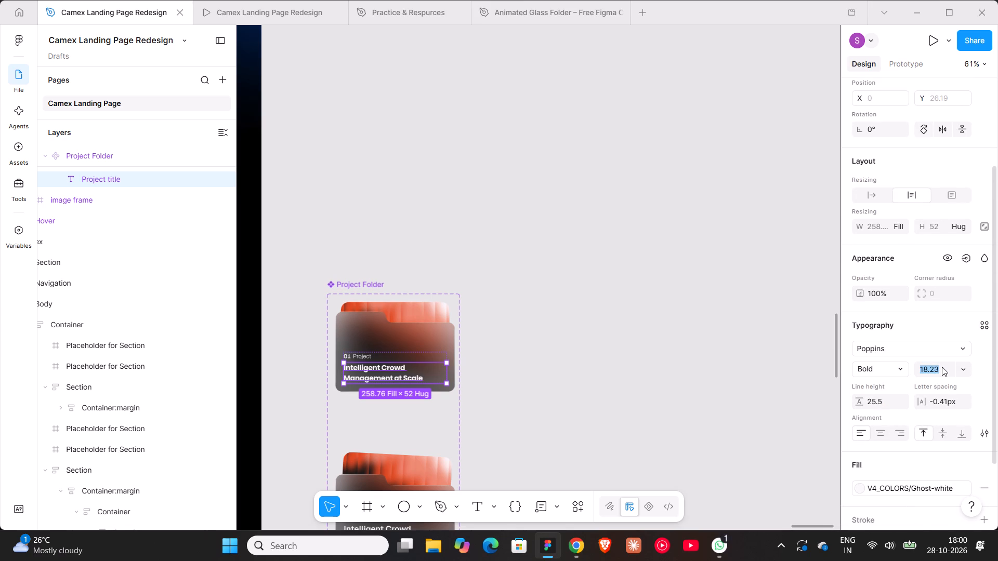
pyautogui.write('18')
pyautogui.press('Return')
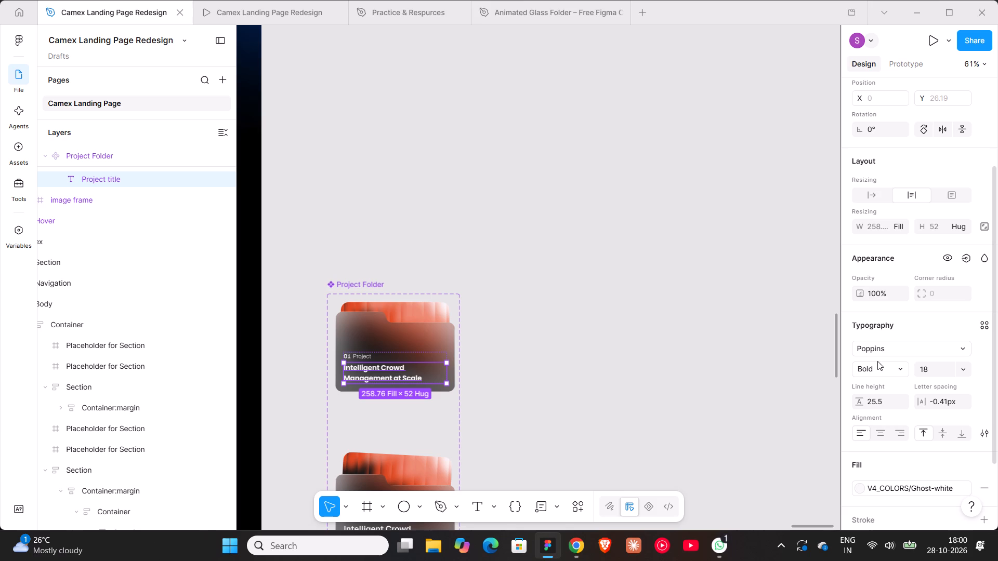
pyautogui.click(896, 368)
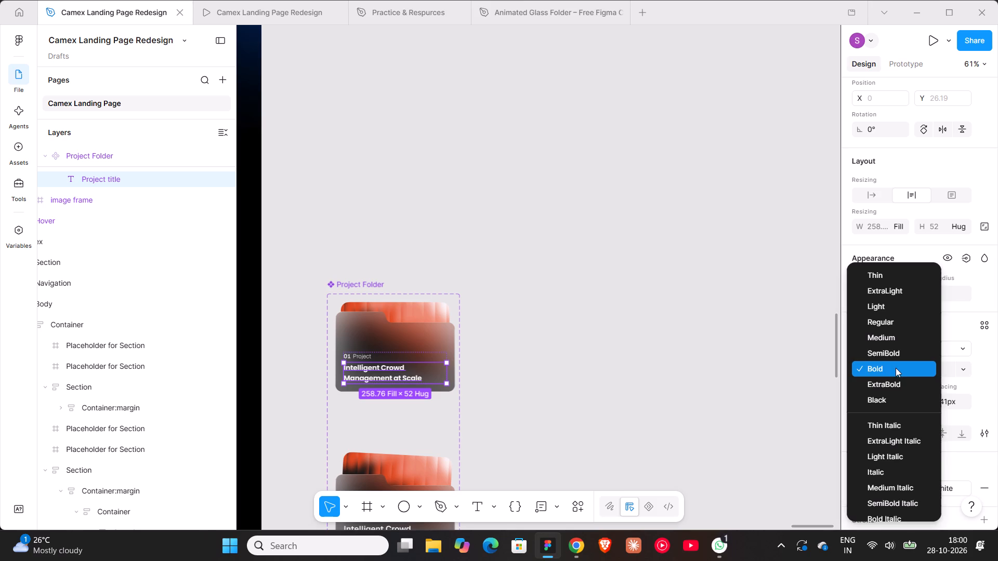
pyautogui.click(896, 355)
pyautogui.click(940, 367)
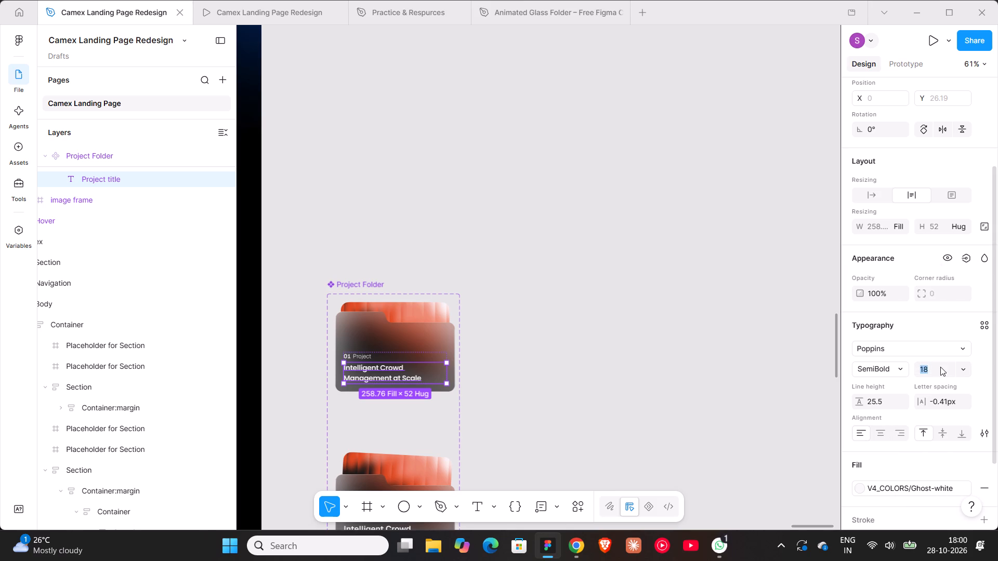
pyautogui.write('20')
pyautogui.press('Return')
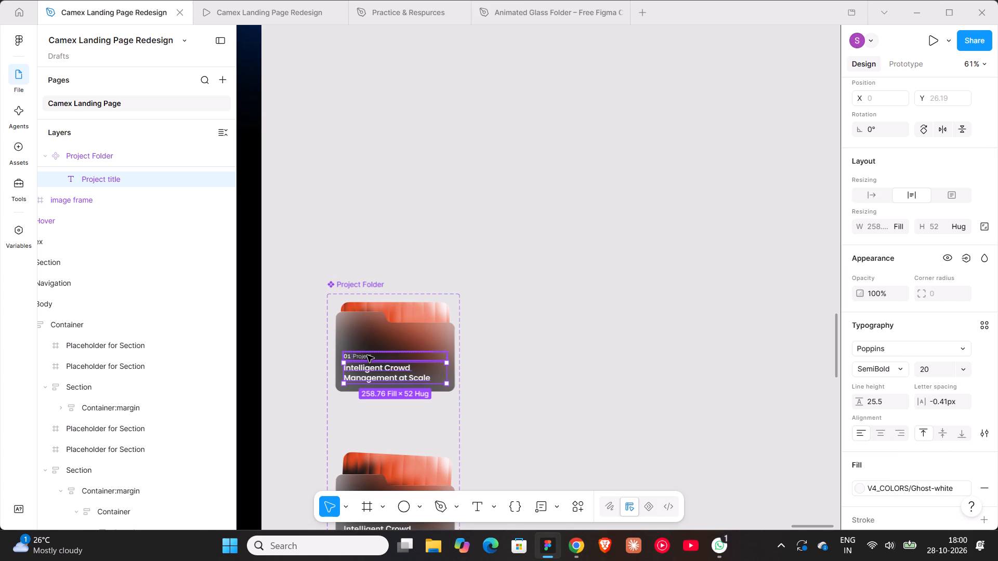
# Delete the "01 Project" label row from both the Default and Hover variants of the Project Folder component.
pyautogui.click(367, 355)
pyautogui.press('Delete')
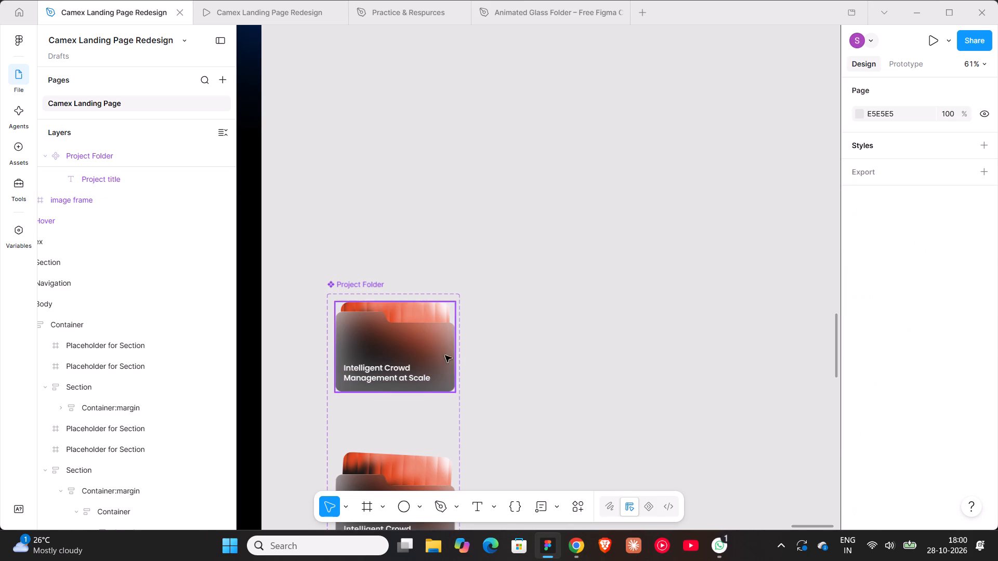
pyautogui.scroll(-6, 553, 332)
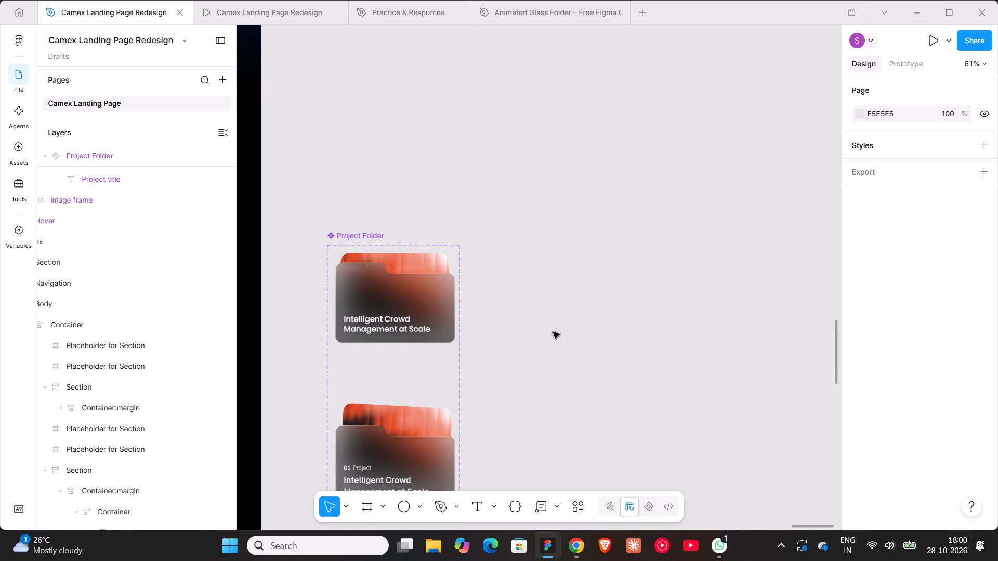
pyautogui.scroll(-7, 553, 332)
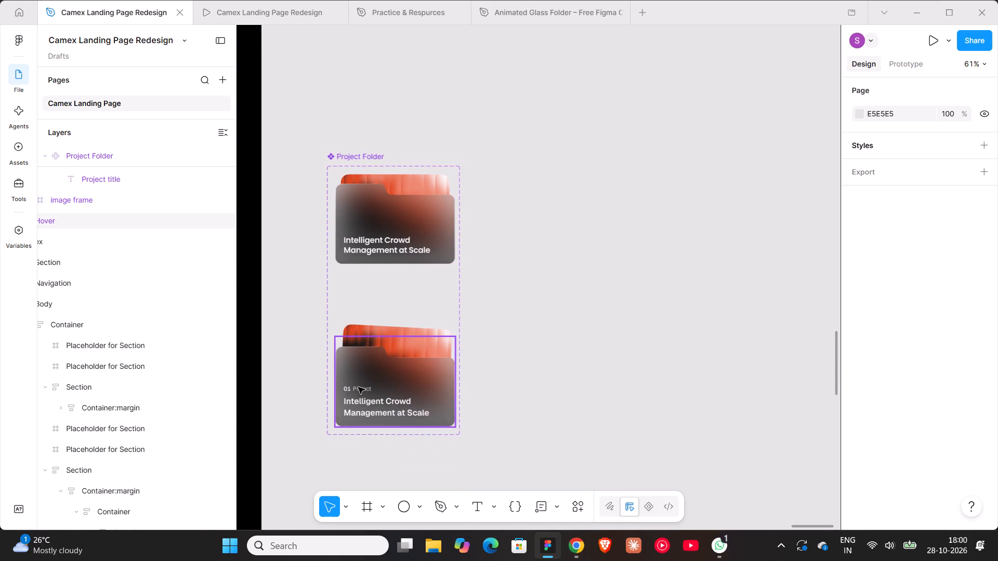
pyautogui.tripleClick(358, 387)
pyautogui.doubleClick(362, 389)
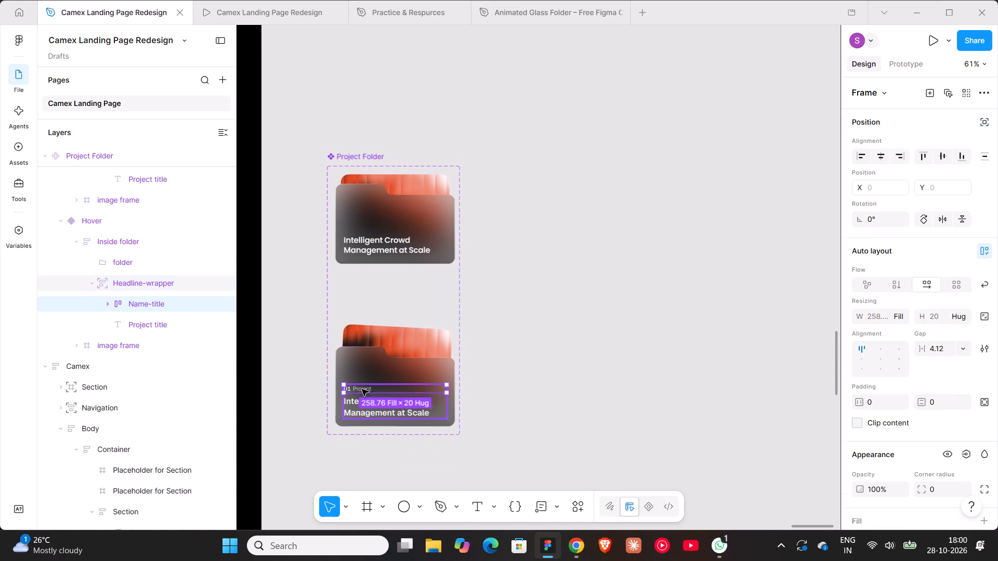
pyautogui.press('Delete')
# Replace the Hover variant's Headline-wrapper with a copy of the Default variant's Headline-wrapper.
pyautogui.tripleClick(378, 247)
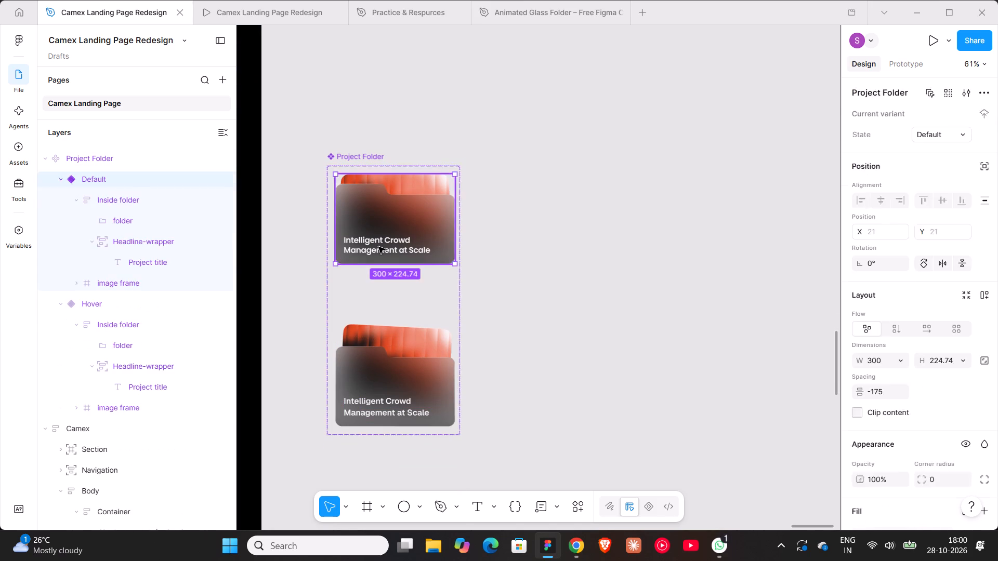
pyautogui.click(378, 247)
pyautogui.click(513, 308)
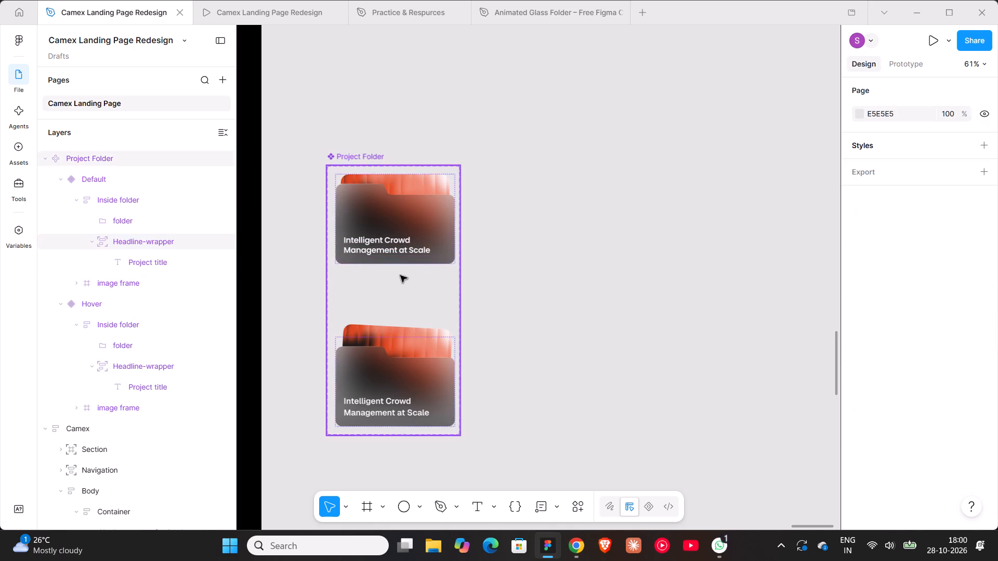
pyautogui.tripleClick(382, 244)
pyautogui.click(382, 244)
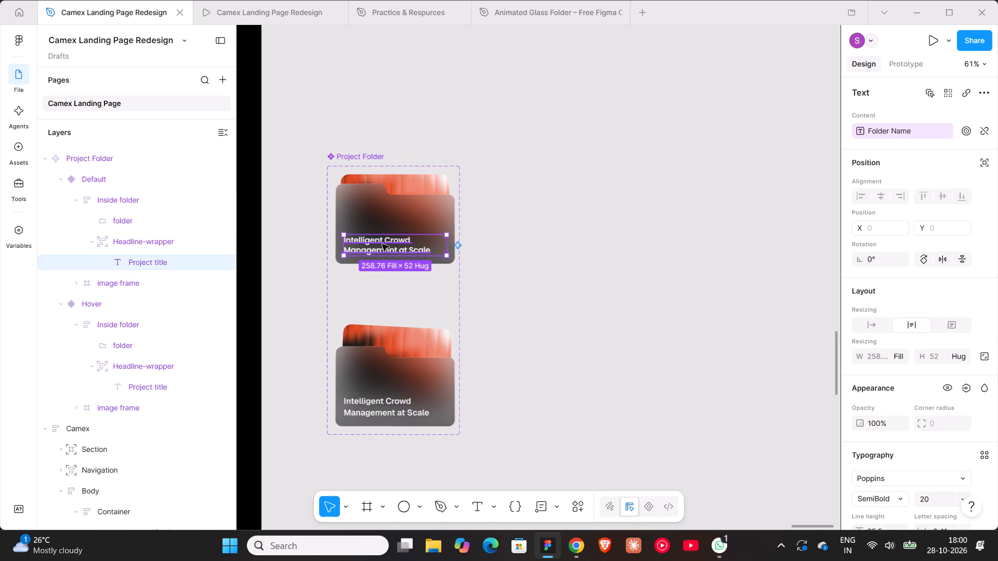
pyautogui.click(154, 244)
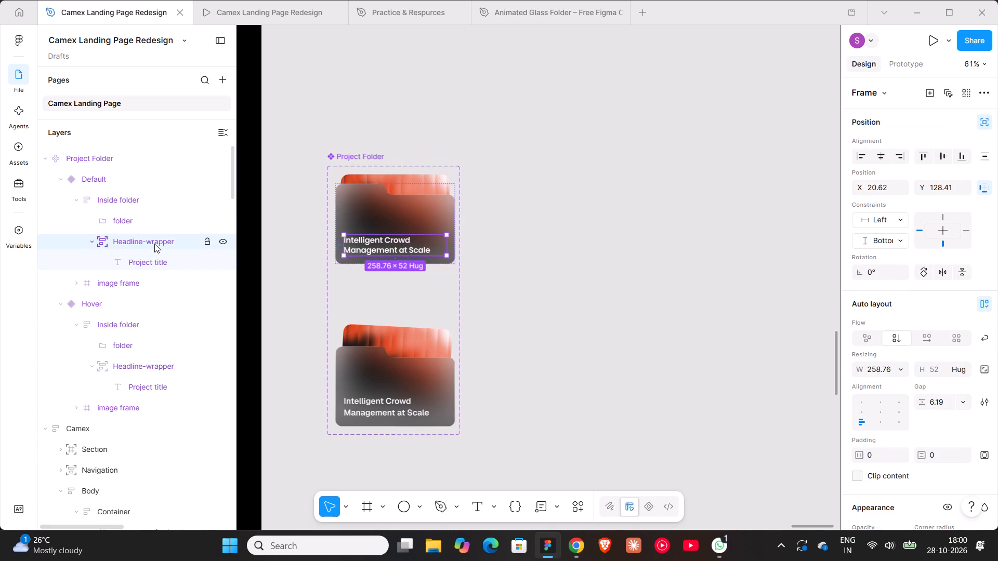
pyautogui.hotkey('ctrl', 'c')
pyautogui.tripleClick(375, 405)
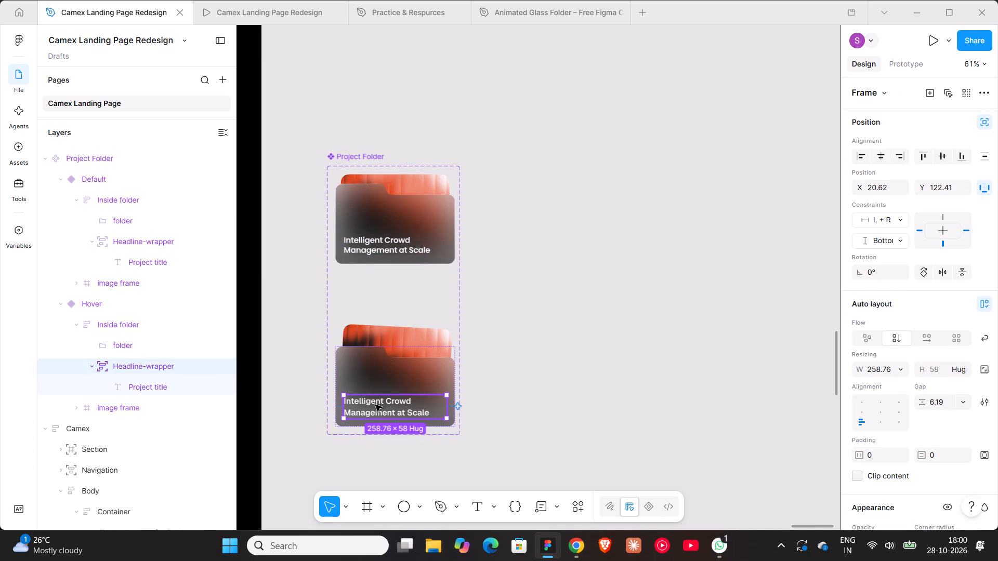
pyautogui.hotkey('ctrl', 'shift', 'r')
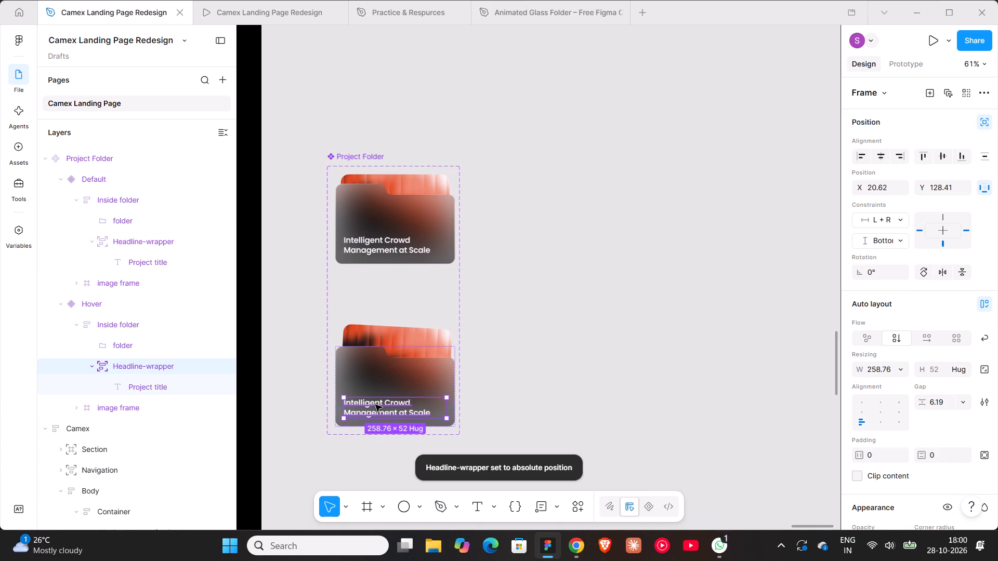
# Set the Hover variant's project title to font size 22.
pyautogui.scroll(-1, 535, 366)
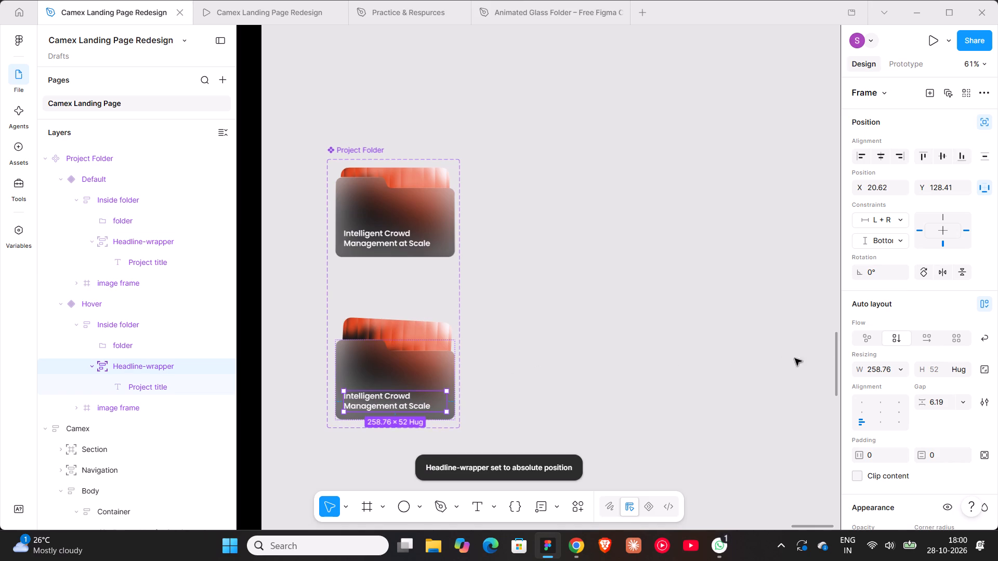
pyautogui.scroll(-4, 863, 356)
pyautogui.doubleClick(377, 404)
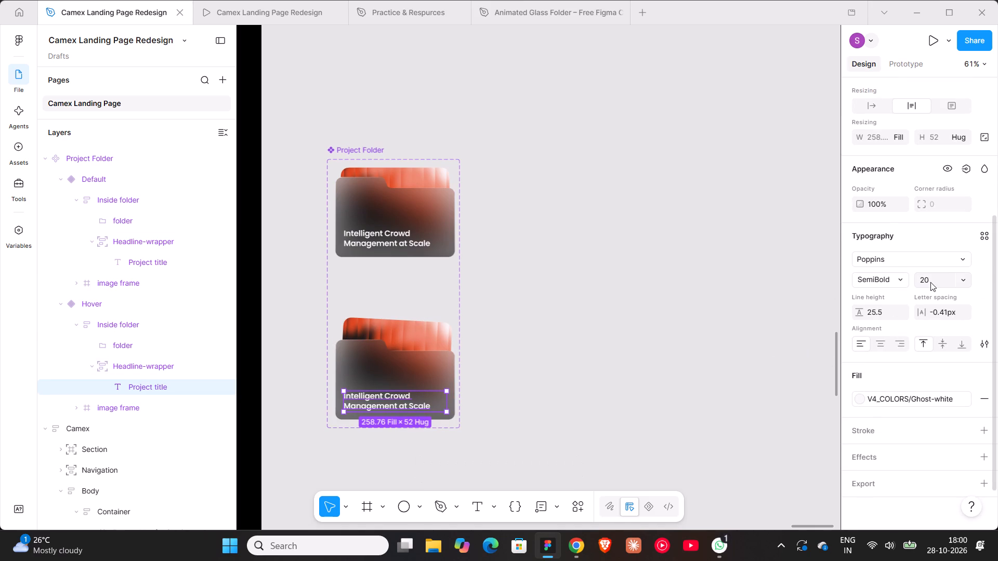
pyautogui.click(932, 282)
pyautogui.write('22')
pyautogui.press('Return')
# Set the Default variant's project title to font size 22 with 0 px letter spacing.
pyautogui.tripleClick(401, 233)
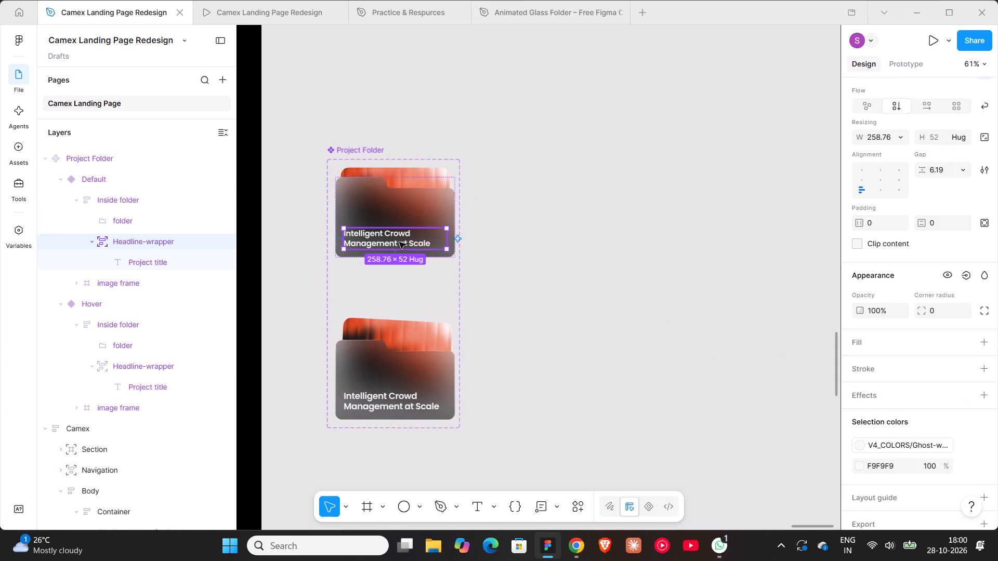
pyautogui.doubleClick(399, 242)
pyautogui.click(934, 283)
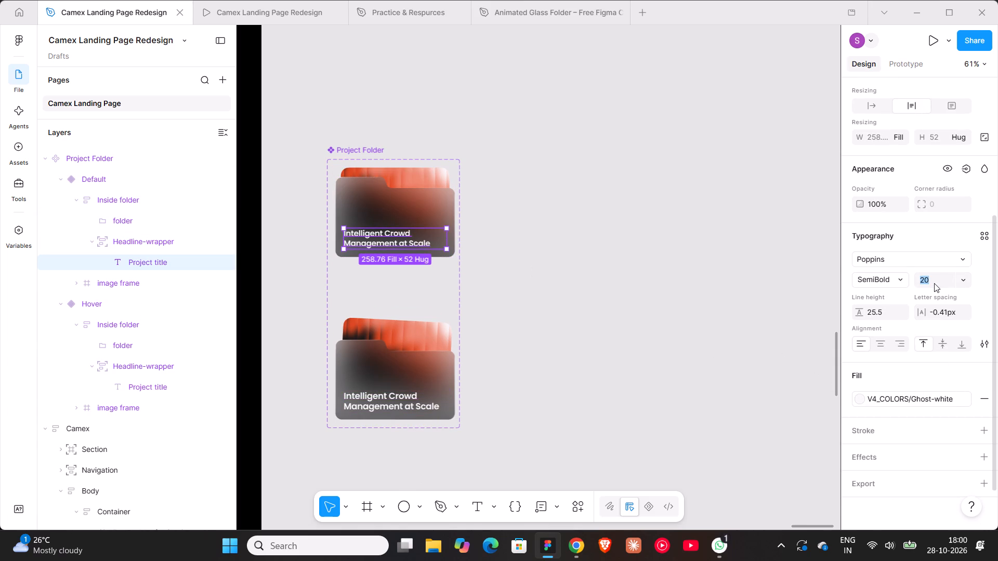
pyautogui.write('22')
pyautogui.press('Return')
pyautogui.click(940, 308)
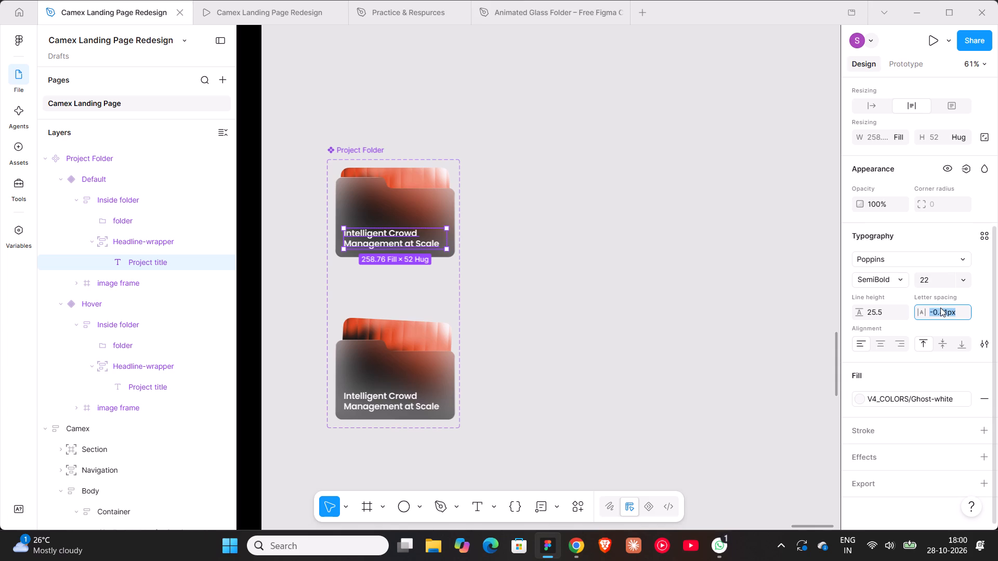
pyautogui.press('0')
pyautogui.press('Return')
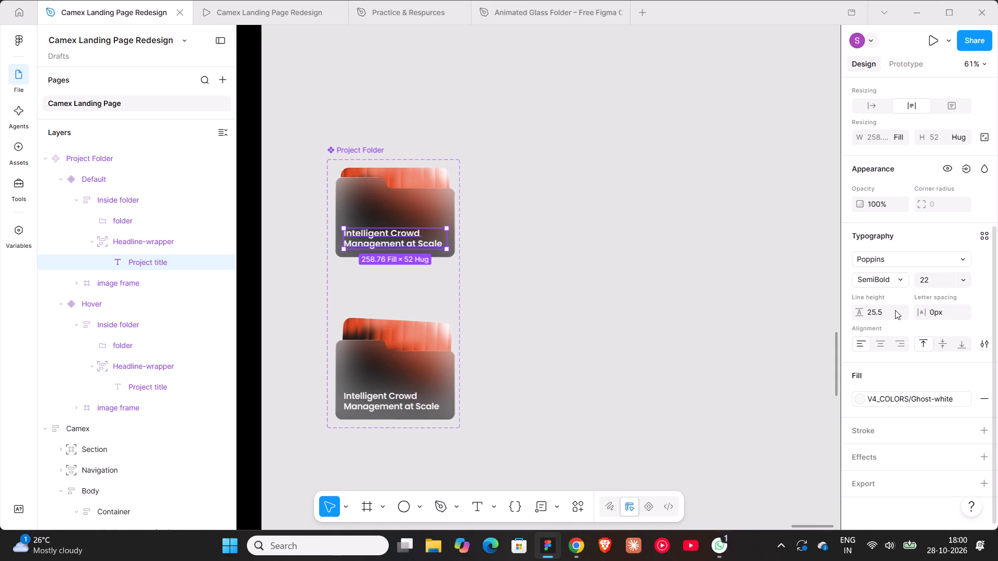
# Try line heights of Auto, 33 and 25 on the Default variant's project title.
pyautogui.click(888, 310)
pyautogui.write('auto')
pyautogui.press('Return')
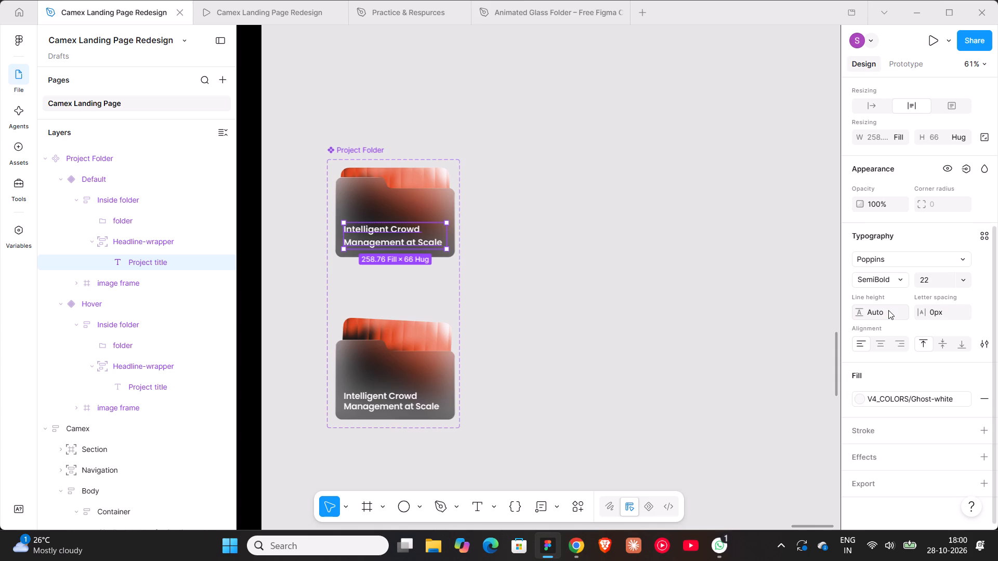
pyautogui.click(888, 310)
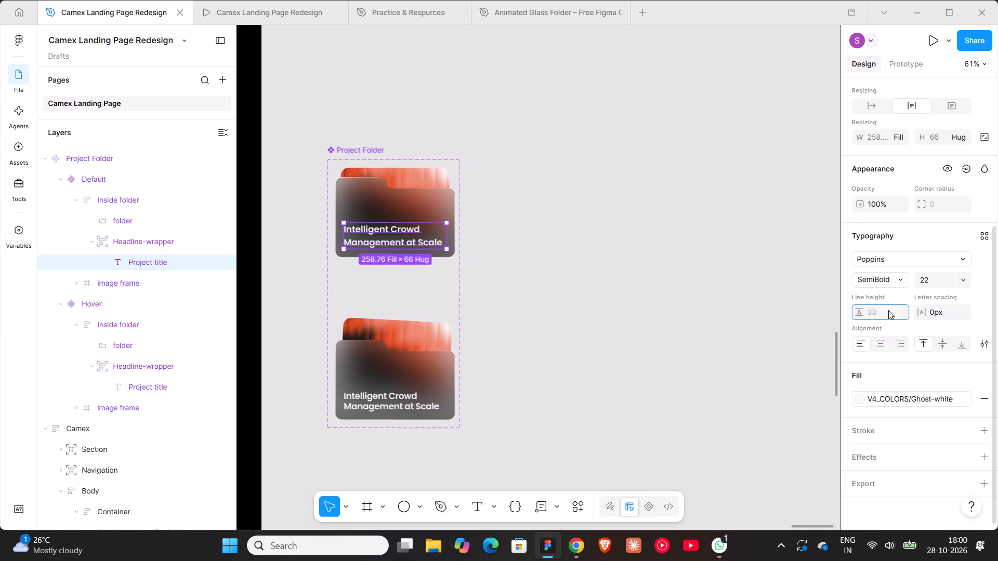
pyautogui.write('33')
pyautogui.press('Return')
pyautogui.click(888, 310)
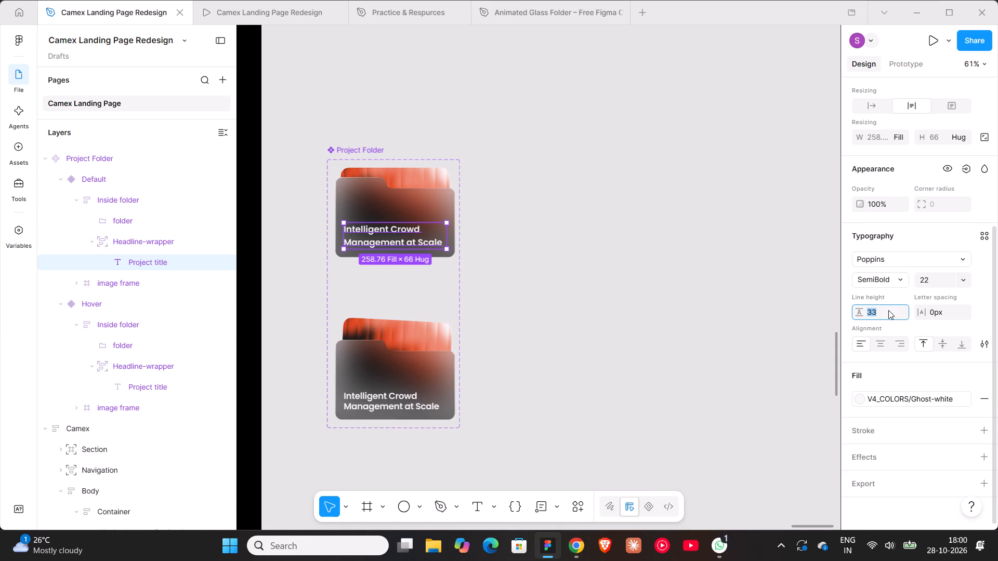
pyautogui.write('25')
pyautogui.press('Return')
# Set the line height of the Default variant's project title to 28.
pyautogui.click(888, 310)
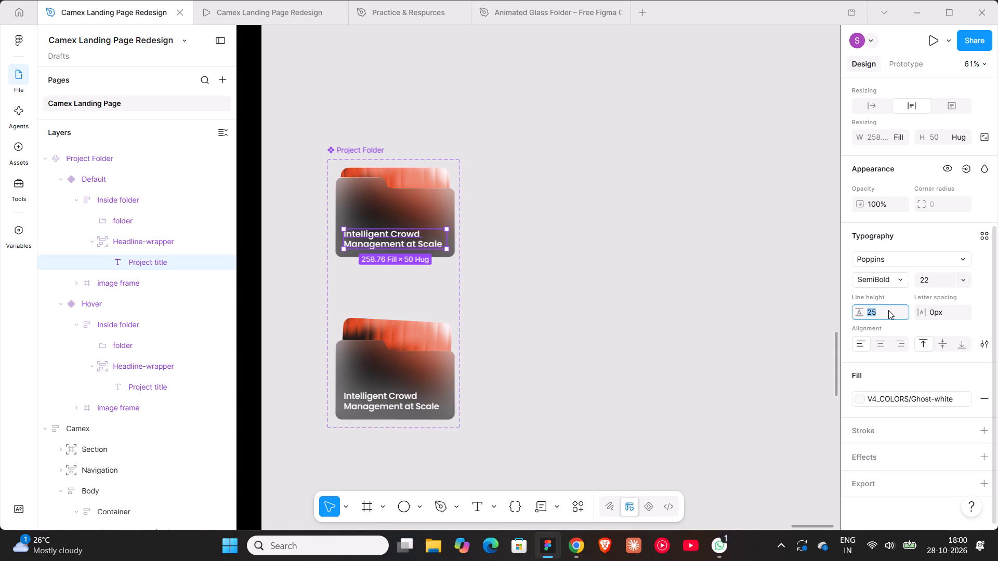
pyautogui.write('28')
pyautogui.press('Return')
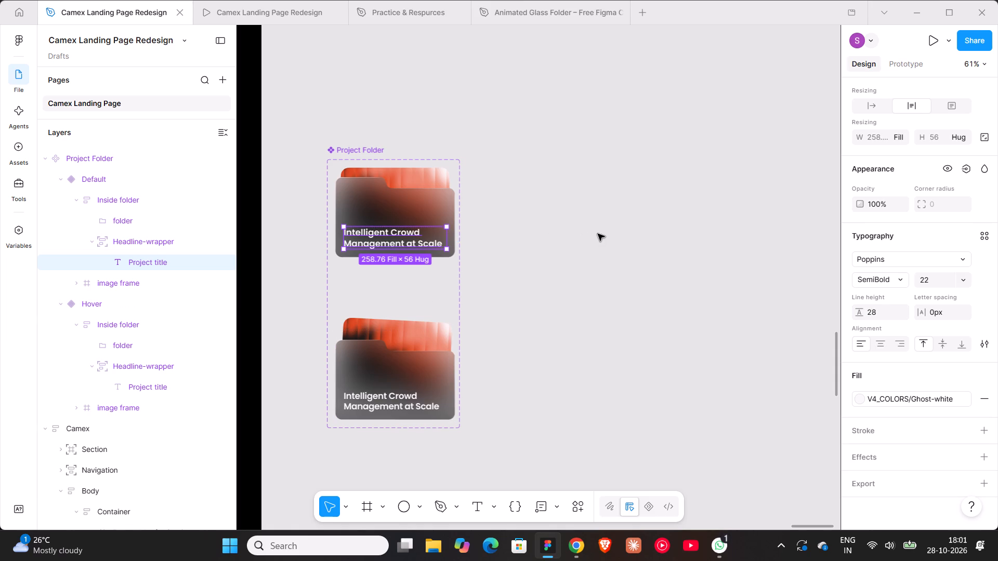
# Replace the Hover variant's Headline-wrapper with a copy of the Default variant's Headline-wrapper.
pyautogui.click(152, 244)
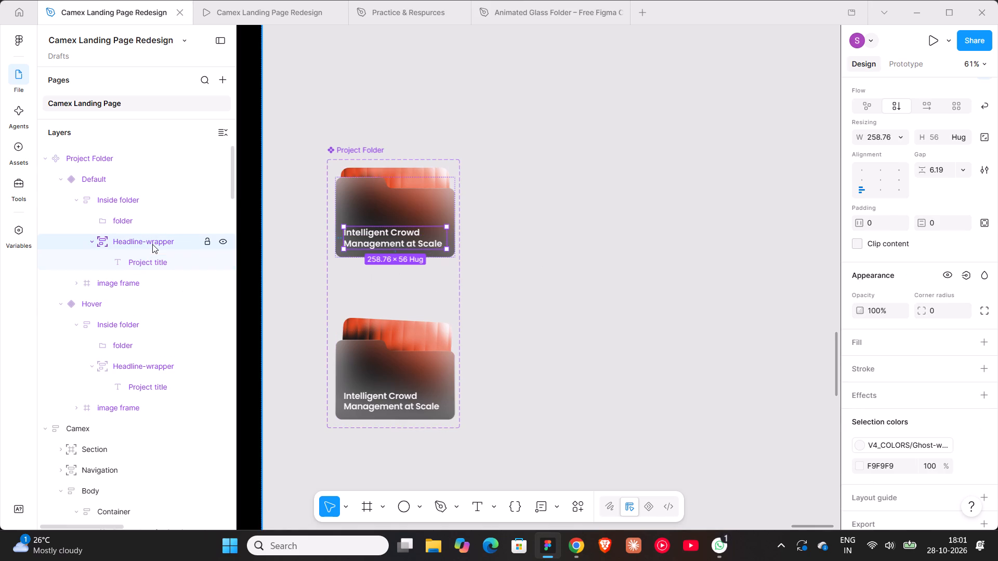
pyautogui.hotkey('ctrl', 'c')
pyautogui.doubleClick(396, 397)
pyautogui.doubleClick(396, 397)
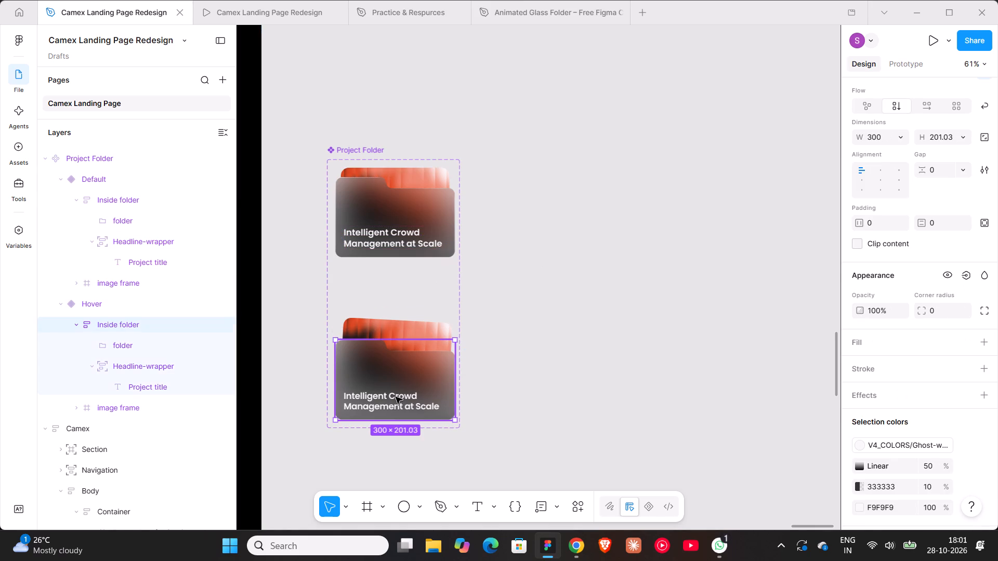
pyautogui.hotkey('ctrl', 'shift', 'r')
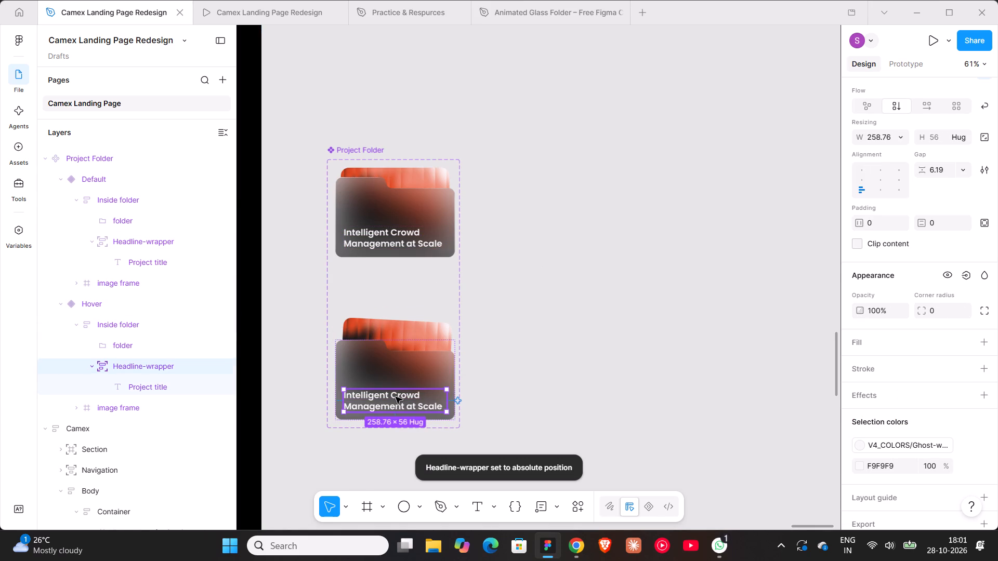
pyautogui.click(527, 285)
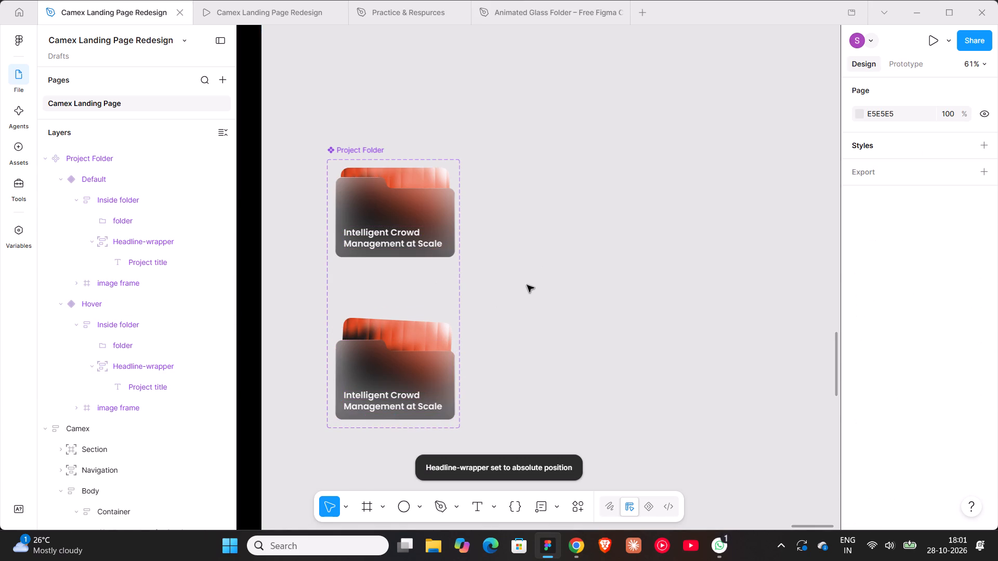
# Copy the image container of the "Intelligent Crowd Management at Scale" case-study card and paste it on the empty canvas beside the Project Folder component.
pyautogui.keyDown('ctrl'); pyautogui.scroll(-9, 527, 285); pyautogui.keyUp('ctrl')
pyautogui.keyDown('shift'); pyautogui.scroll(9, 550, 303); pyautogui.keyUp('shift')
pyautogui.keyDown('shift'); pyautogui.scroll(-5, 643, 282); pyautogui.keyUp('shift')
pyautogui.keyDown('ctrl'); pyautogui.scroll(4, 481, 293); pyautogui.keyUp('ctrl')
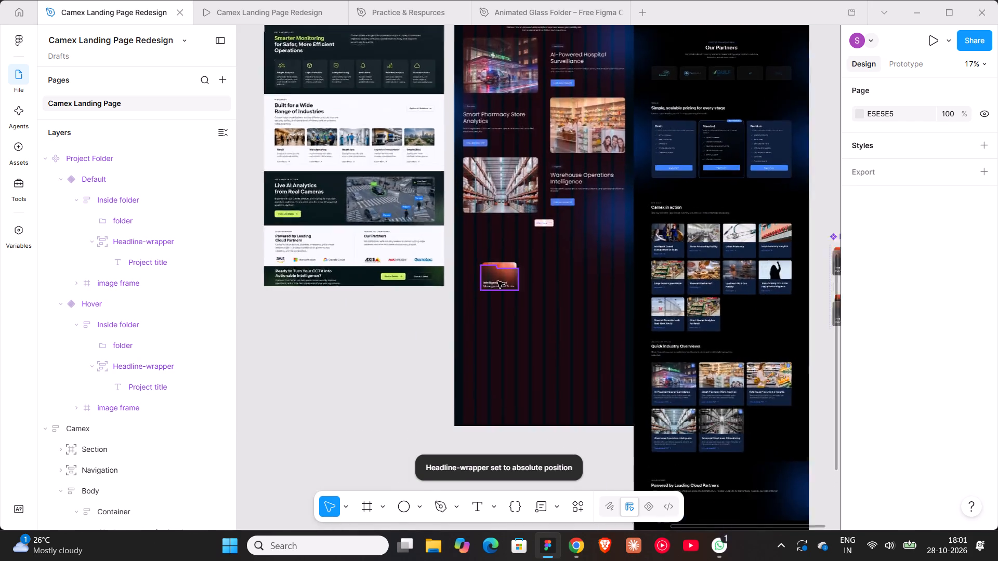
pyautogui.keyDown('ctrl'); pyautogui.scroll(6, 497, 281); pyautogui.keyUp('ctrl')
pyautogui.keyDown('ctrl'); pyautogui.scroll(-8, 499, 280); pyautogui.keyUp('ctrl')
pyautogui.keyDown('shift'); pyautogui.scroll(-5, 499, 280); pyautogui.keyUp('shift')
pyautogui.keyDown('ctrl'); pyautogui.scroll(9, 402, 247); pyautogui.keyUp('ctrl')
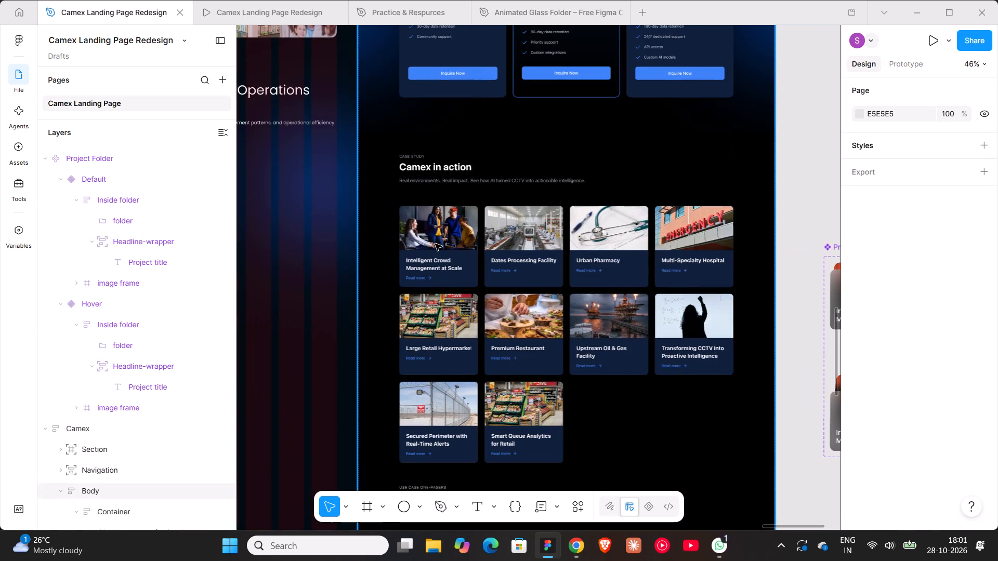
pyautogui.doubleClick(435, 244)
pyautogui.tripleClick(439, 233)
pyautogui.tripleClick(439, 233)
pyautogui.doubleClick(439, 233)
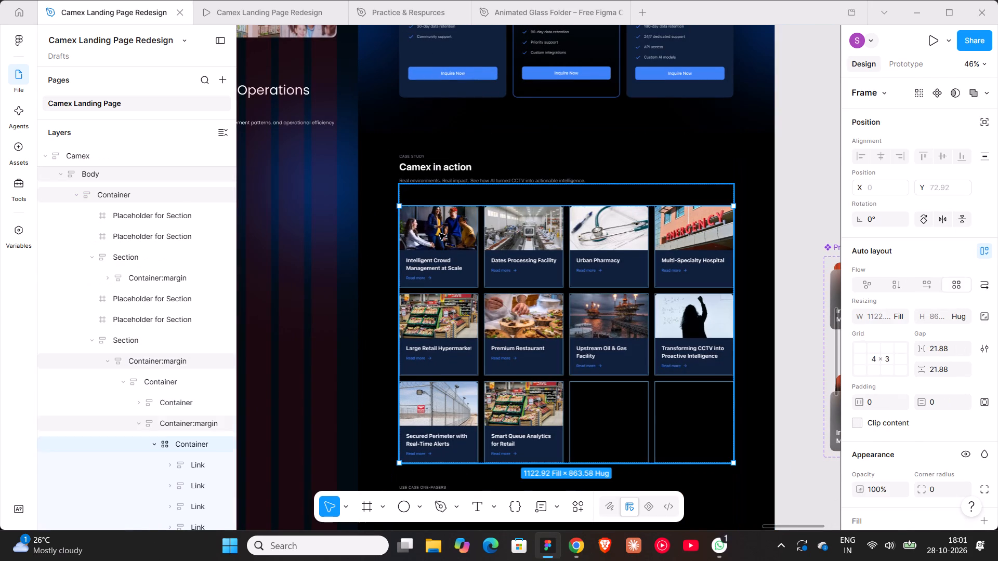
pyautogui.doubleClick(447, 222)
pyautogui.doubleClick(447, 222)
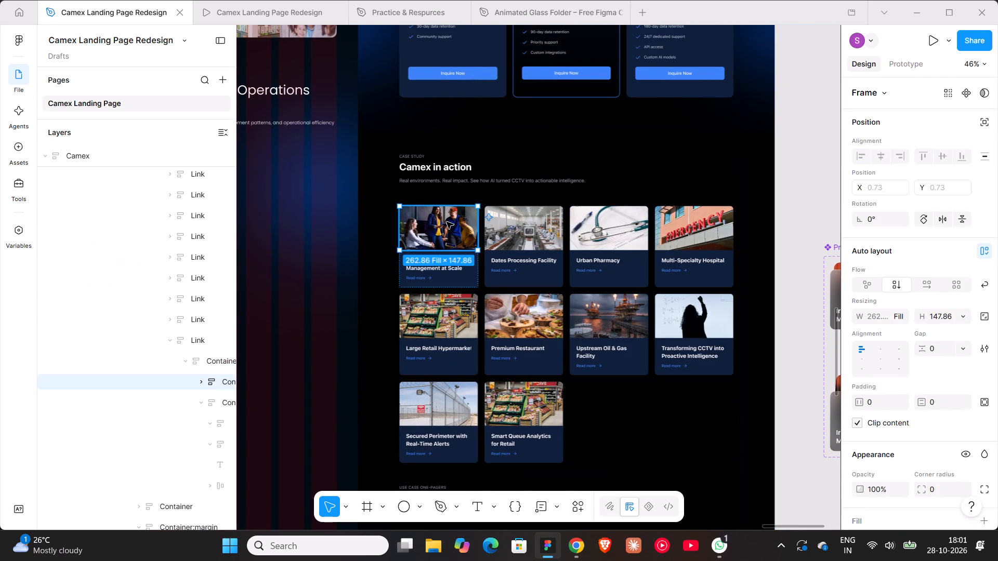
pyautogui.hotkey('ctrl', 'c')
pyautogui.keyDown('shift'); pyautogui.scroll(-8, 447, 222); pyautogui.keyUp('shift')
pyautogui.rightClick(536, 249)
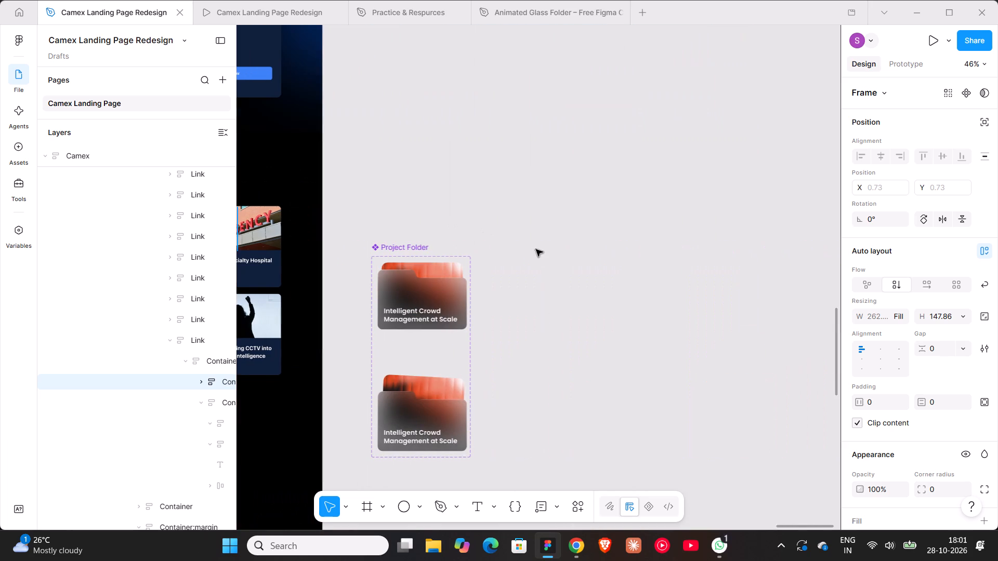
pyautogui.click(561, 257)
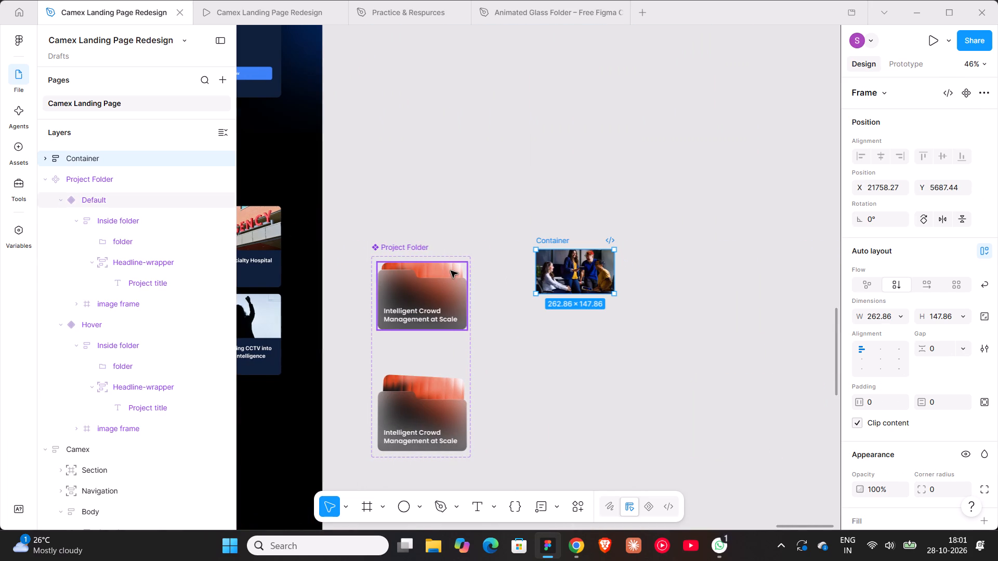
# Inspect the Default variant's layers down to the Folder-image inside the image frame for its dimensions.
pyautogui.click(134, 221)
pyautogui.click(134, 242)
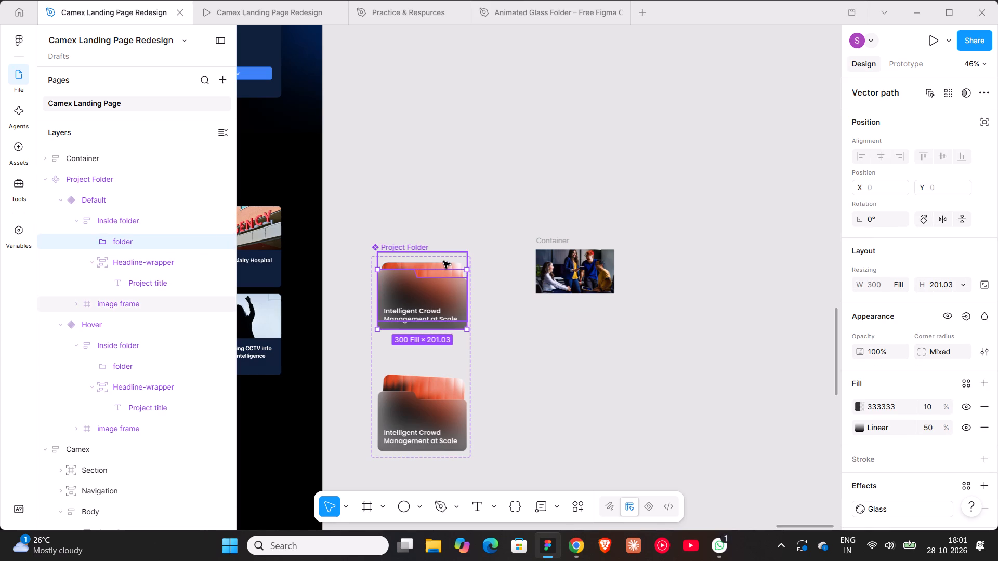
pyautogui.click(114, 304)
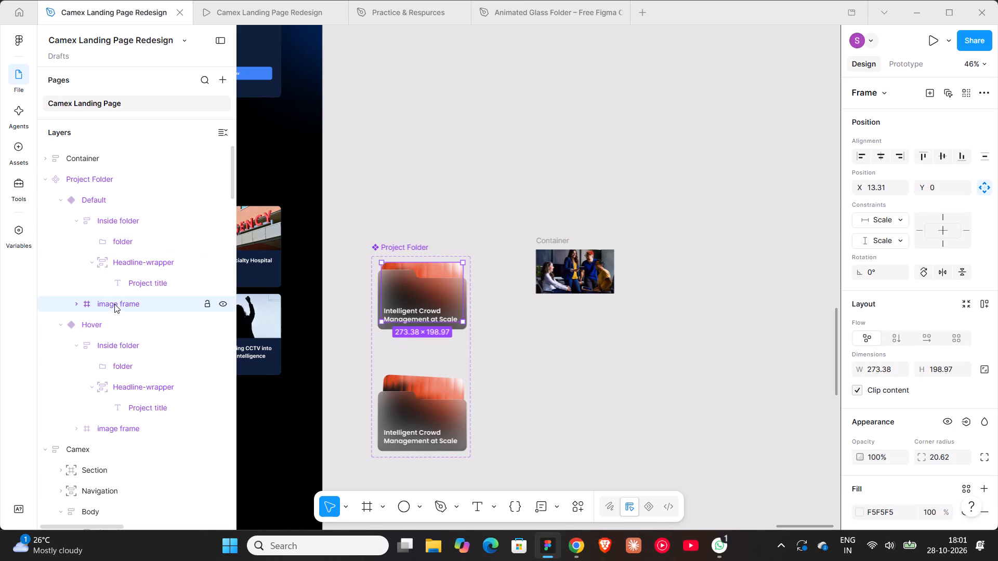
pyautogui.click(76, 309)
pyautogui.click(131, 319)
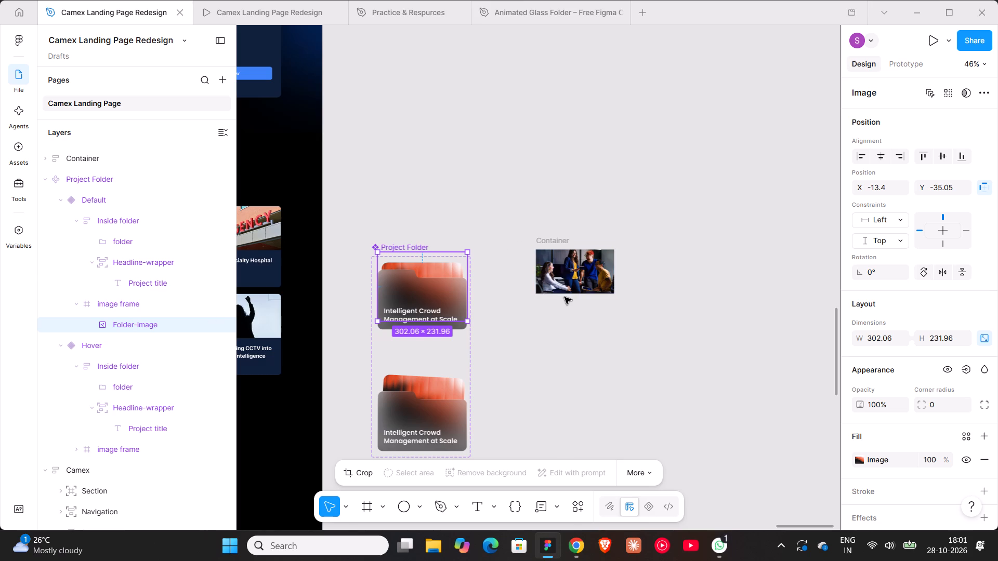
# Lock the aspect ratio of the pasted photo Container and set its width to 302.
pyautogui.keyDown('shift'); pyautogui.scroll(7, 577, 282); pyautogui.keyUp('shift')
pyautogui.keyDown('shift'); pyautogui.scroll(-8, 577, 282); pyautogui.keyUp('shift')
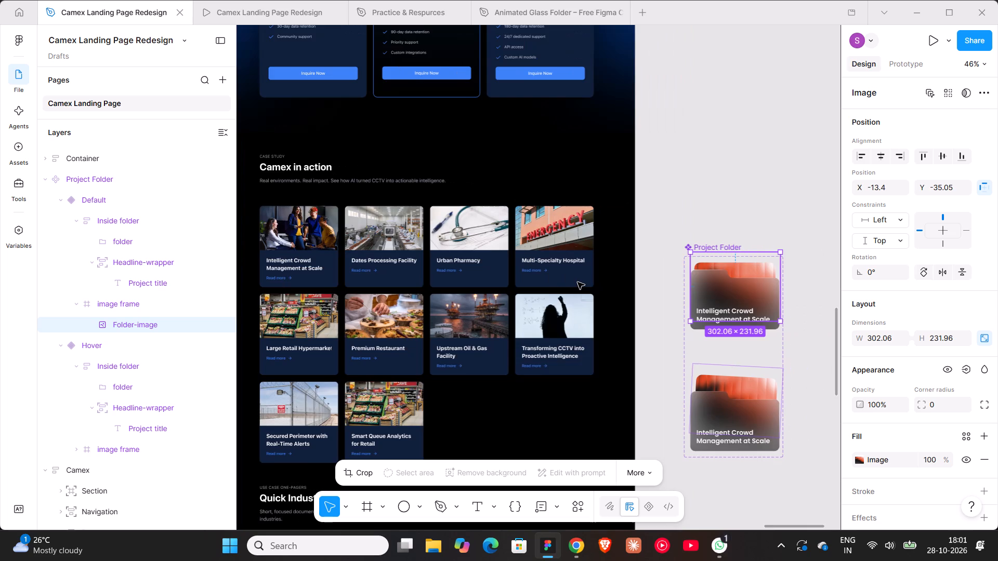
pyautogui.keyDown('shift'); pyautogui.scroll(-12, 577, 282); pyautogui.keyUp('shift')
pyautogui.keyDown('ctrl'); pyautogui.scroll(8, 584, 287); pyautogui.keyUp('ctrl')
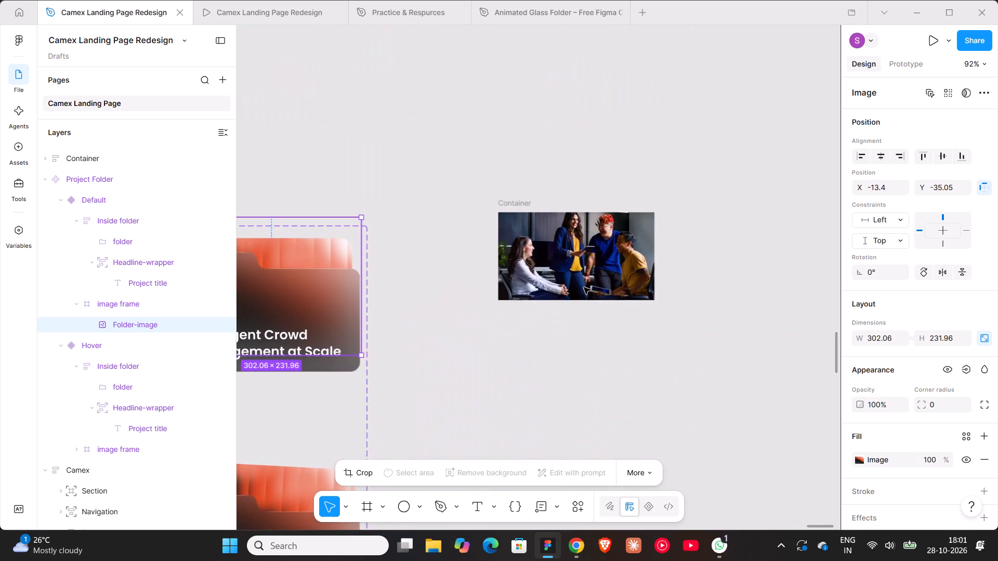
pyautogui.keyDown('shift'); pyautogui.scroll(3, 584, 287); pyautogui.keyUp('shift')
pyautogui.click(540, 200)
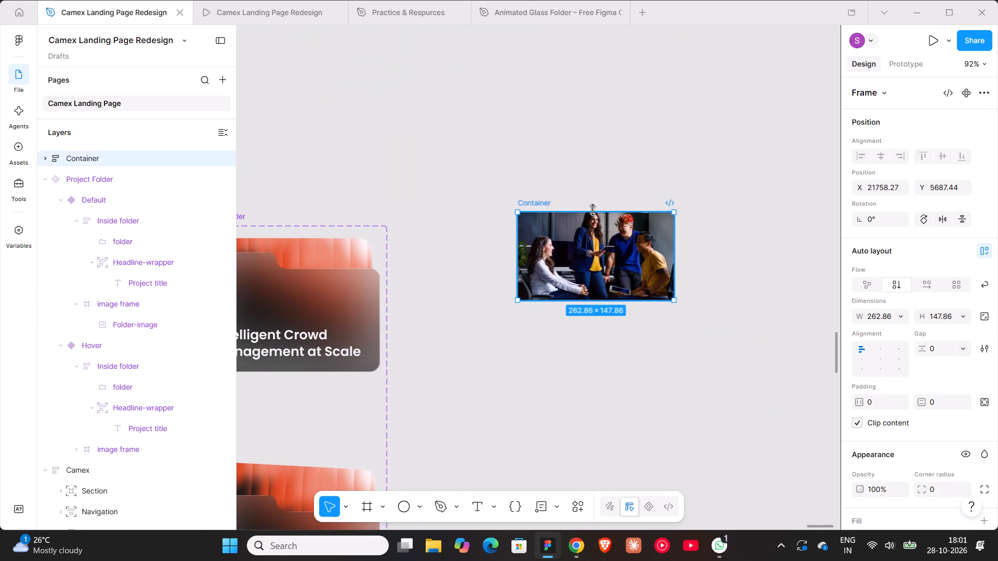
pyautogui.click(982, 319)
pyautogui.click(885, 317)
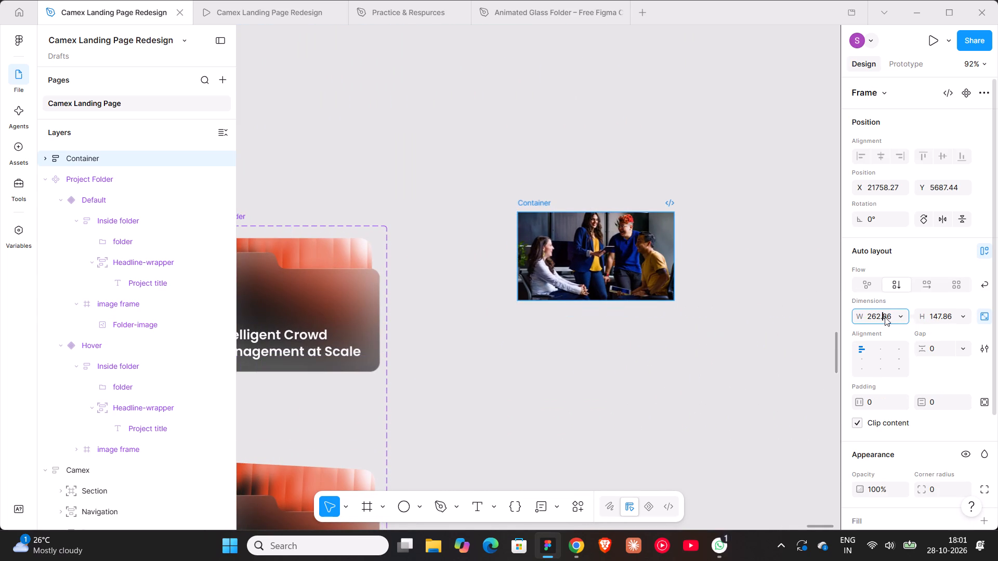
pyautogui.write('302')
pyautogui.press('Return')
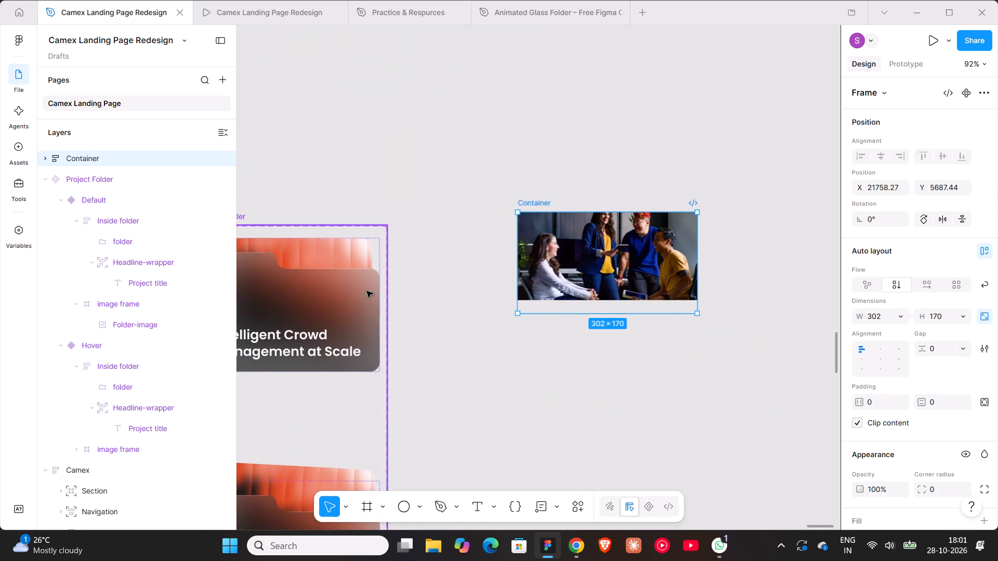
# Using the Default variant's Folder-image dimensions as reference, set the height of the image inside the pasted photo Container to 231.
pyautogui.doubleClick(332, 251)
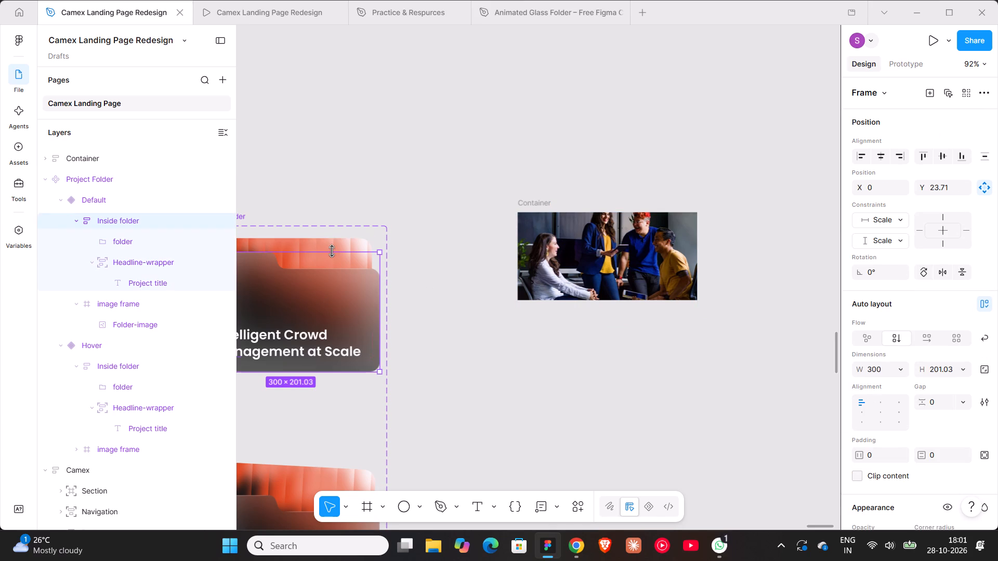
pyautogui.click(334, 240)
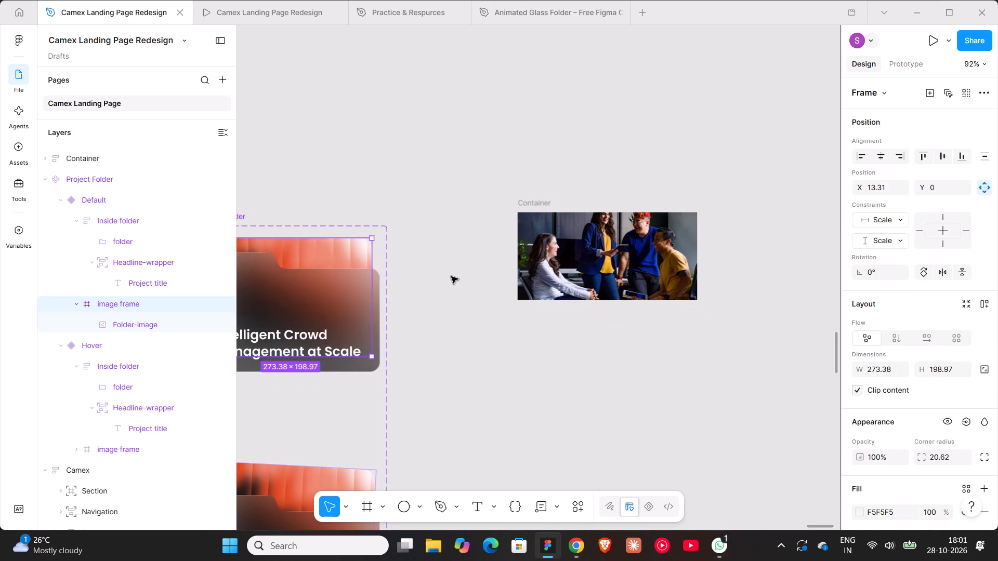
pyautogui.click(145, 322)
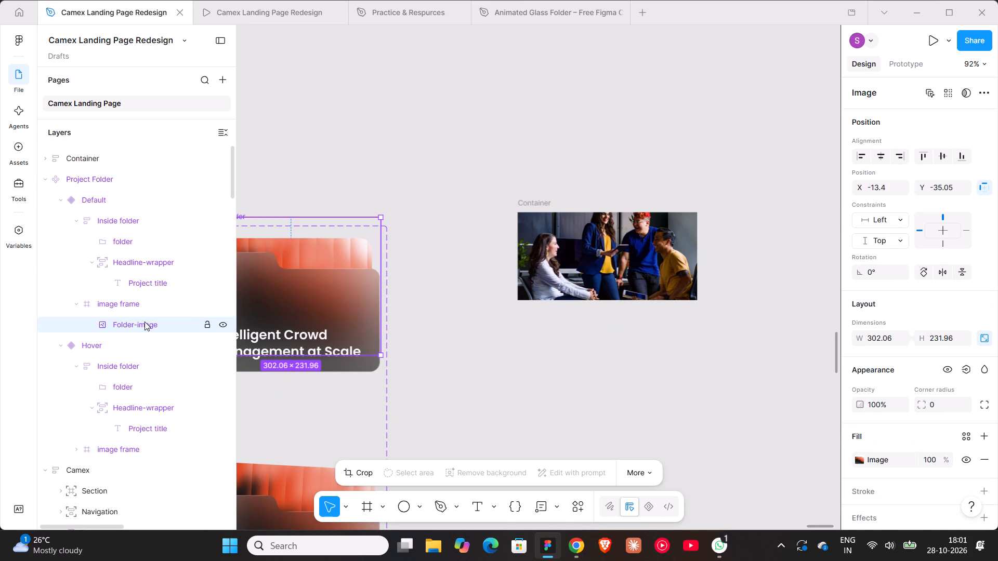
pyautogui.click(128, 305)
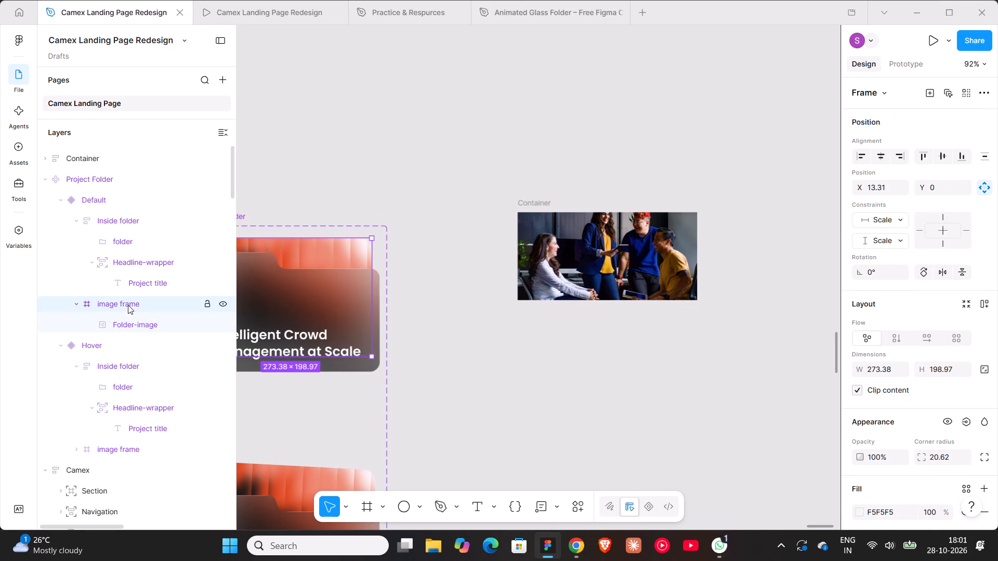
pyautogui.click(137, 318)
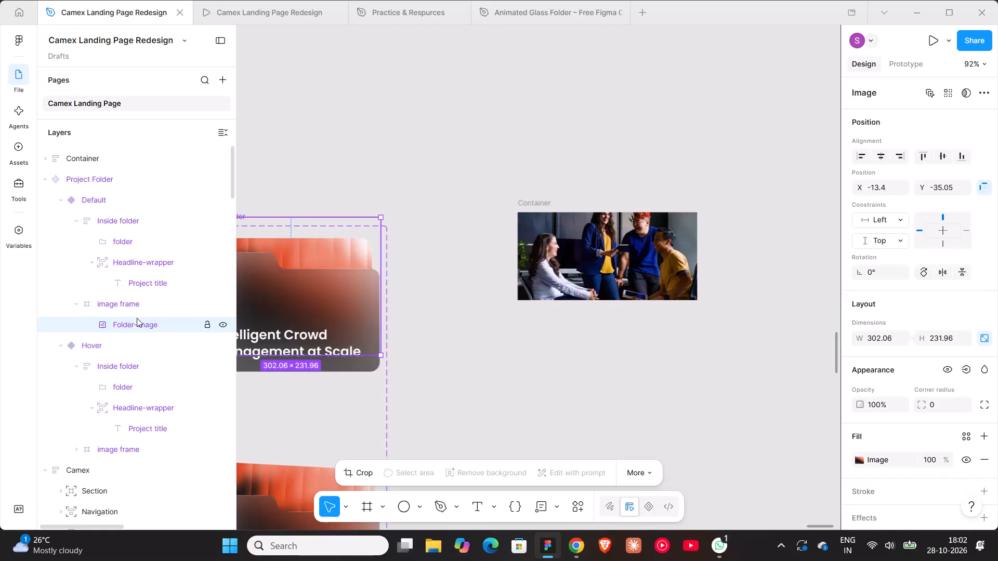
pyautogui.click(616, 273)
pyautogui.click(944, 315)
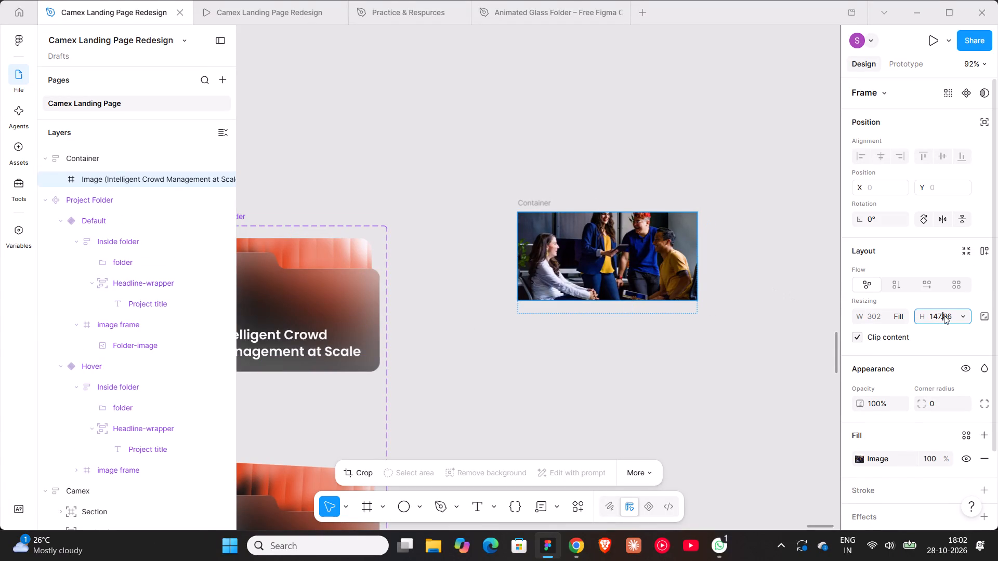
pyautogui.press('3')
pyautogui.press('BackSpace')
pyautogui.write('231')
pyautogui.press('Return')
pyautogui.click(669, 362)
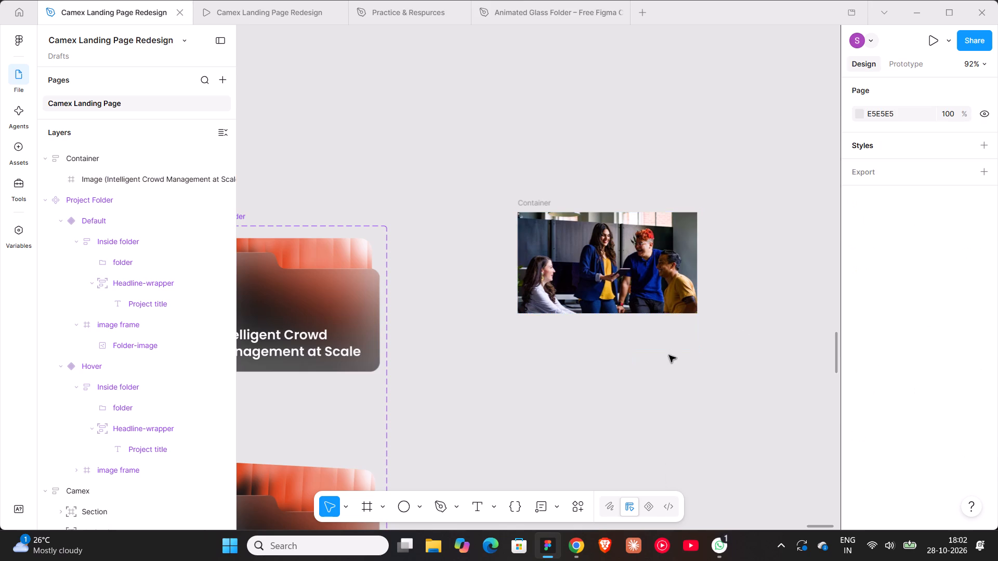
# Cut the pasted photo Container and replace the Default variant's Folder-image with it.
pyautogui.click(525, 199)
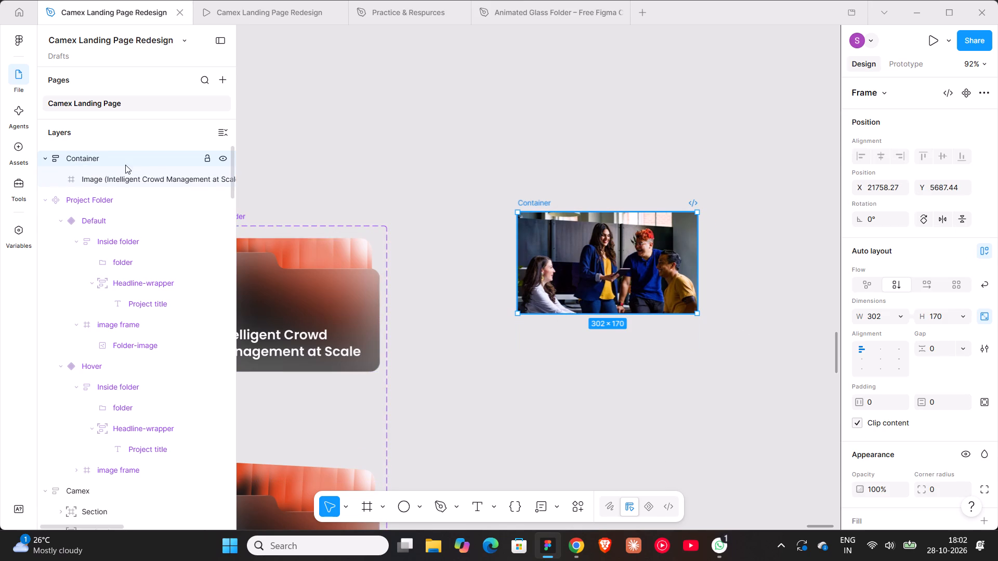
pyautogui.hotkey('ctrl', 'x')
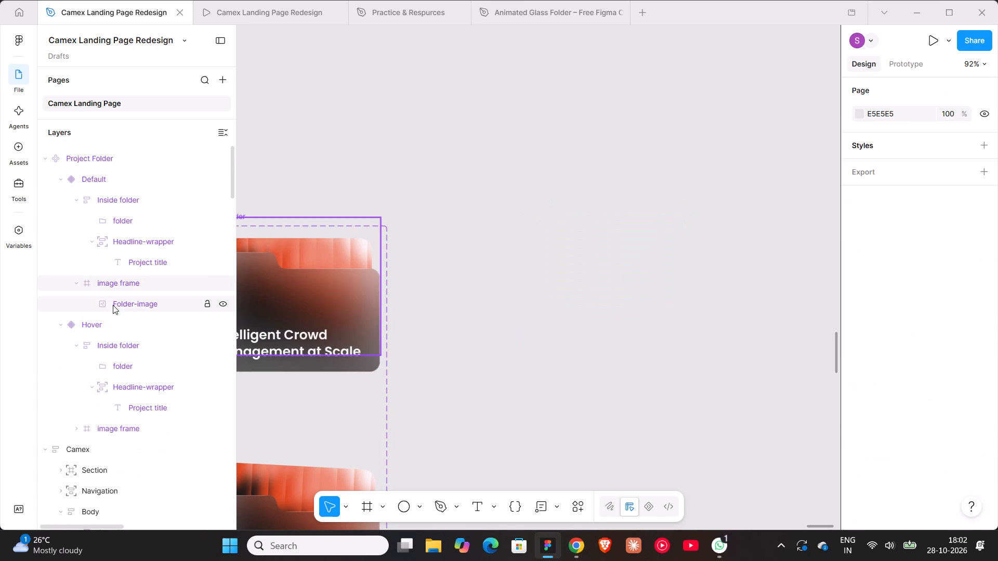
pyautogui.click(123, 305)
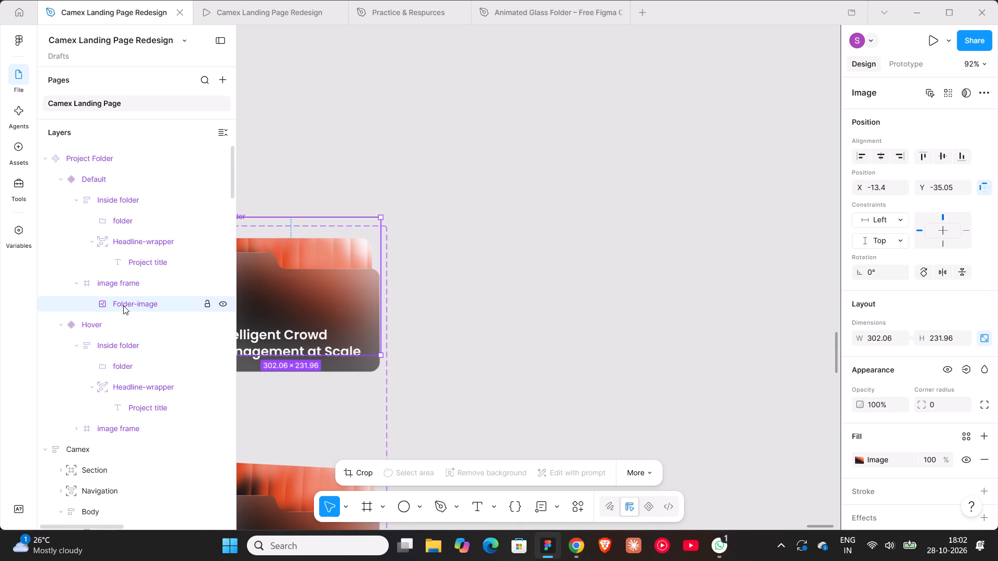
pyautogui.hotkey('ctrl', 'shift', 'r')
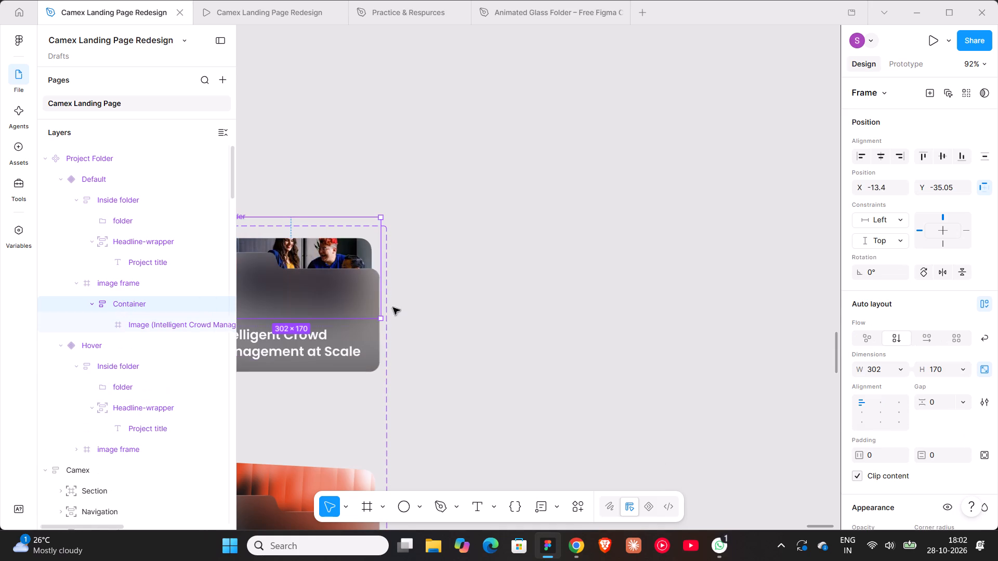
pyautogui.click(574, 268)
# Replace the Hover variant's whole image frame with the cut photo Container.
pyautogui.keyDown('shift'); pyautogui.scroll(5, 574, 268); pyautogui.keyUp('shift')
pyautogui.scroll(-5, 574, 268)
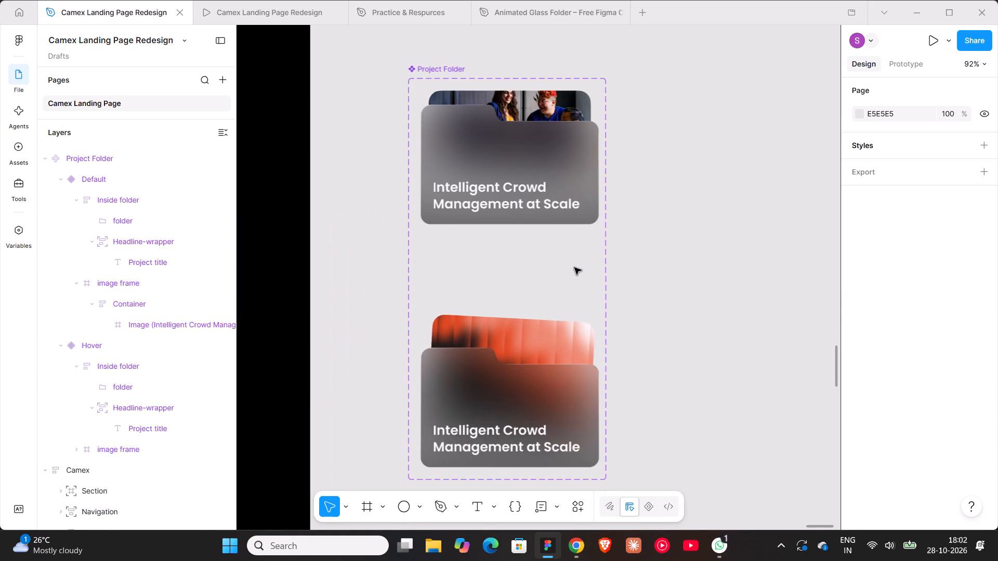
pyautogui.scroll(-1, 574, 268)
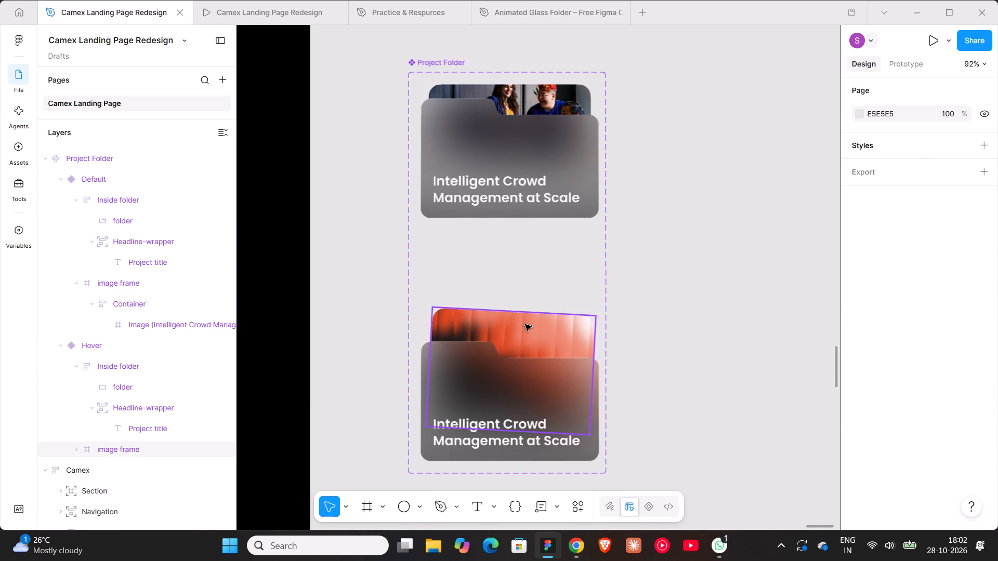
pyautogui.click(525, 324)
pyautogui.hotkey('ctrl', 'shift', 'r')
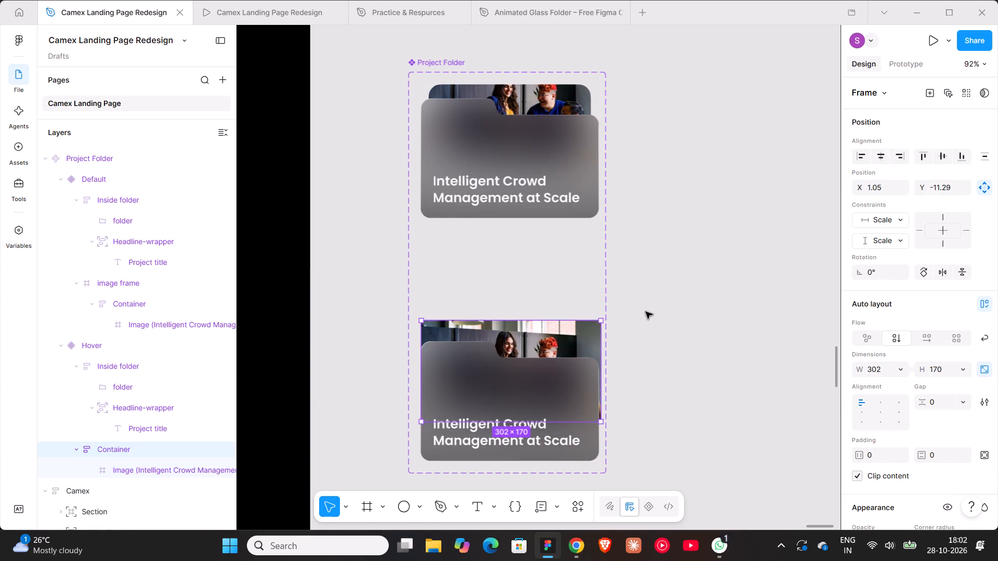
pyautogui.hotkey('ctrl', 'z')
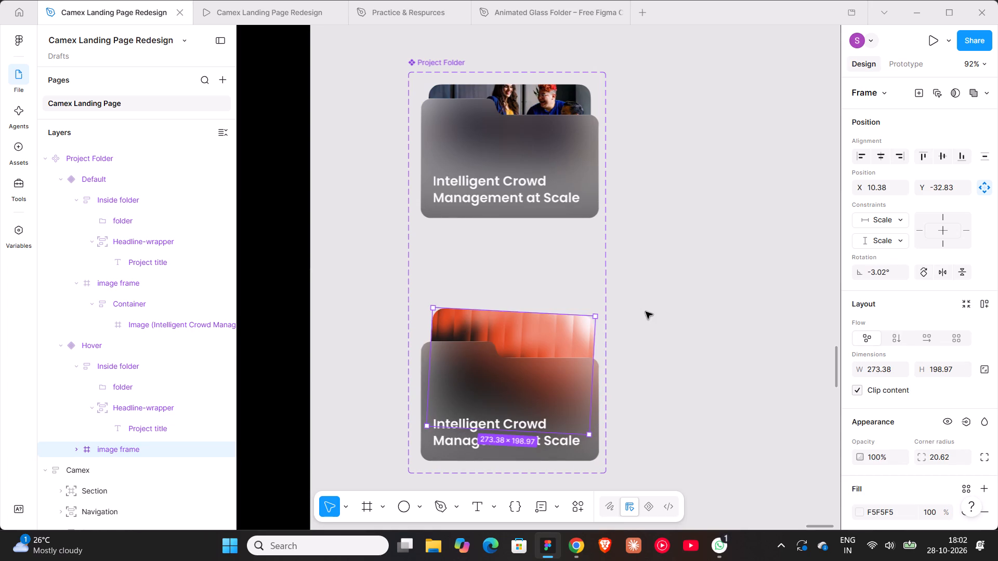
pyautogui.hotkey('ctrl', 'shift', 'r')
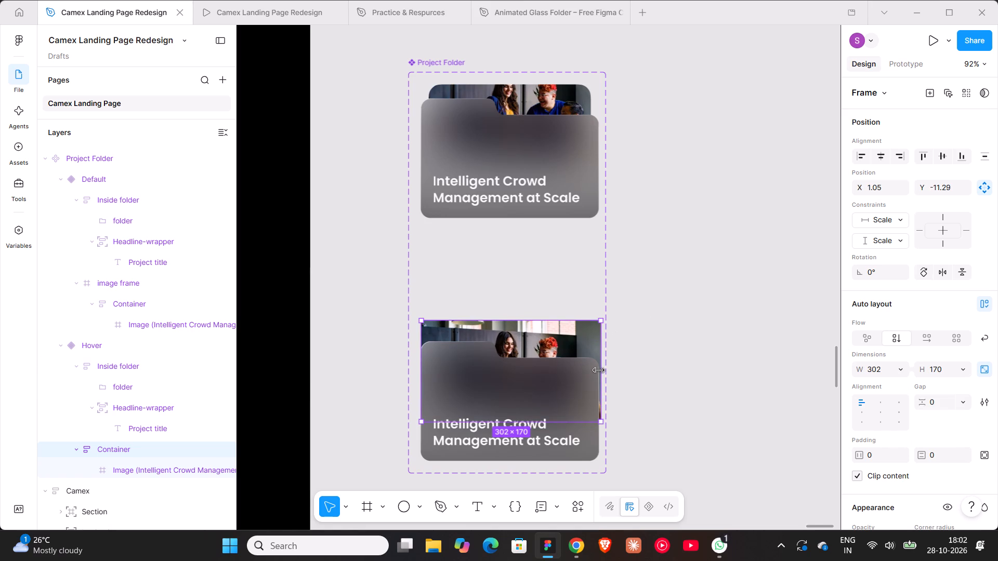
# Shrink the Hover variant's photo Container proportionally to about 263 × 148 so it is narrower than the folder.
pyautogui.keyDown('ctrl'); pyautogui.scroll(8, 599, 370); pyautogui.keyUp('ctrl')
pyautogui.moveTo(603, 371); pyautogui.dragTo(597, 371)
pyautogui.keyDown('ctrl'); pyautogui.scroll(-6, 597, 371); pyautogui.keyUp('ctrl')
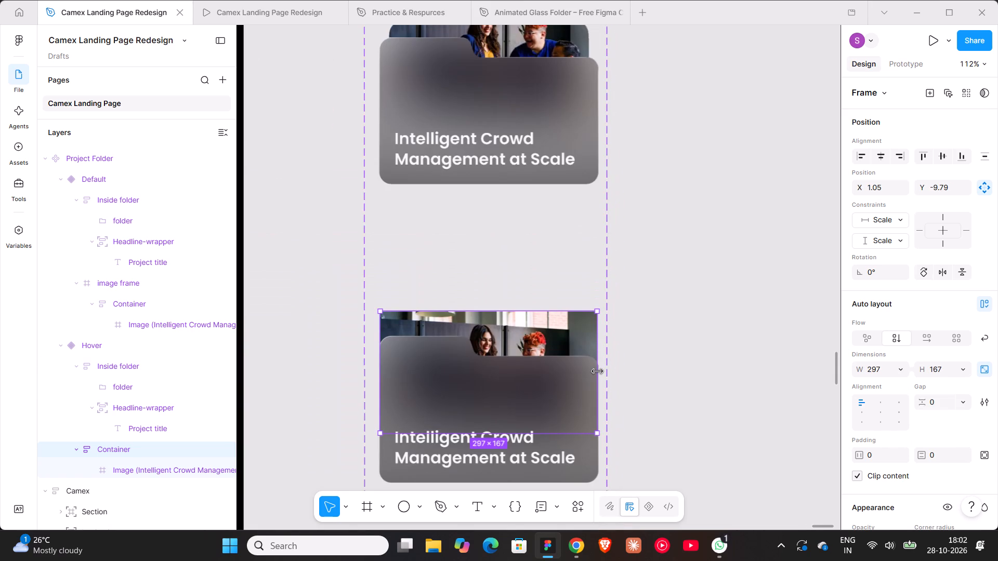
pyautogui.keyDown('ctrl'); pyautogui.scroll(18, 597, 371); pyautogui.keyUp('ctrl')
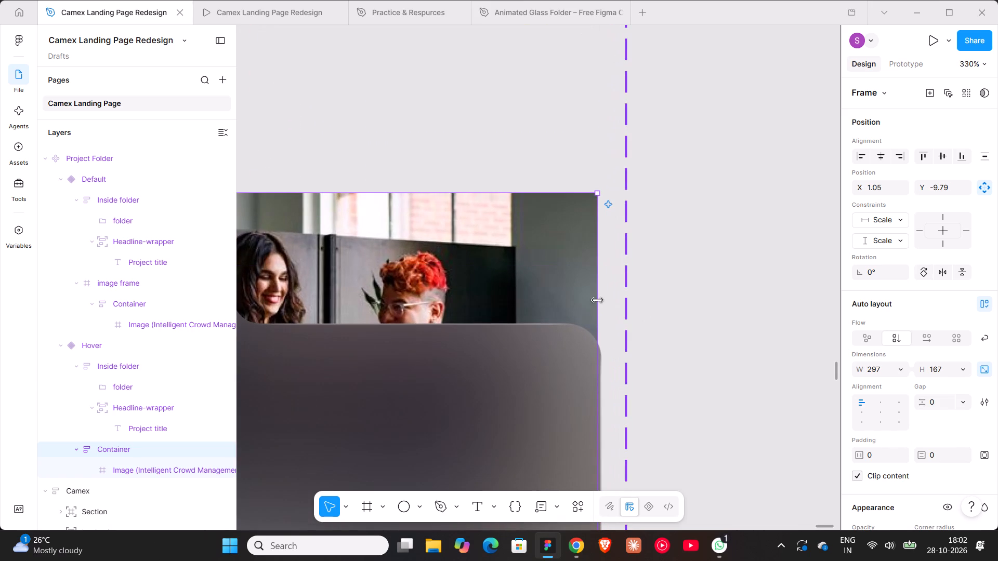
pyautogui.moveTo(597, 300); pyautogui.dragTo(561, 300)
pyautogui.hotkey('ctrl', 'z')
pyautogui.keyDown('ctrl'); pyautogui.scroll(-6, 561, 300); pyautogui.keyUp('ctrl')
pyautogui.keyDown('shift'); pyautogui.scroll(3, 561, 300); pyautogui.keyUp('shift')
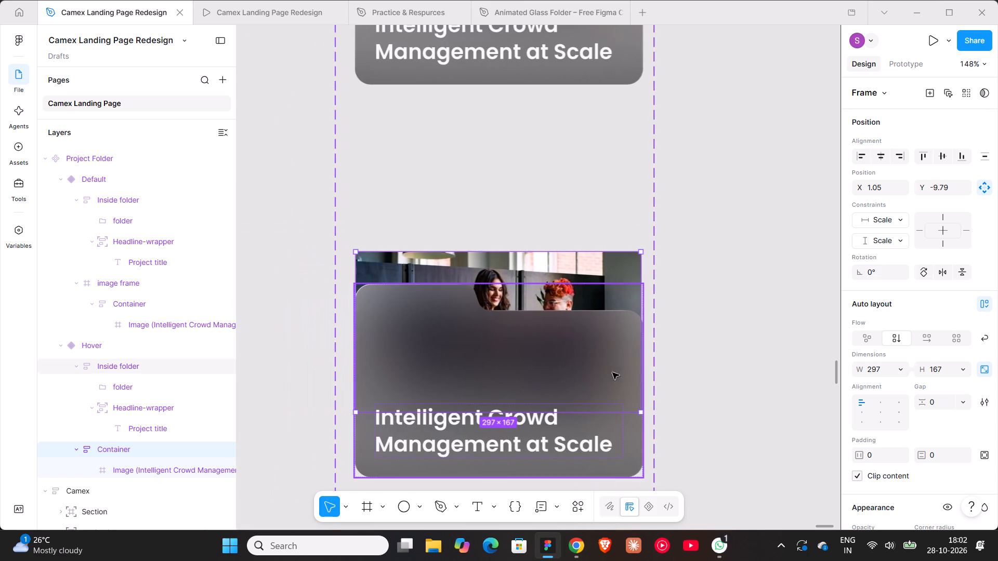
pyautogui.keyDown('shift'); pyautogui.moveTo(637, 412); pyautogui.dragTo(609, 388); pyautogui.keyUp('shift')
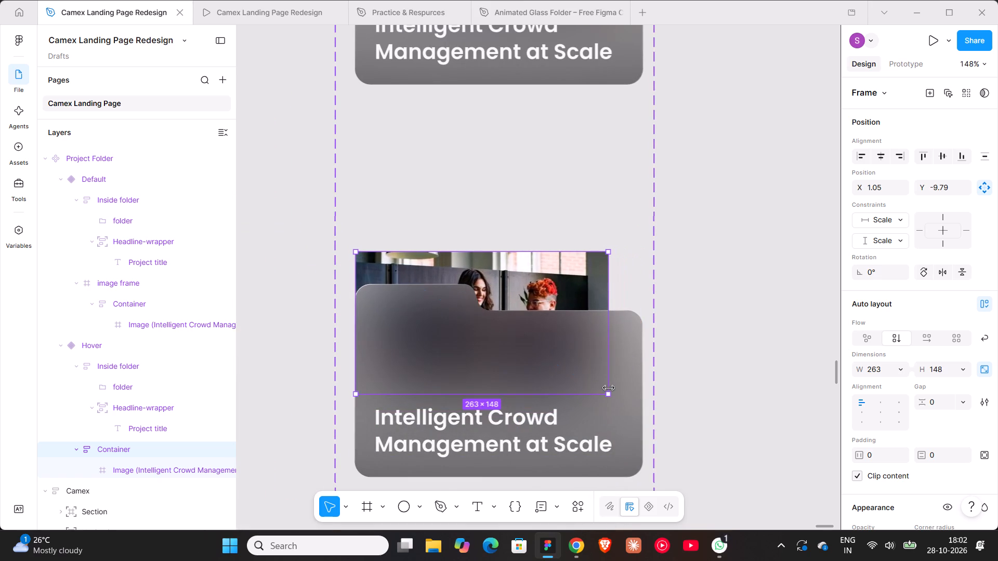
# Center the Hover variant's photo Container horizontally and raise it 60 px to Y -69.79 so it rises out of the folder.
pyautogui.click(872, 153)
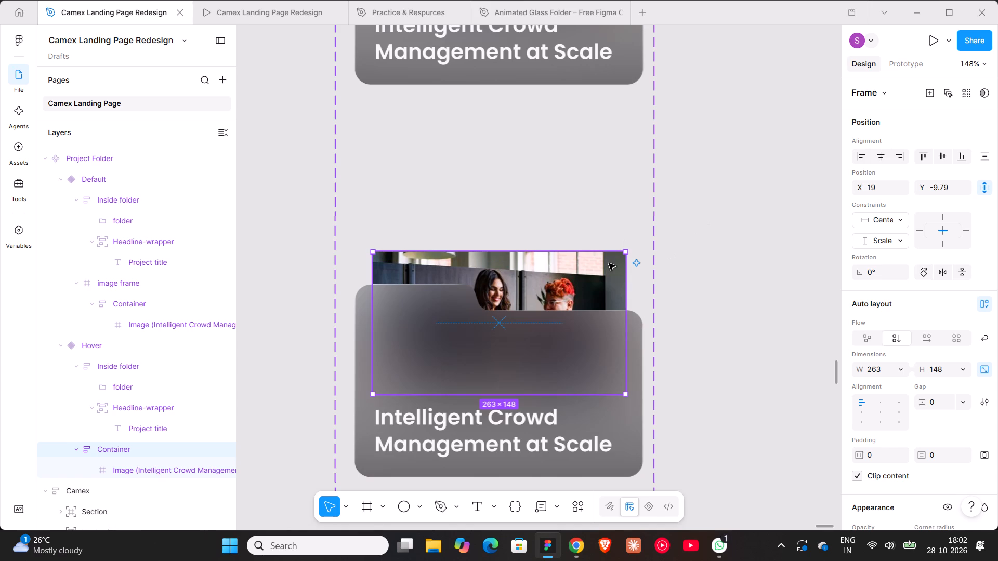
pyautogui.hotkey('shift', 'Up')
pyautogui.hotkey('shift', 'Up')
pyautogui.hotkey('shift', 'Up')
pyautogui.hotkey('shift', 'Up')
pyautogui.hotkey('shift', 'Up')
pyautogui.hotkey('shift', 'Up')
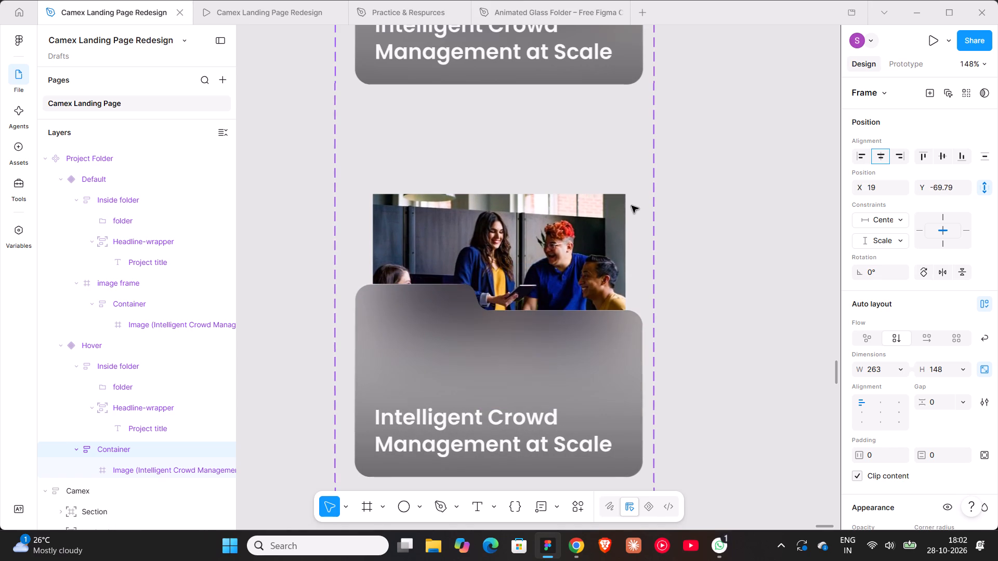
# Rotate the Hover variant's photo Container clockwise to about -12.5° and nudge it 5 px to the right.
pyautogui.click(618, 201)
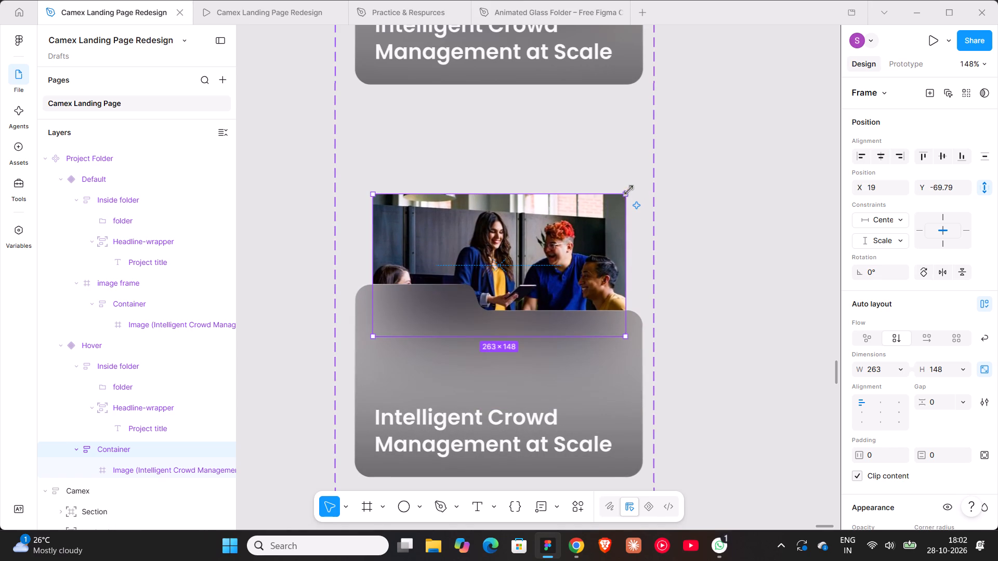
pyautogui.moveTo(631, 187); pyautogui.dragTo(639, 217)
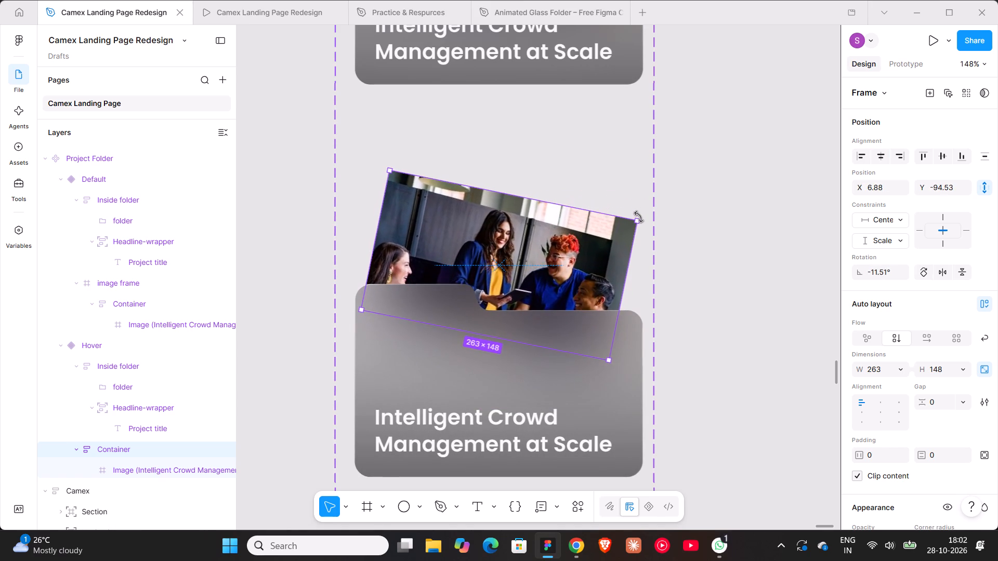
pyautogui.moveTo(639, 217); pyautogui.dragTo(639, 219)
pyautogui.press('Right')
pyautogui.press('Right')
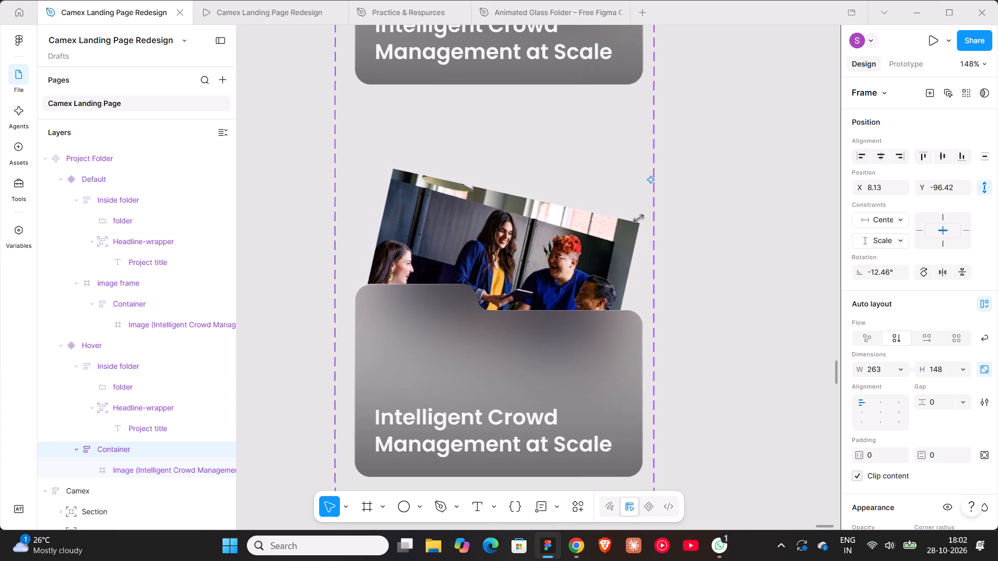
pyautogui.press('Right')
pyautogui.press('Right')
pyautogui.press('Right')
pyautogui.click(745, 264)
# Check the folder card on the landing page and its hover animation in the prototype preview.
pyautogui.scroll(5, 698, 358)
pyautogui.keyDown('ctrl'); pyautogui.scroll(-3, 698, 358); pyautogui.keyUp('ctrl')
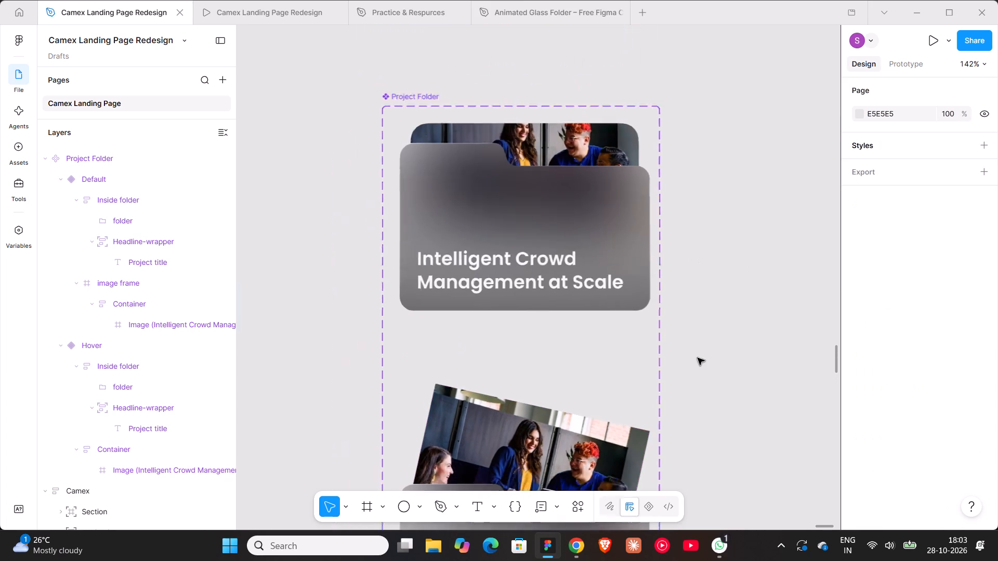
pyautogui.keyDown('ctrl'); pyautogui.scroll(-3, 698, 358); pyautogui.keyUp('ctrl')
pyautogui.scroll(-5, 698, 358)
pyautogui.keyDown('ctrl'); pyautogui.scroll(-5, 717, 300); pyautogui.keyUp('ctrl')
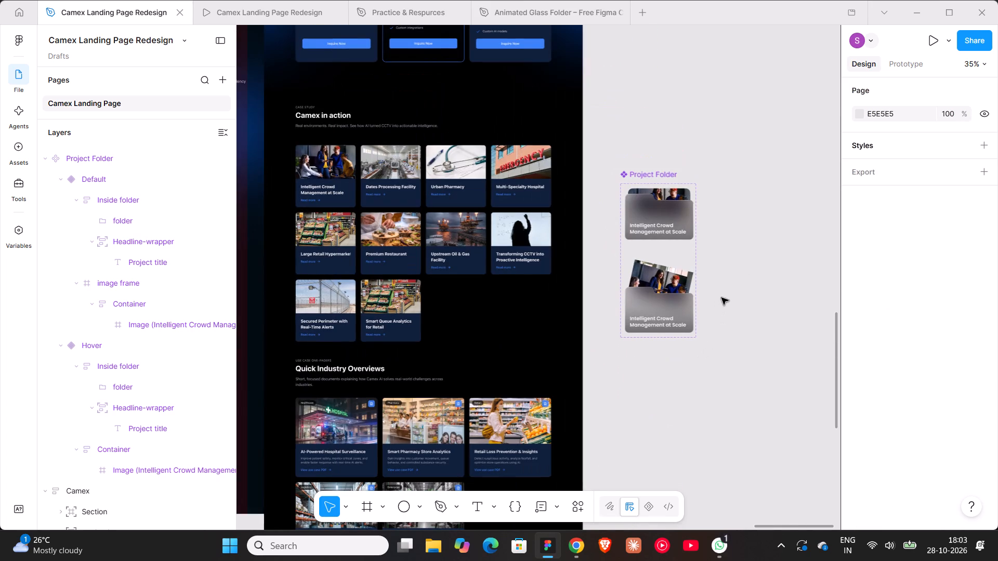
pyautogui.keyDown('shift'); pyautogui.scroll(6, 738, 296); pyautogui.keyUp('shift')
pyautogui.keyDown('shift'); pyautogui.scroll(5, 557, 310); pyautogui.keyUp('shift')
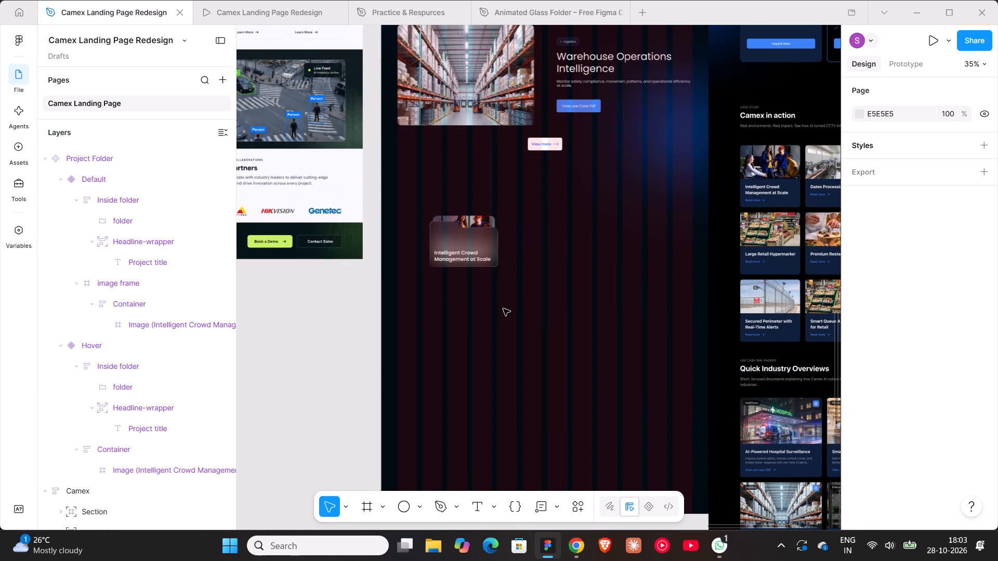
pyautogui.scroll(6, 461, 315)
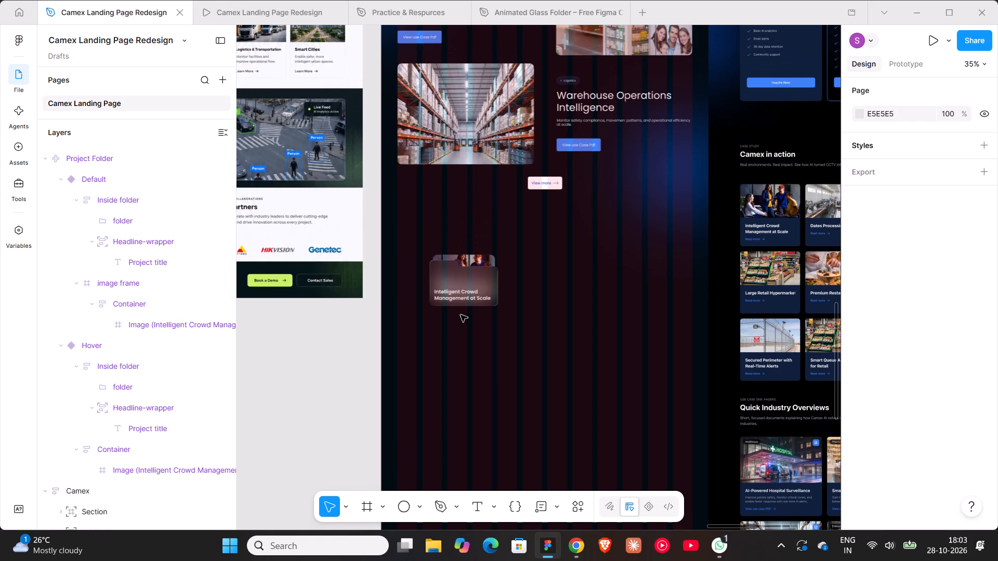
pyautogui.click(262, 10)
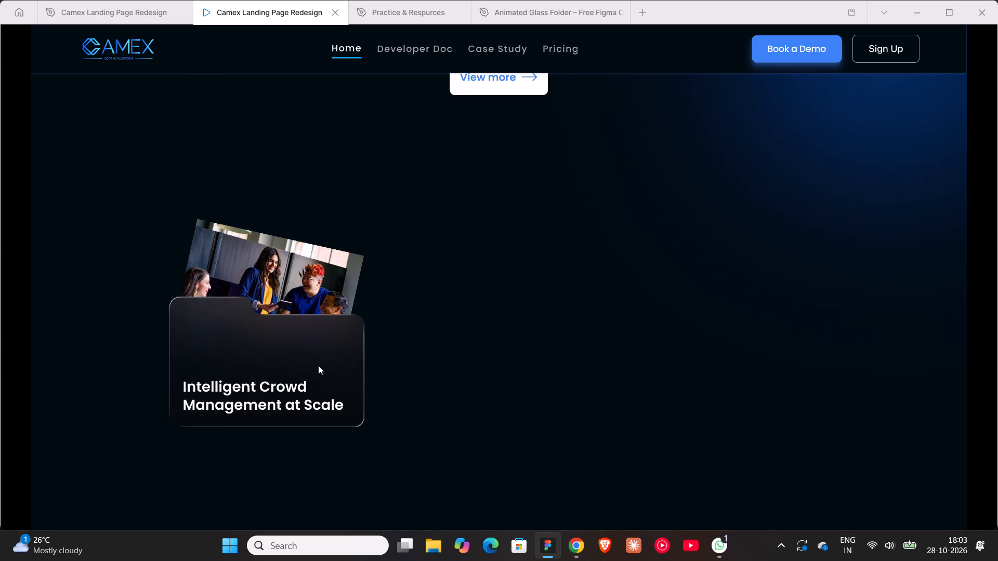
pyautogui.click(94, 11)
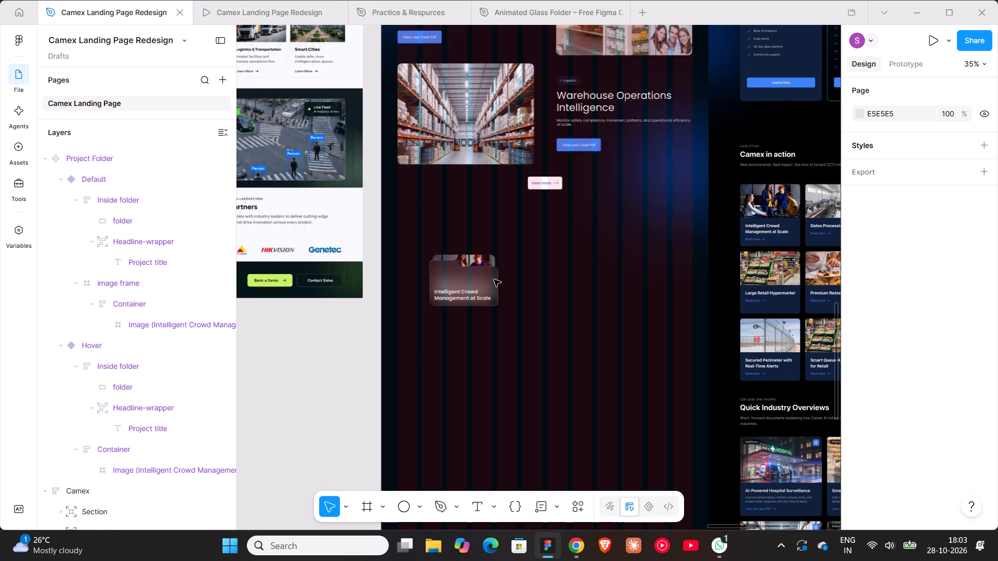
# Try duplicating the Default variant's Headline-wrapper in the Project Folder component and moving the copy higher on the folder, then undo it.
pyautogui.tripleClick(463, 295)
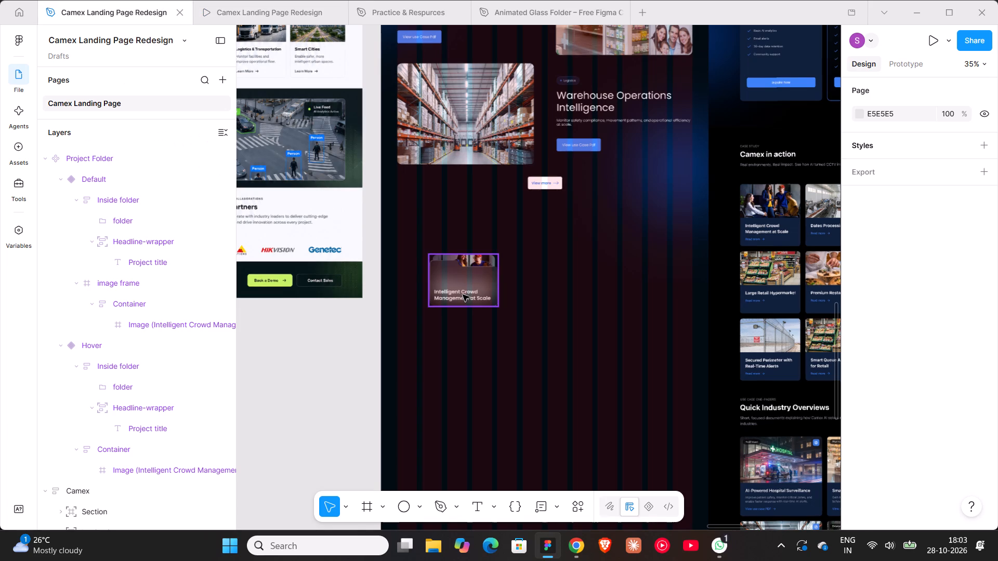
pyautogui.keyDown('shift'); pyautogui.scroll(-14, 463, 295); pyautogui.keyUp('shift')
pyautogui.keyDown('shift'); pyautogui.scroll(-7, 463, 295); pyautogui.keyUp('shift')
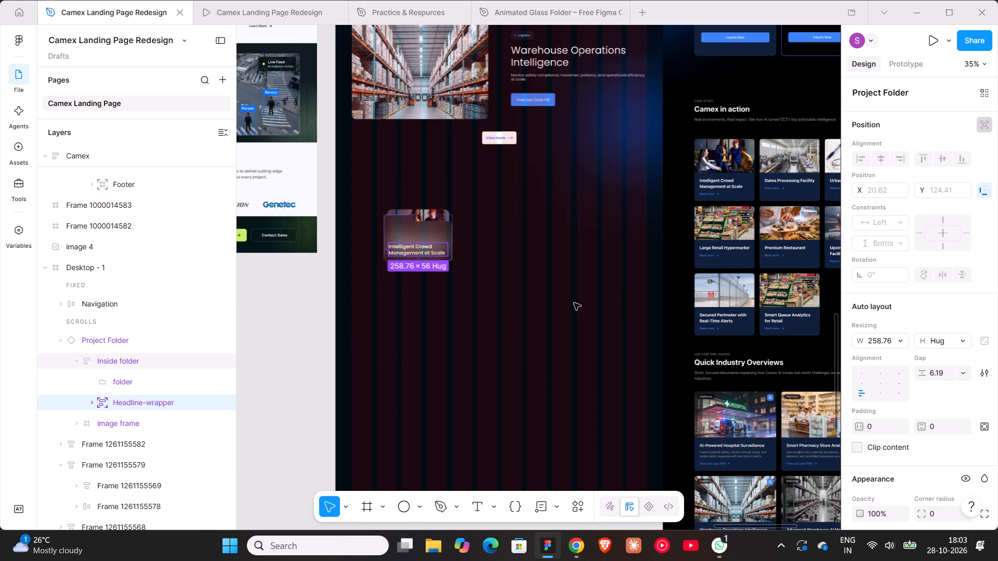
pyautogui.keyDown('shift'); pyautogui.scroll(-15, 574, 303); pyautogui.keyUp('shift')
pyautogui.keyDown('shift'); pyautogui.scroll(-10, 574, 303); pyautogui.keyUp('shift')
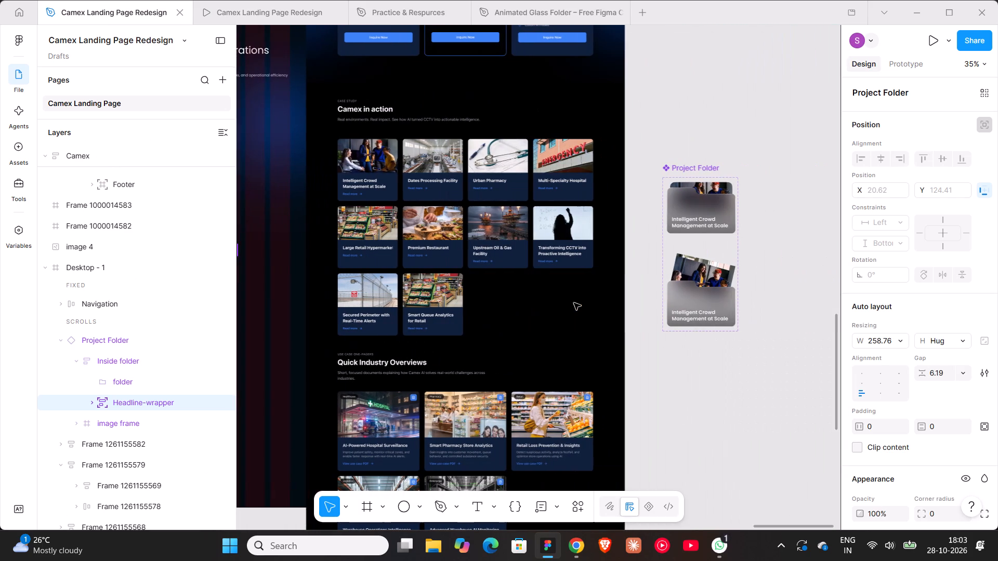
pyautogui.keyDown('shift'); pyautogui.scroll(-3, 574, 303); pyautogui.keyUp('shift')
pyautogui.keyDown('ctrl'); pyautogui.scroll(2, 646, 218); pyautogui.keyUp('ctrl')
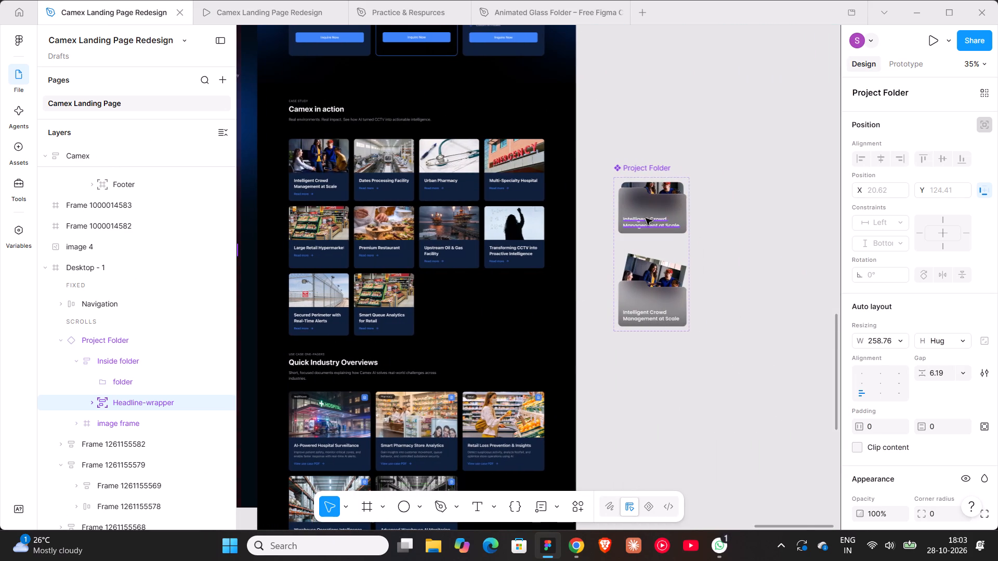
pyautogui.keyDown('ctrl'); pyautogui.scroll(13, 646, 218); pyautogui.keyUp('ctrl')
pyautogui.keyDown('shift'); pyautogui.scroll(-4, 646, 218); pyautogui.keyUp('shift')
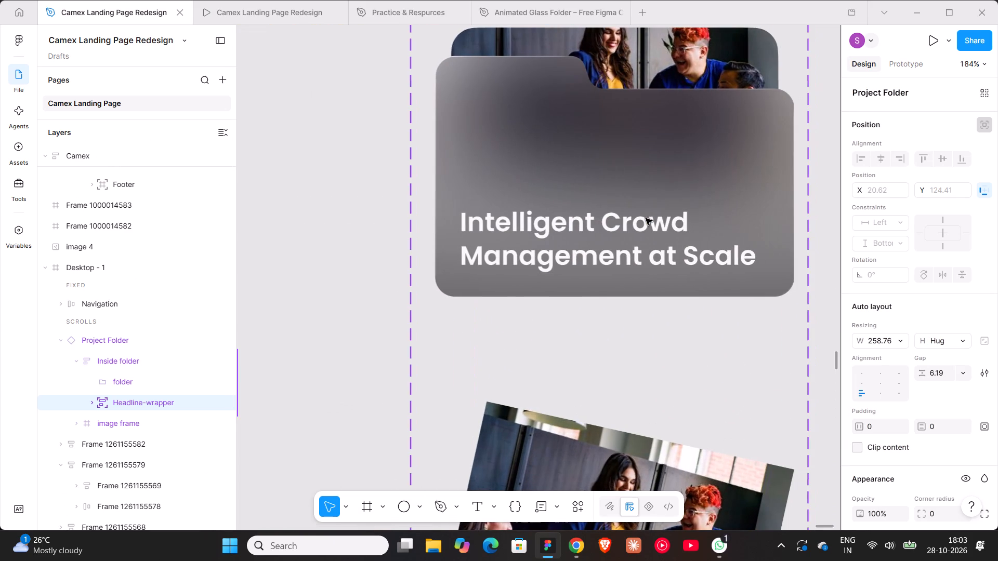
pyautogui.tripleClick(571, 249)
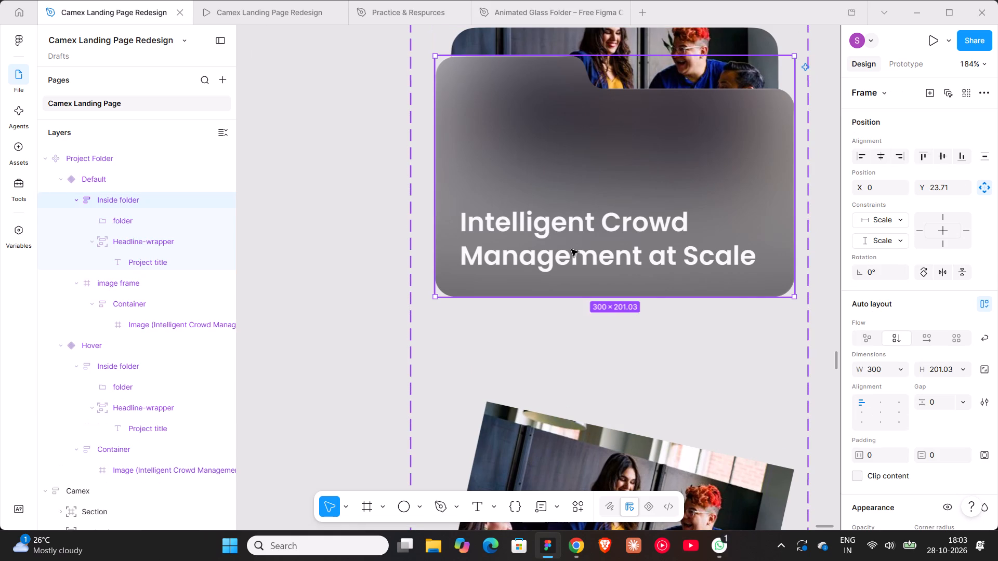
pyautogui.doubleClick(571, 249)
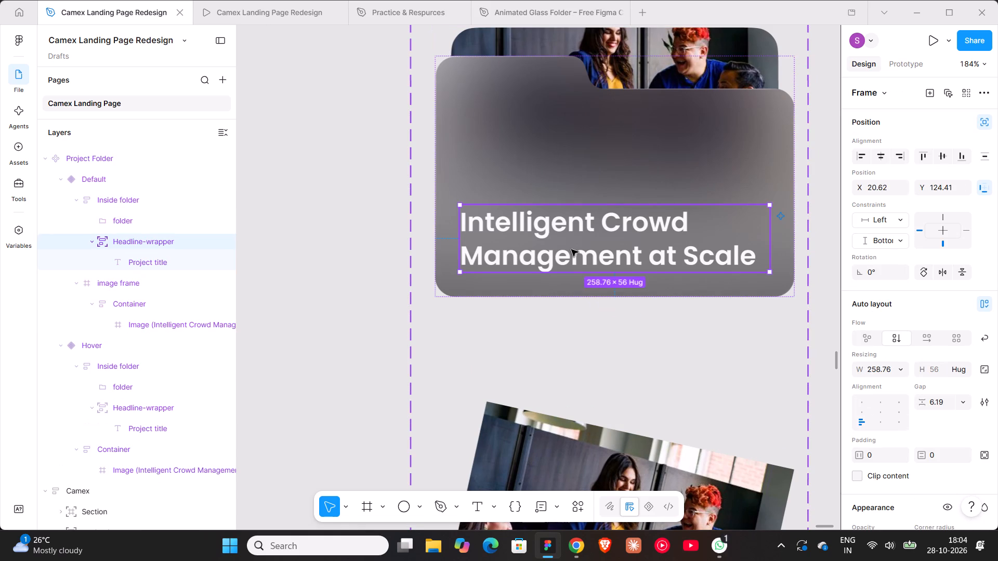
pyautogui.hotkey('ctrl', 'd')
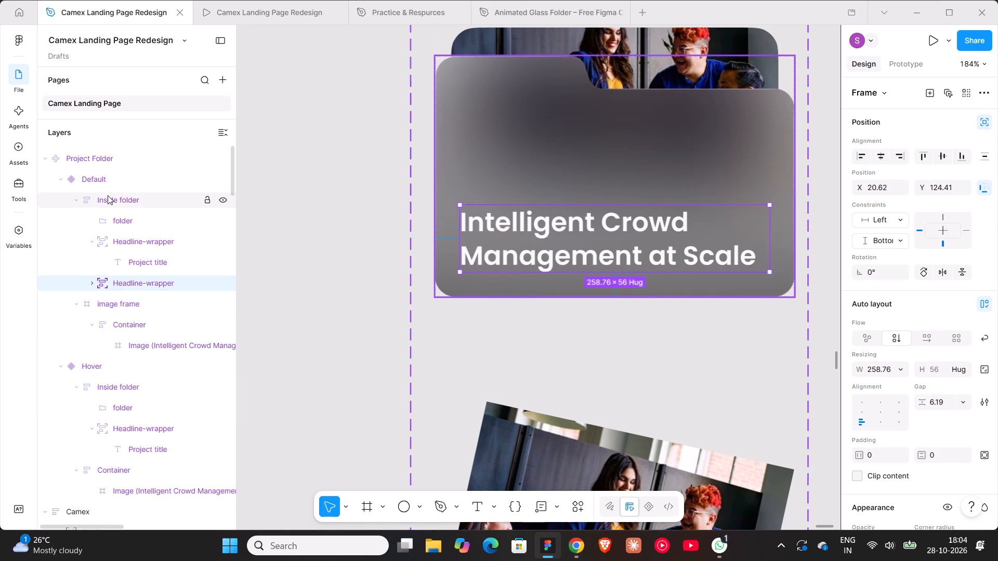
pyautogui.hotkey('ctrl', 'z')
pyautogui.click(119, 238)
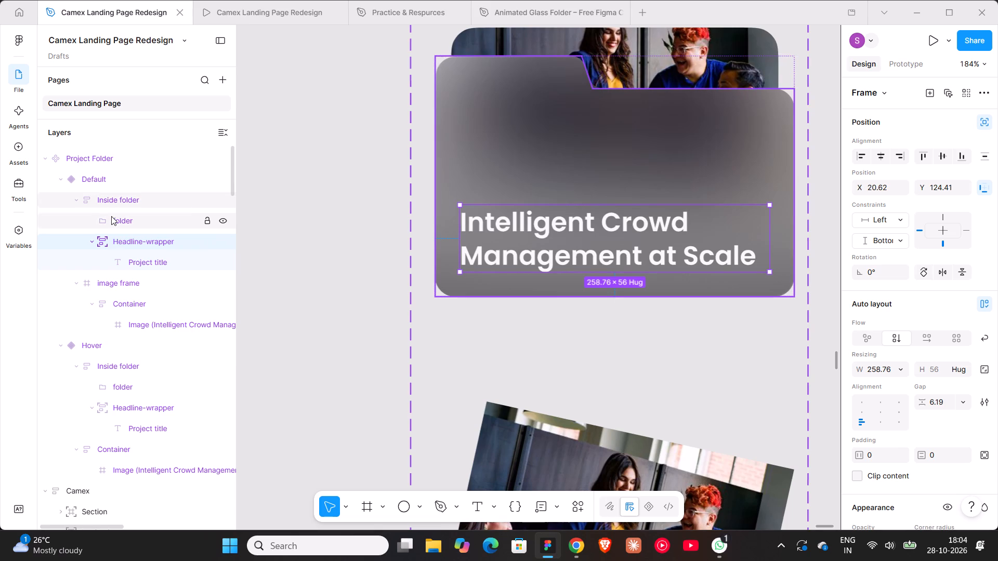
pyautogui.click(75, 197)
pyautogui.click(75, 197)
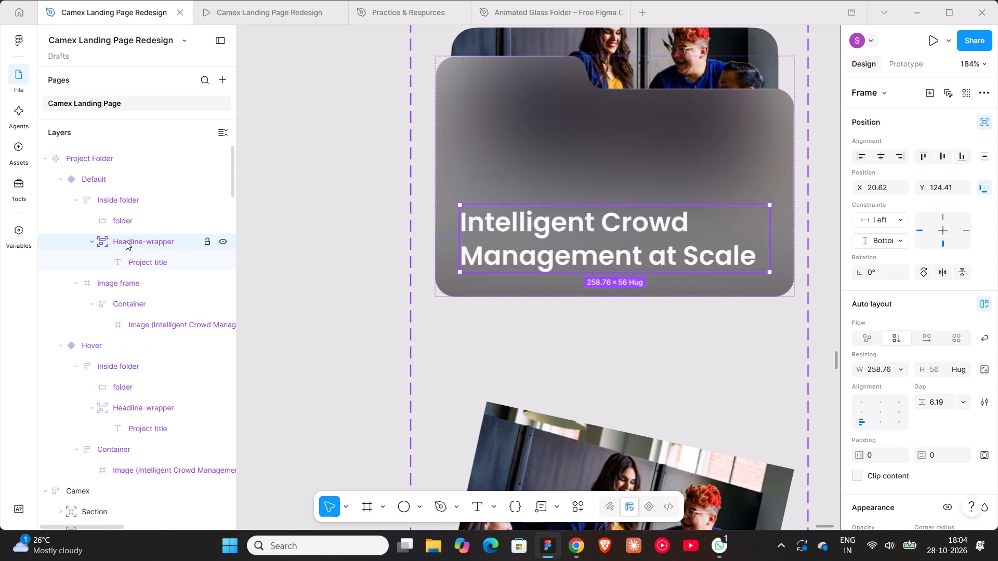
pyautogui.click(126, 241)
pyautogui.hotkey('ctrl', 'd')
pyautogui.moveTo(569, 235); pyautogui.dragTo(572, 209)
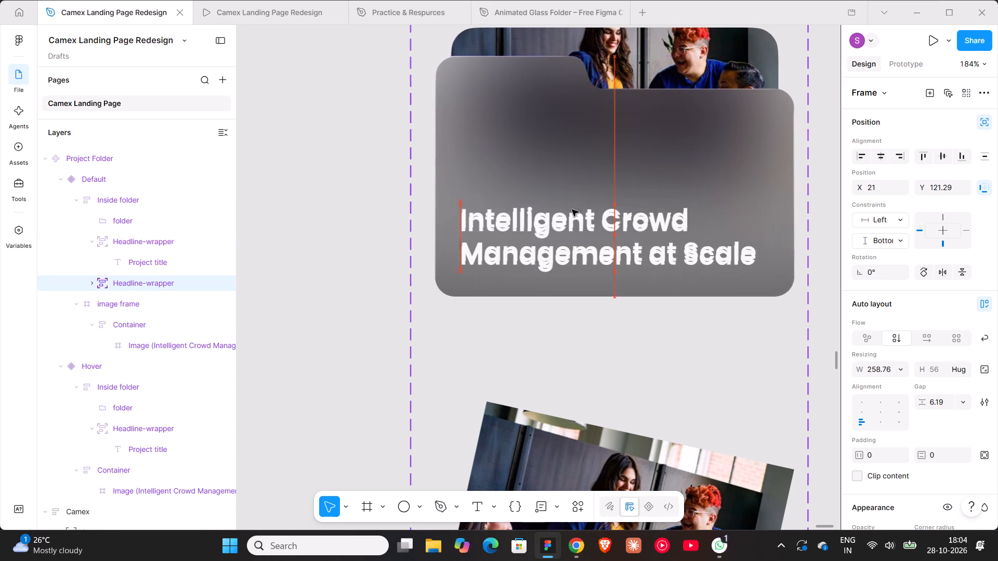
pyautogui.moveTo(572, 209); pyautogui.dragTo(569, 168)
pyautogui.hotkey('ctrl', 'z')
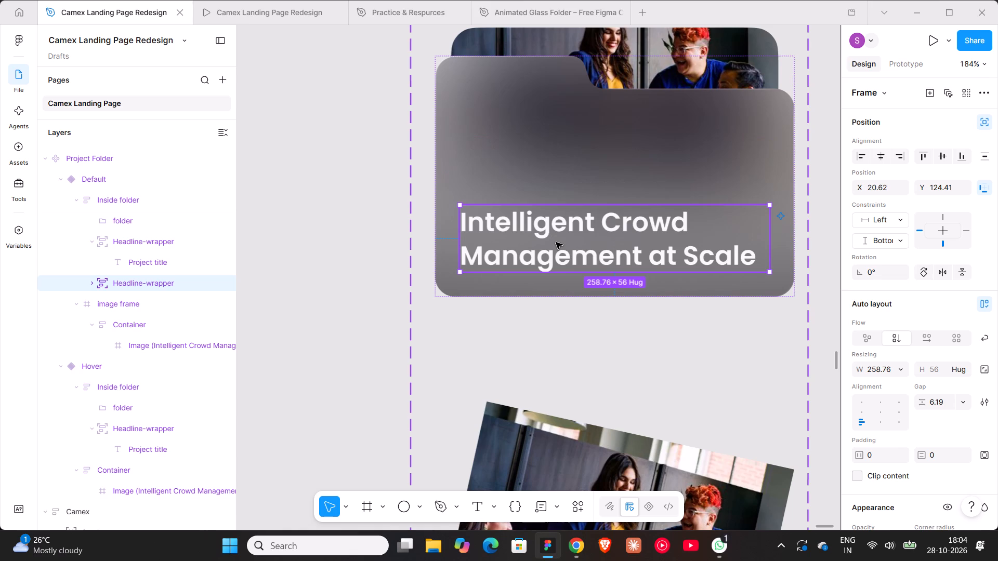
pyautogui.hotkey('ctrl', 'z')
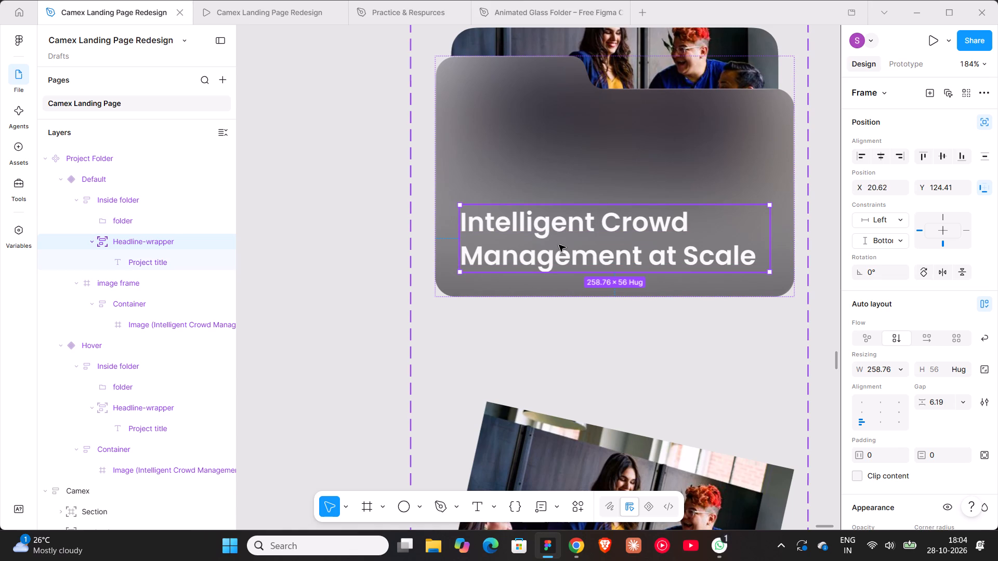
# Move the Default variant's Headline-wrapper up 24 px to Y 100.41 within the folder.
pyautogui.hotkey('shift', 'Up')
pyautogui.hotkey('shift', 'Up')
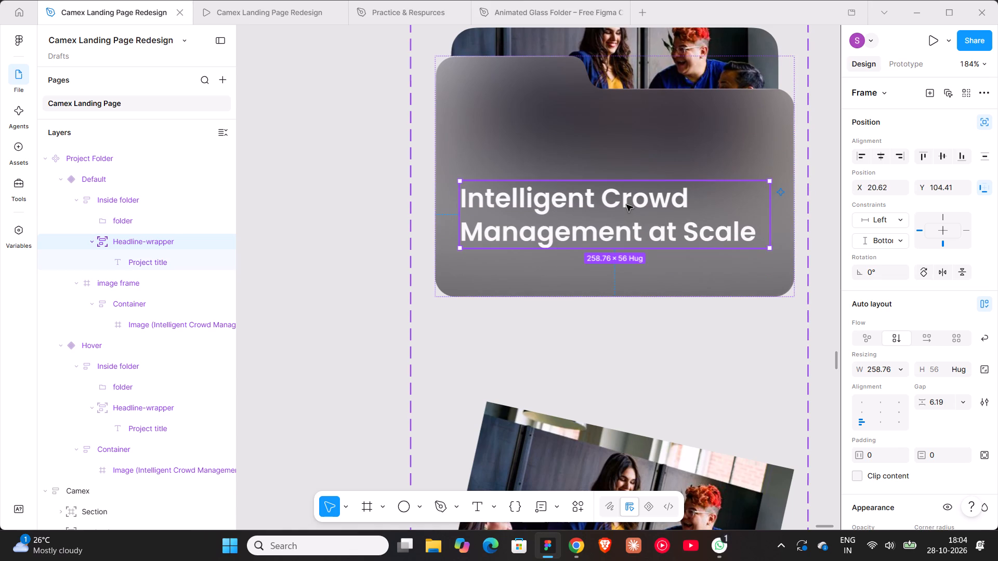
pyautogui.press('Up')
pyautogui.press('Up')
pyautogui.press('Up')
pyautogui.press('Up')
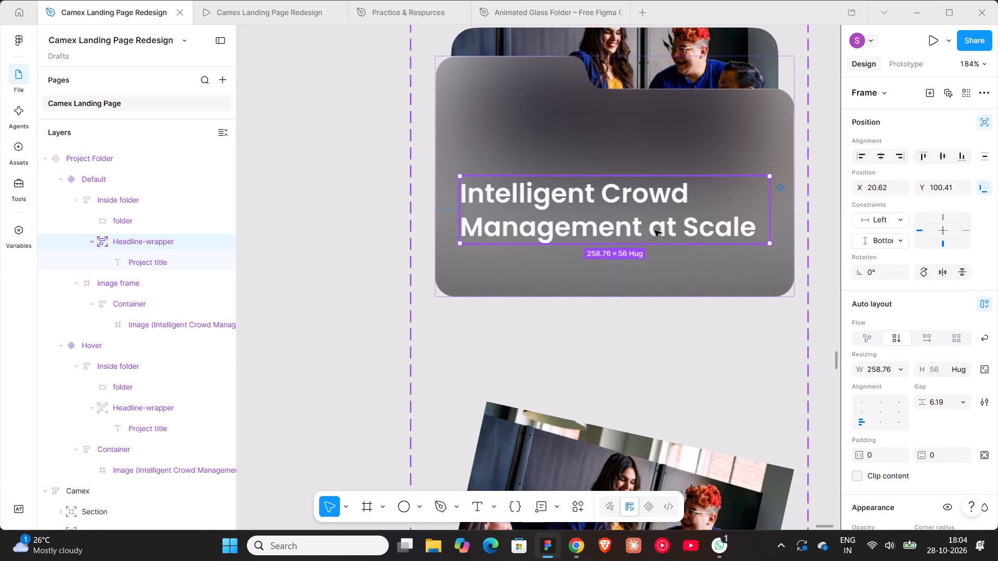
# Place a copy of the landing page's "View more" button in the empty page area below the original.
pyautogui.keyDown('ctrl'); pyautogui.scroll(-8, 654, 230); pyautogui.keyUp('ctrl')
pyautogui.keyDown('shift'); pyautogui.scroll(-2, 654, 230); pyautogui.keyUp('shift')
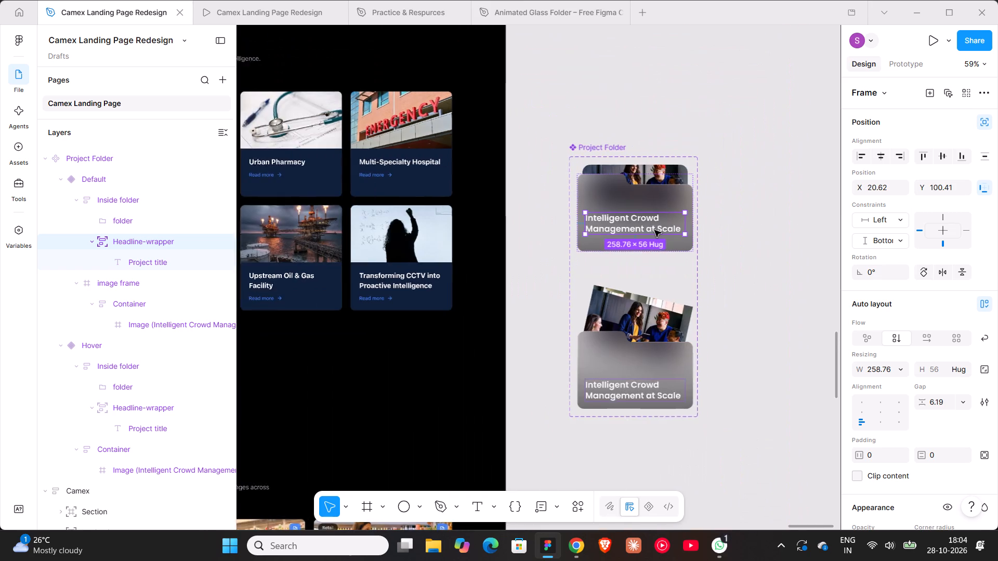
pyautogui.keyDown('shift'); pyautogui.scroll(-2, 654, 230); pyautogui.keyUp('shift')
pyautogui.click(672, 234)
pyautogui.keyDown('shift'); pyautogui.scroll(15, 672, 234); pyautogui.keyUp('shift')
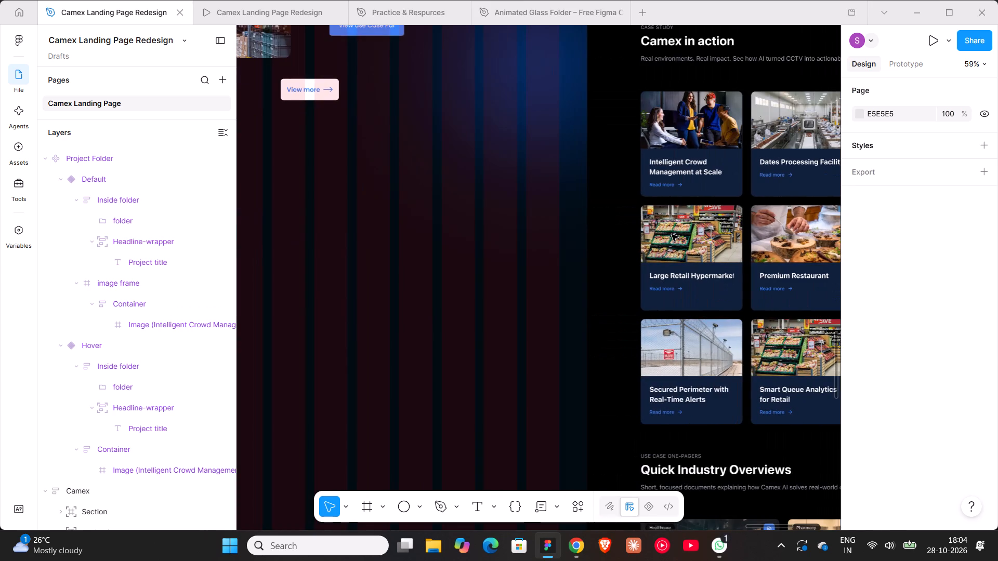
pyautogui.keyDown('shift'); pyautogui.scroll(-6, 680, 203); pyautogui.keyUp('shift')
pyautogui.keyDown('shift'); pyautogui.scroll(3, 658, 222); pyautogui.keyUp('shift')
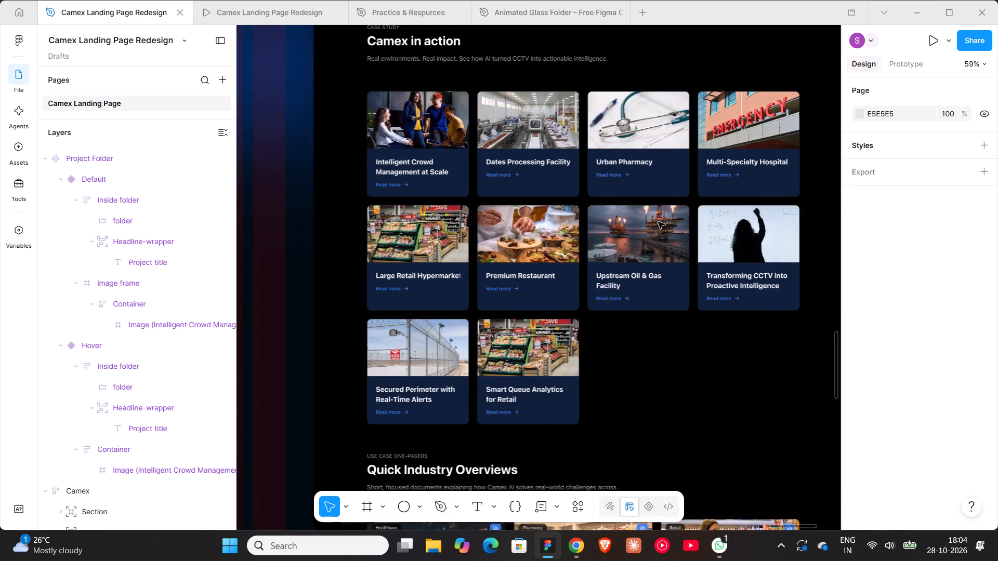
pyautogui.keyDown('shift'); pyautogui.scroll(3, 658, 222); pyautogui.keyUp('shift')
pyautogui.tripleClick(305, 90)
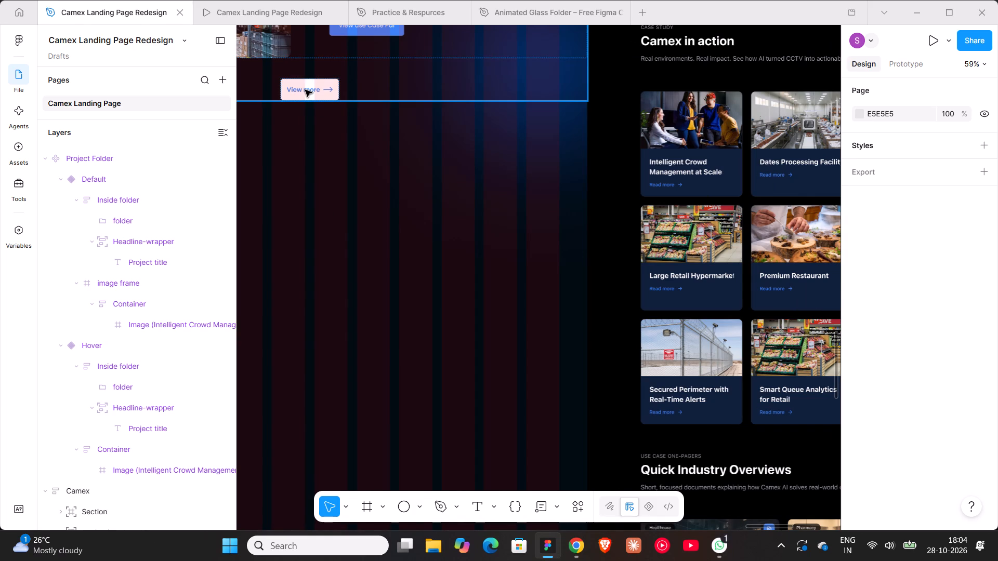
pyautogui.doubleClick(305, 90)
pyautogui.click(335, 112)
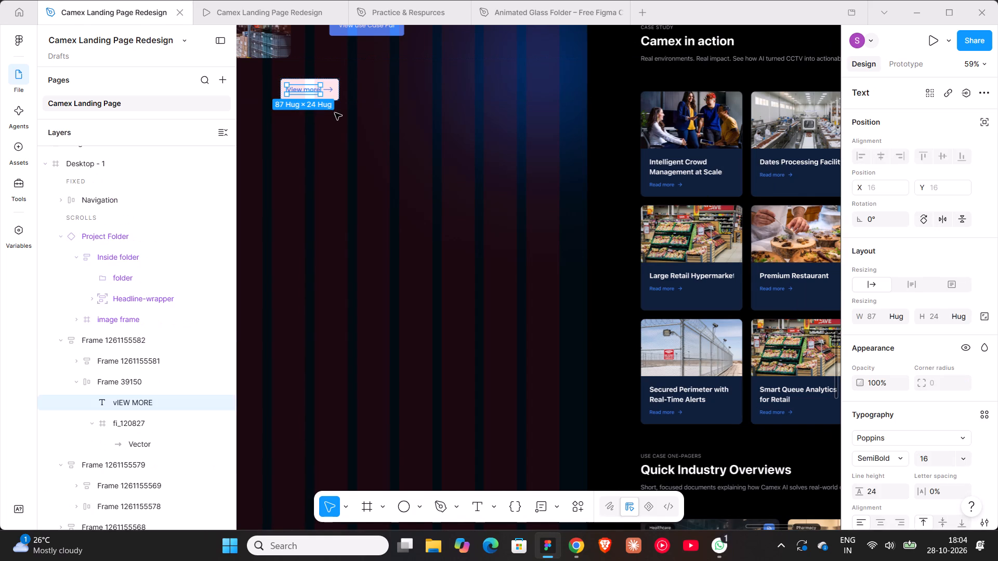
pyautogui.click(345, 115)
pyautogui.click(329, 96)
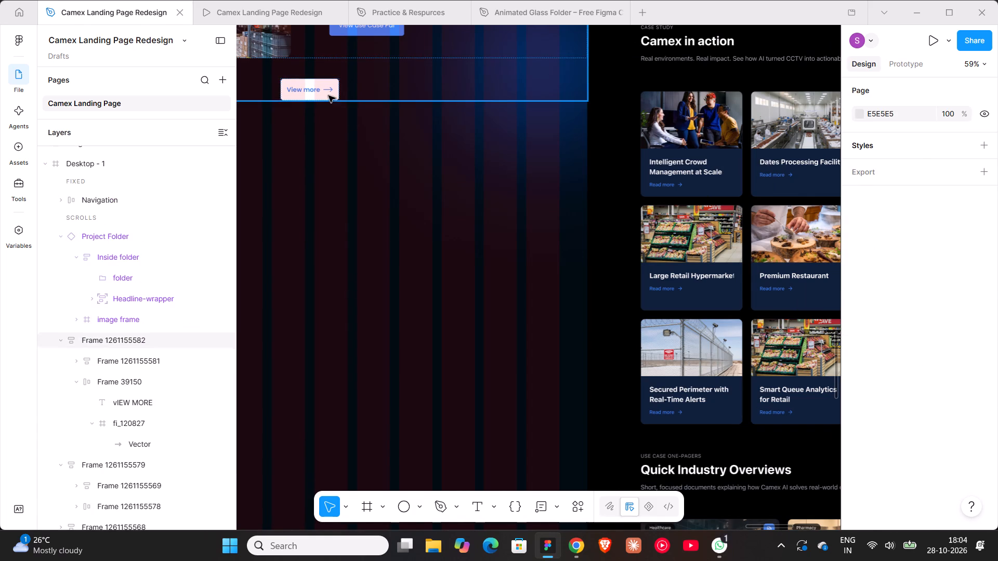
pyautogui.click(328, 95)
pyautogui.doubleClick(324, 83)
pyautogui.click(338, 129)
pyautogui.doubleClick(309, 89)
pyautogui.keyDown('alt'); pyautogui.moveTo(309, 89); pyautogui.dragTo(425, 271); pyautogui.keyUp('alt')
# Hide the white FFFFFF fill of the copied "View more" button.
pyautogui.scroll(-4, 926, 400)
pyautogui.scroll(-2, 929, 444)
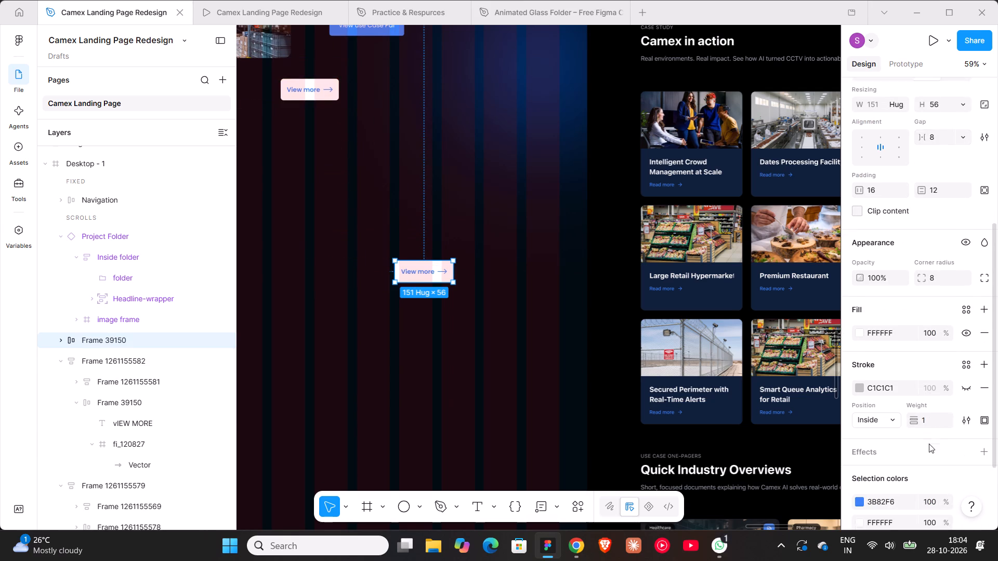
pyautogui.scroll(-1, 929, 444)
pyautogui.click(962, 234)
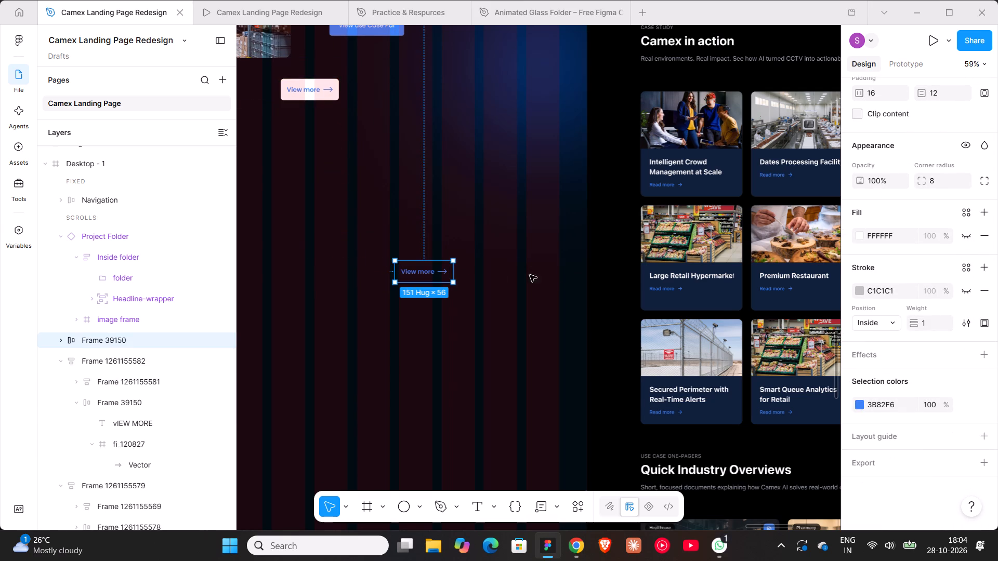
# Move the "View more" copy off the landing page onto the empty canvas beside the Project Folder component set.
pyautogui.keyDown('shift'); pyautogui.scroll(-4, 462, 280); pyautogui.keyUp('shift')
pyautogui.moveTo(265, 274); pyautogui.dragTo(928, 316)
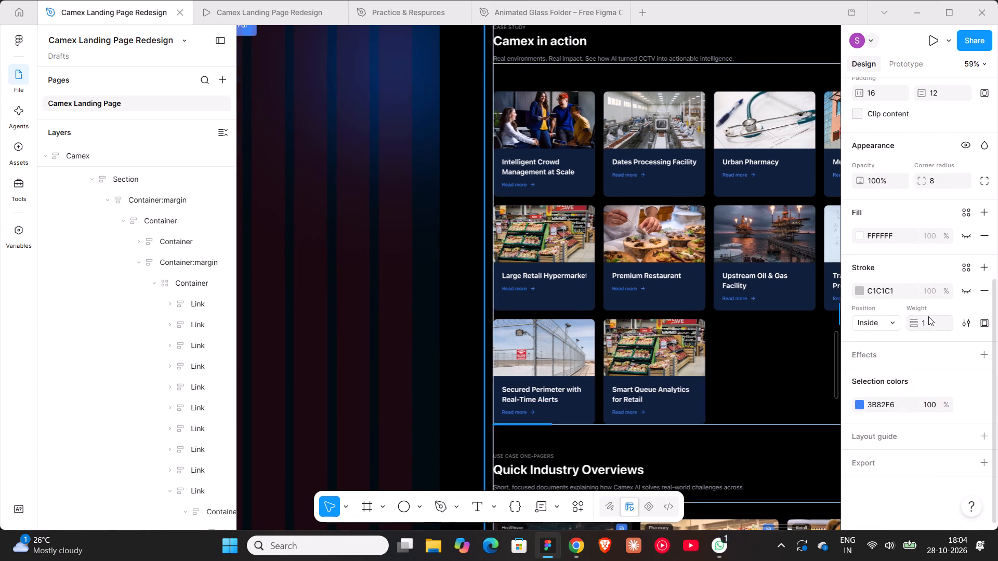
pyautogui.moveTo(928, 316); pyautogui.dragTo(724, 278)
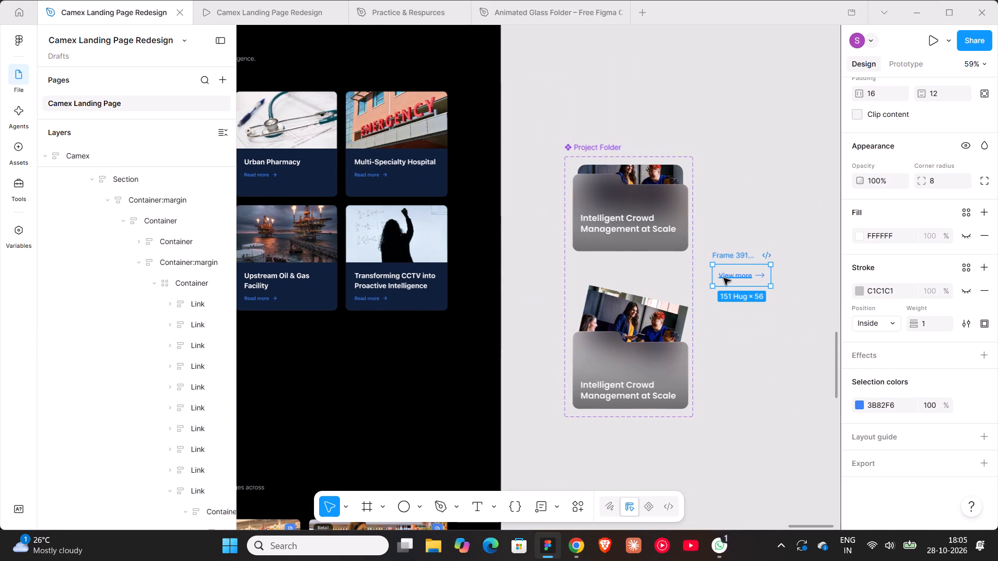
# Set the "View more" copy's horizontal and vertical padding to 0.
pyautogui.keyDown('ctrl'); pyautogui.scroll(8, 737, 264); pyautogui.keyUp('ctrl')
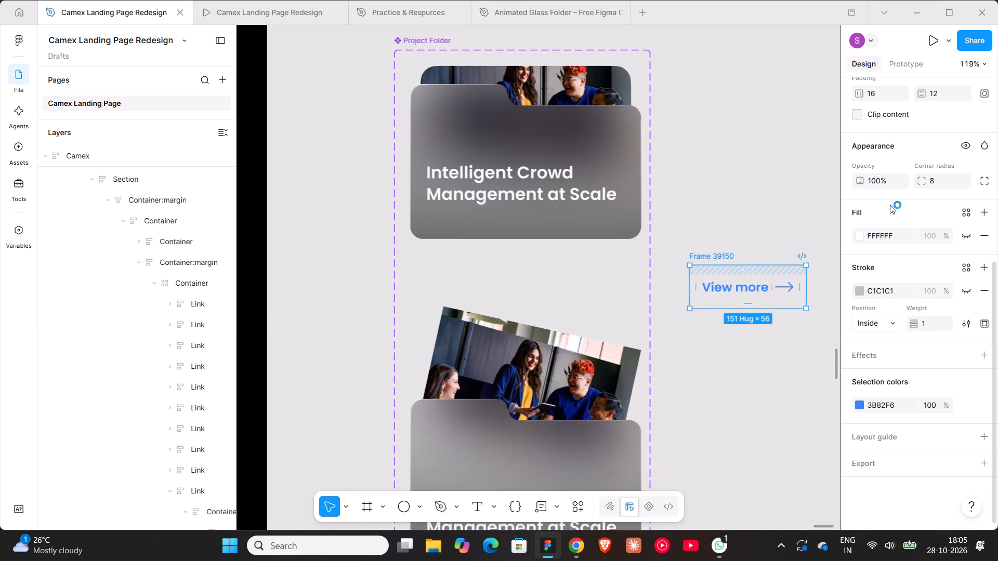
pyautogui.click(884, 91)
pyautogui.press('0')
pyautogui.press('Return')
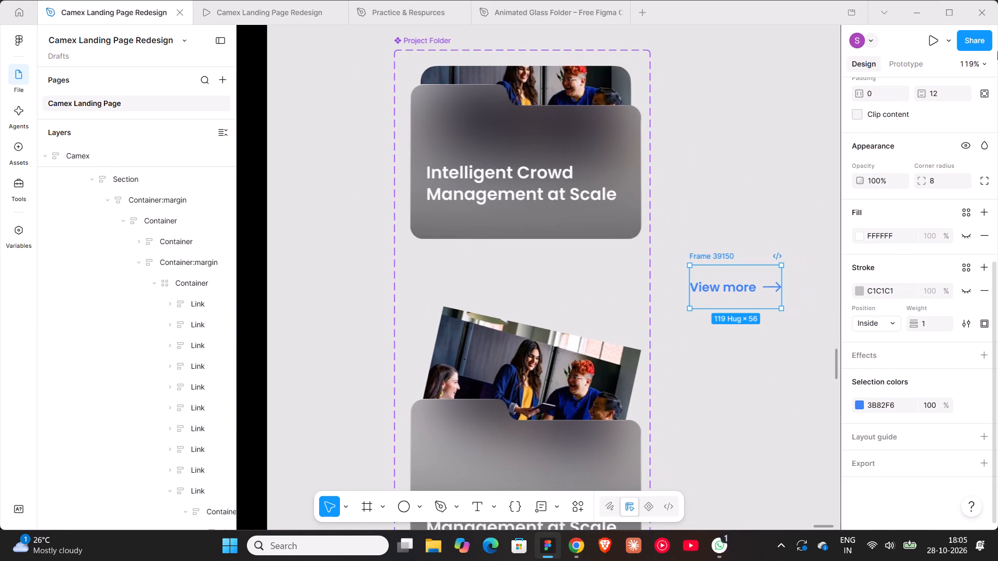
pyautogui.click(952, 98)
pyautogui.press('0')
pyautogui.press('Return')
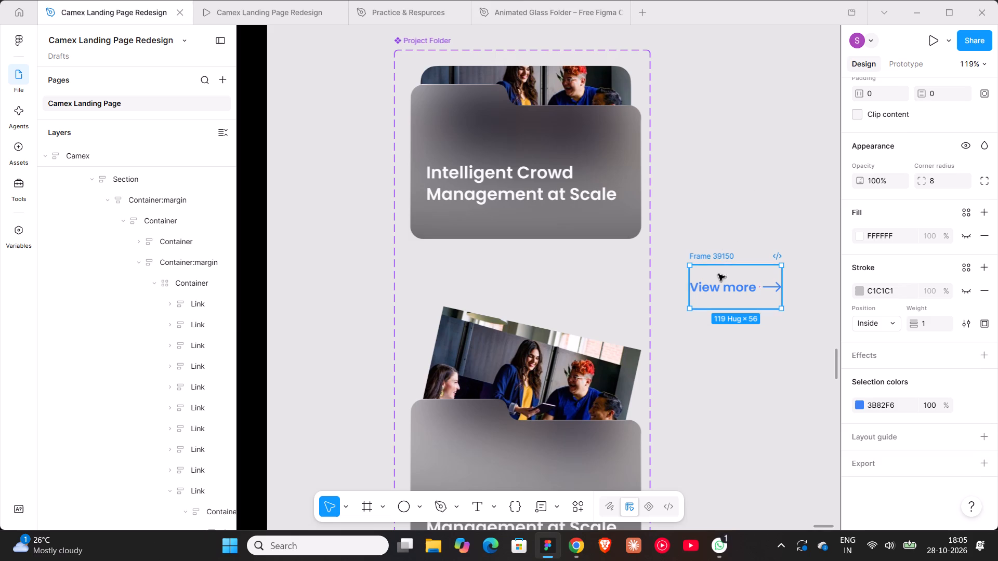
# Set the "View more" frame's height to hug contents and its vertical padding to 0.
pyautogui.click(717, 254)
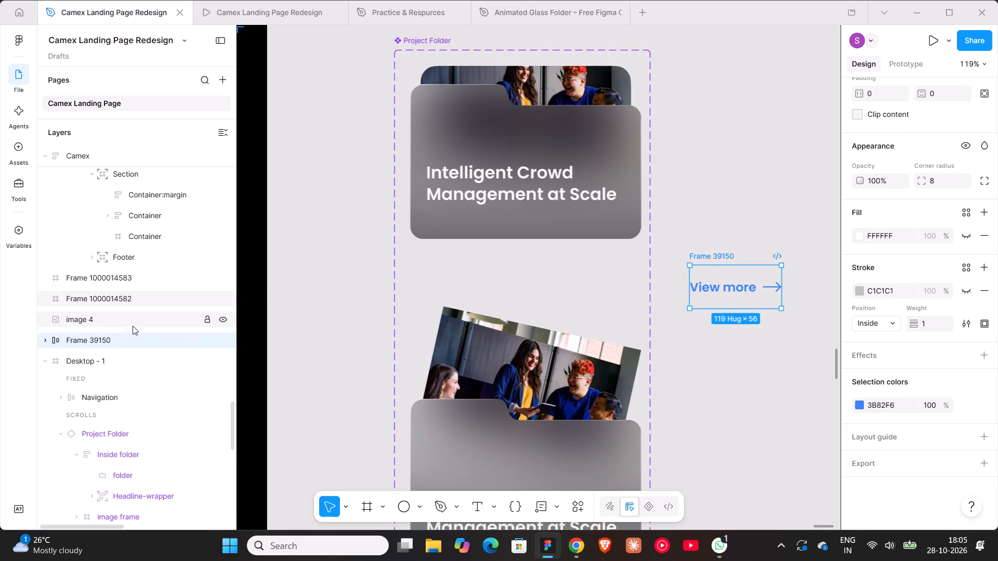
pyautogui.scroll(2, 902, 226)
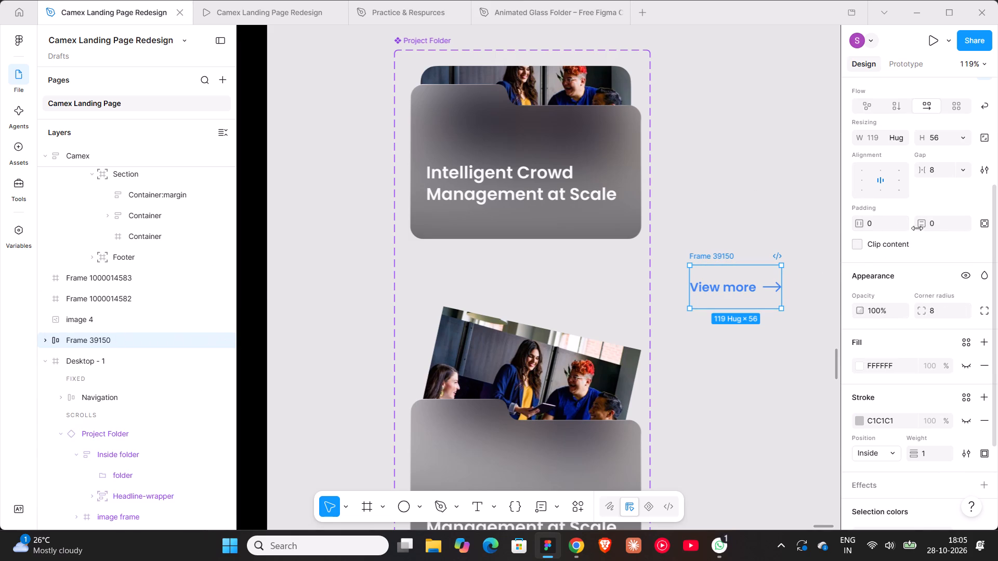
pyautogui.moveTo(917, 228); pyautogui.dragTo(535, 276)
pyautogui.click(903, 139)
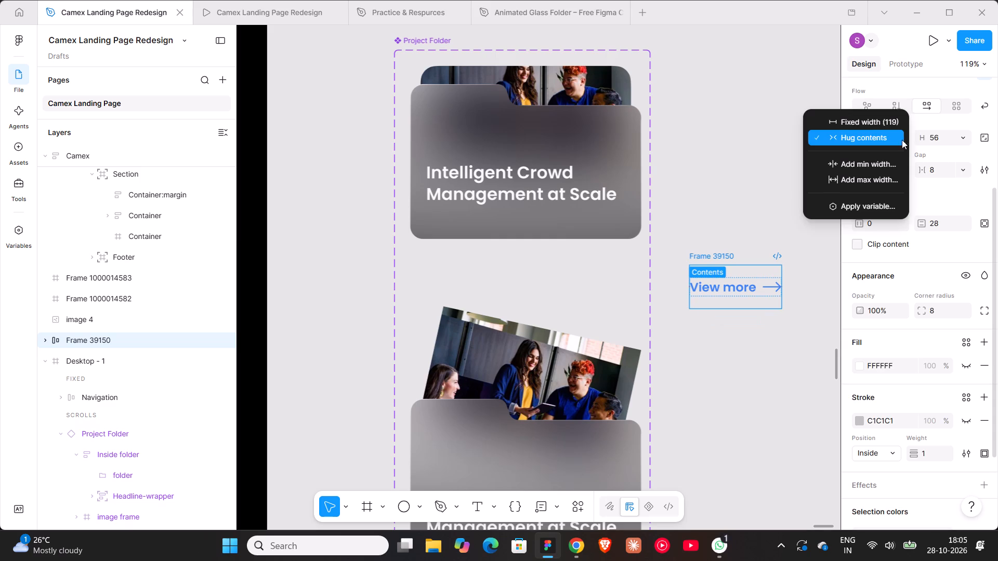
pyautogui.click(960, 141)
pyautogui.click(960, 140)
pyautogui.click(948, 149)
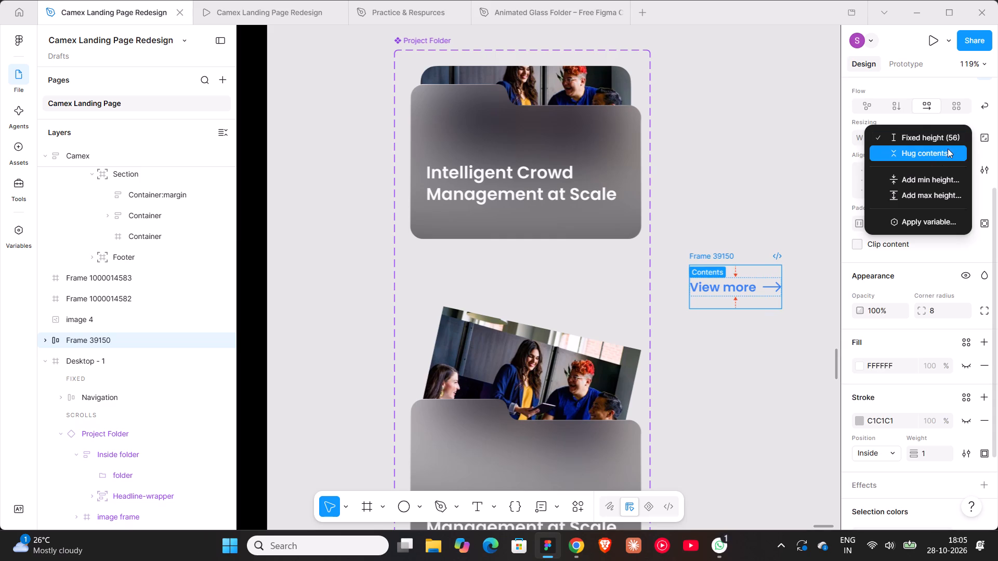
pyautogui.click(939, 220)
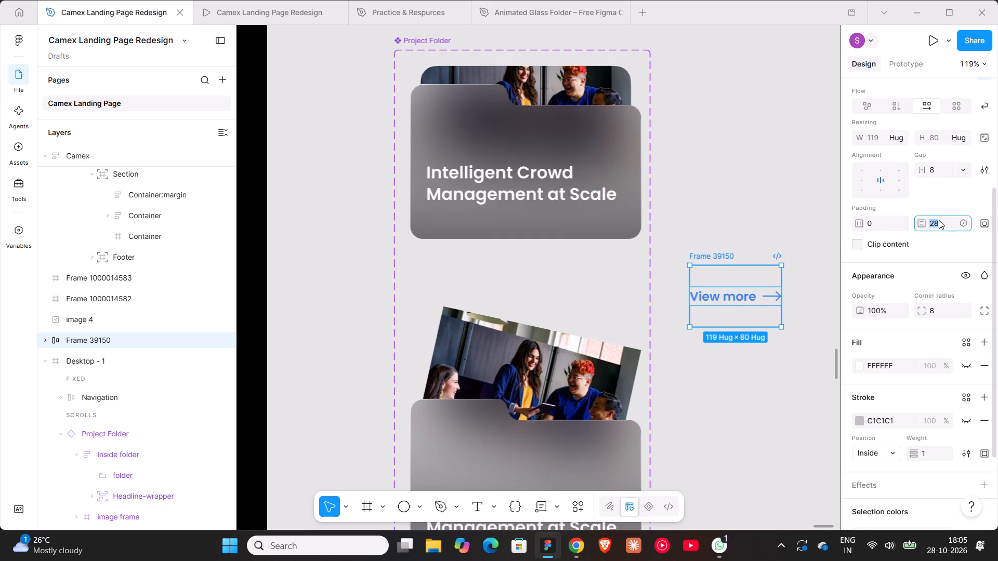
pyautogui.press('0')
pyautogui.press('Return')
# Move the "View more" frame from the canvas into the Default variant's Inside folder frame.
pyautogui.moveTo(712, 252); pyautogui.dragTo(608, 233)
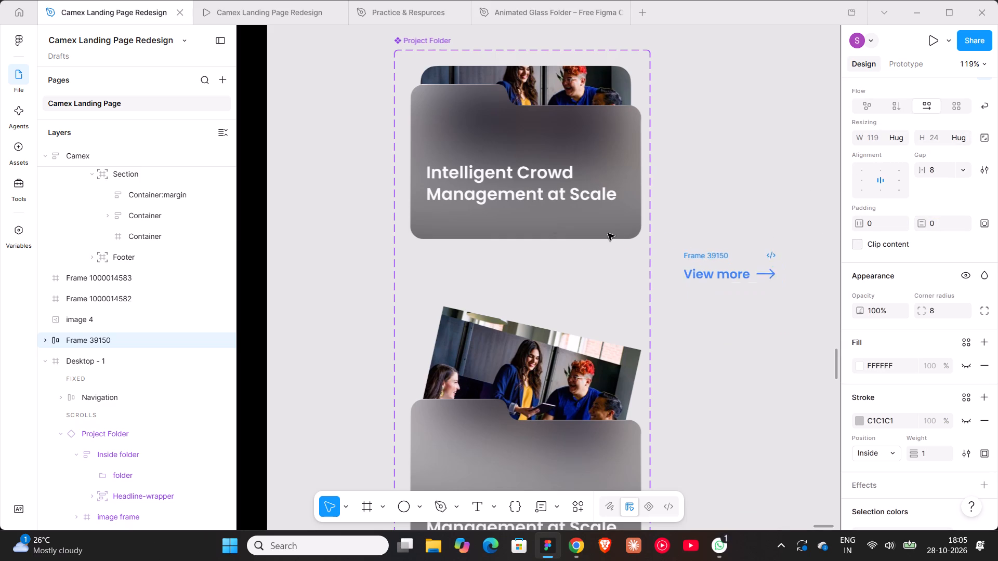
pyautogui.moveTo(608, 233); pyautogui.dragTo(707, 221)
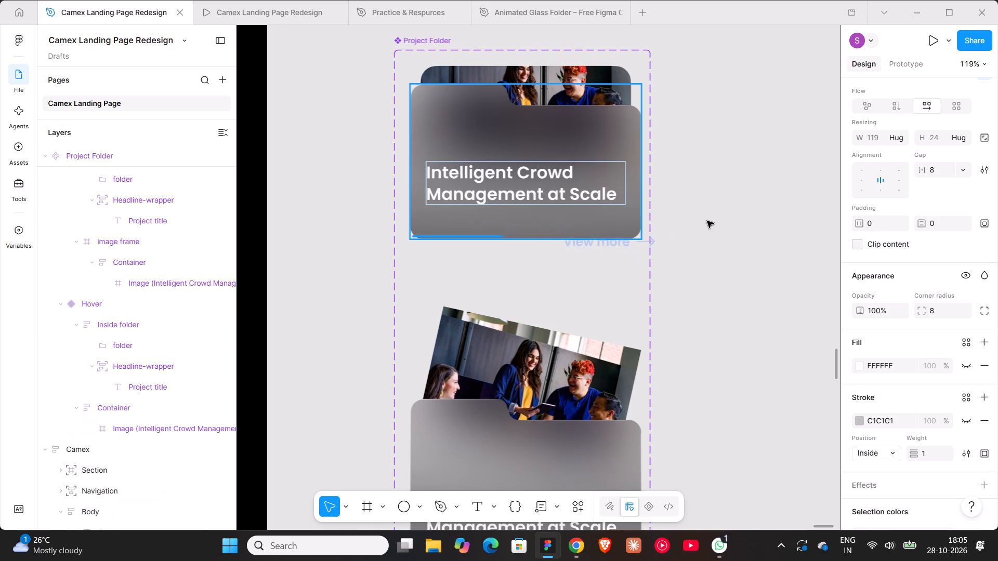
pyautogui.moveTo(707, 221); pyautogui.dragTo(729, 218)
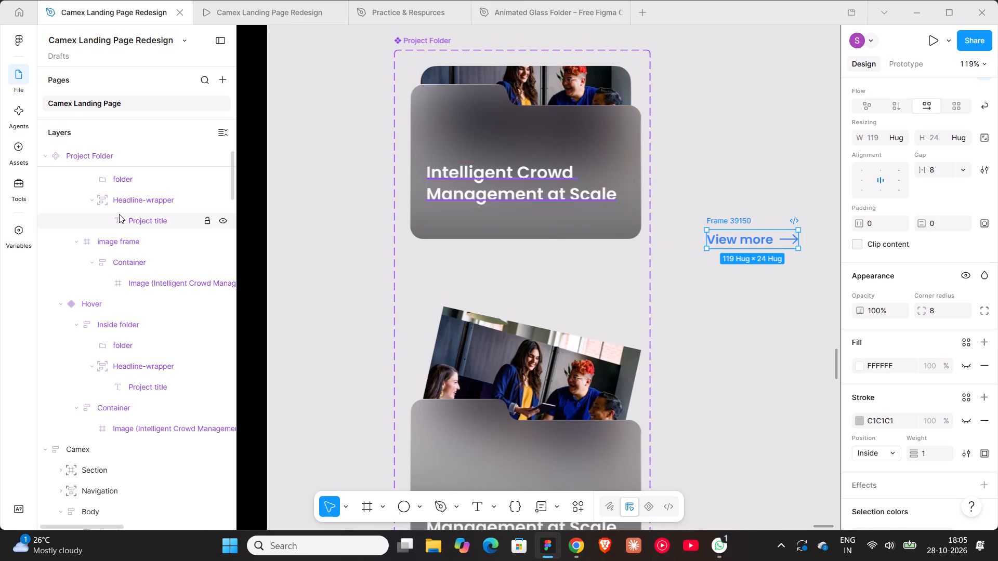
pyautogui.scroll(1, 124, 198)
pyautogui.moveTo(710, 219); pyautogui.dragTo(610, 206)
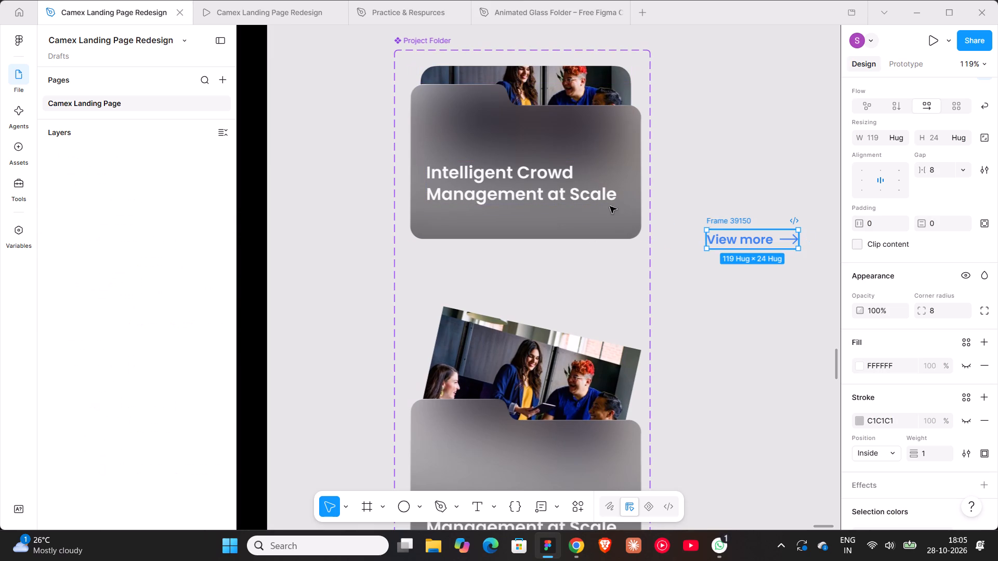
pyautogui.moveTo(610, 206); pyautogui.dragTo(449, 192)
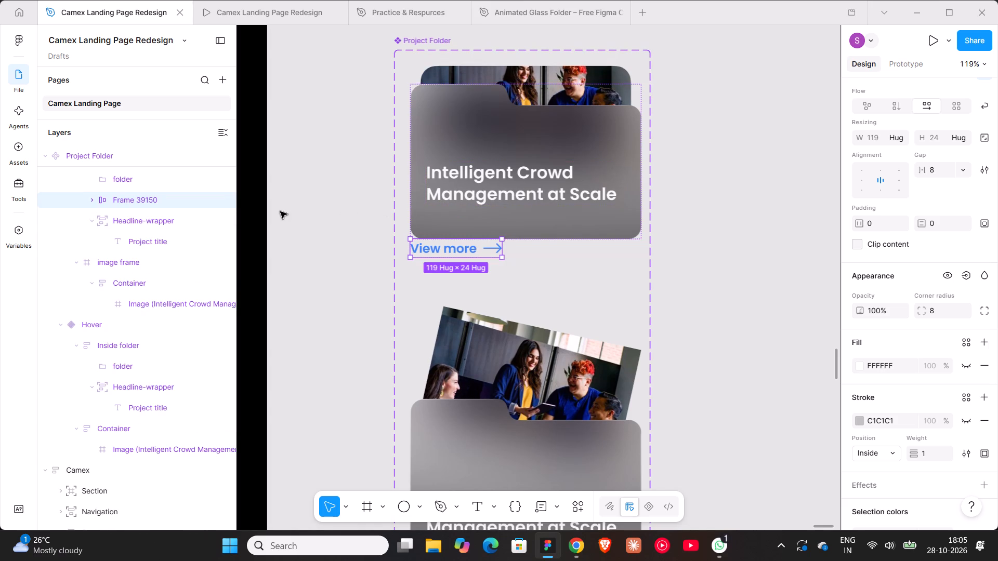
pyautogui.scroll(1, 128, 245)
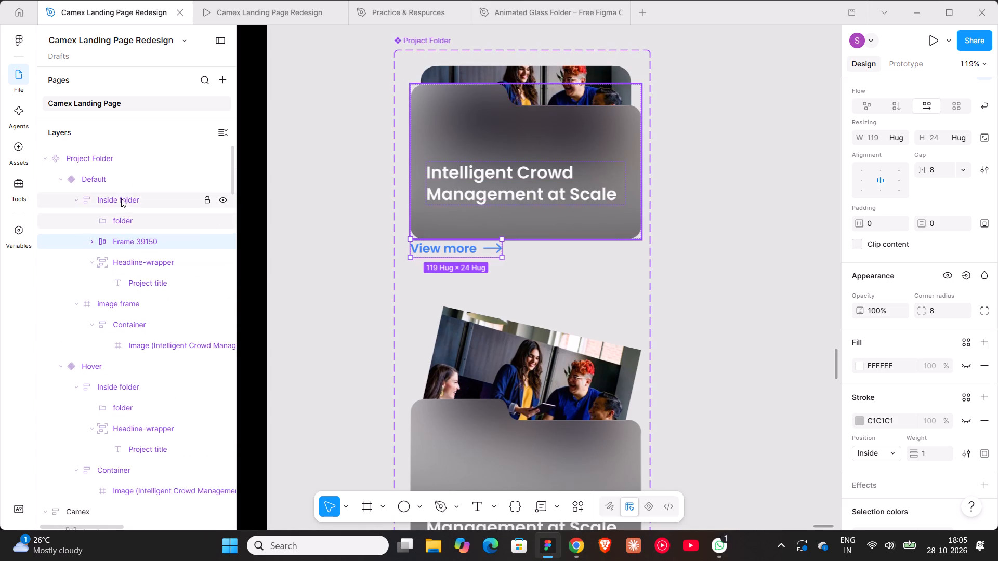
pyautogui.moveTo(129, 244); pyautogui.dragTo(113, 199)
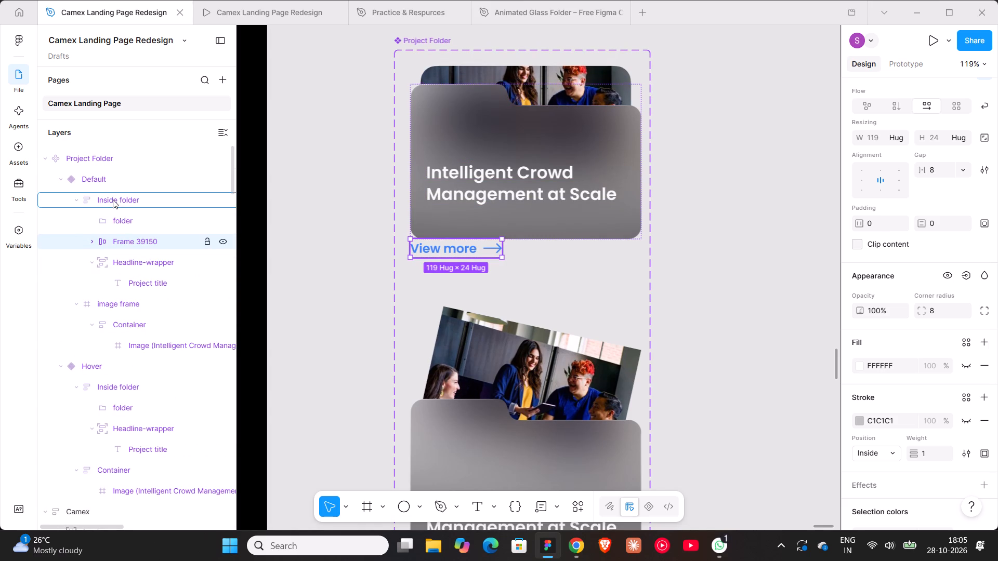
pyautogui.moveTo(455, 90); pyautogui.dragTo(482, 201)
# Exclude "View more" from the auto layout and place it below the Default folder's title, at about X 21, Y 166.
pyautogui.scroll(6, 923, 130)
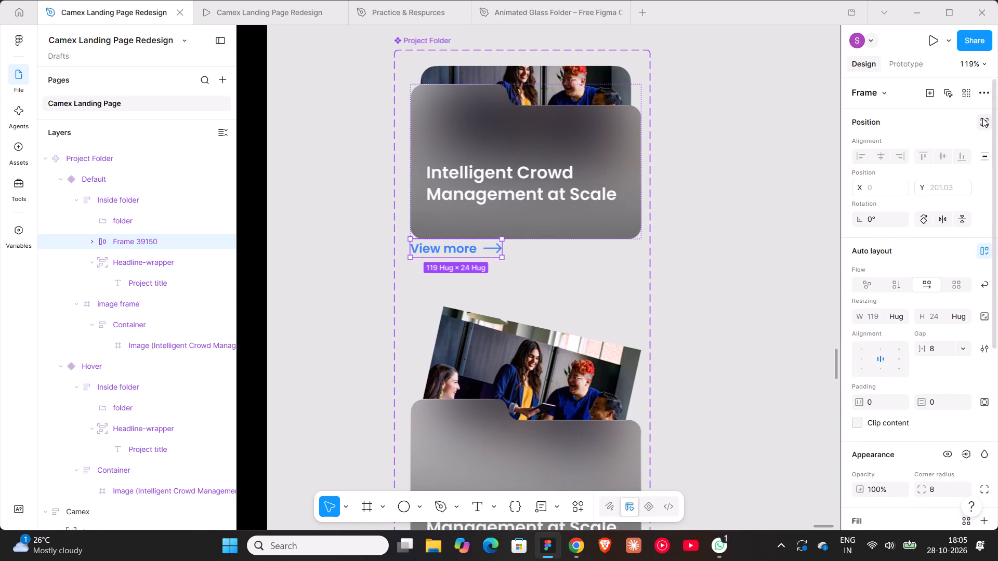
pyautogui.click(982, 118)
pyautogui.moveTo(448, 248); pyautogui.dragTo(469, 216)
pyautogui.moveTo(467, 216); pyautogui.dragTo(528, 225)
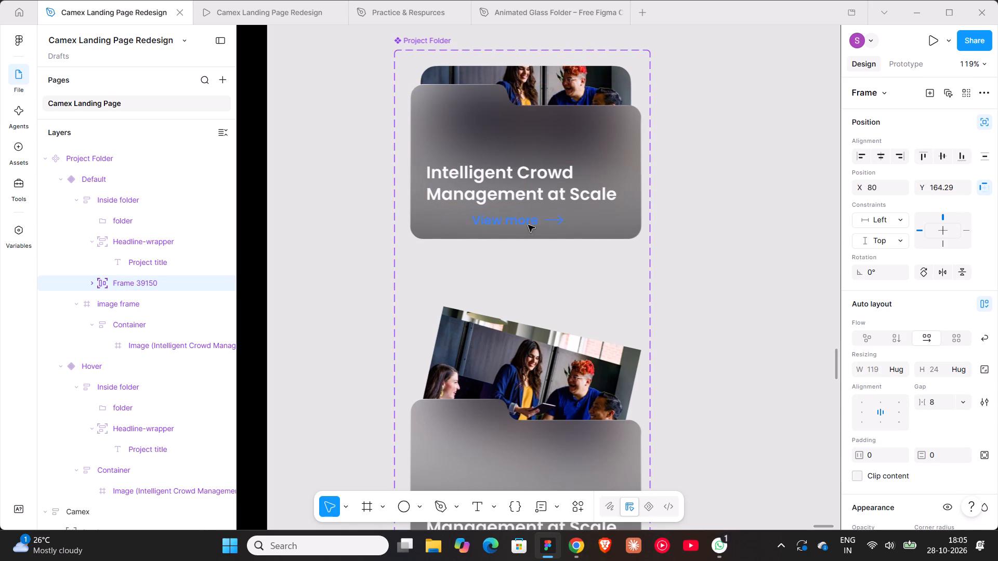
pyautogui.moveTo(528, 225); pyautogui.dragTo(557, 215)
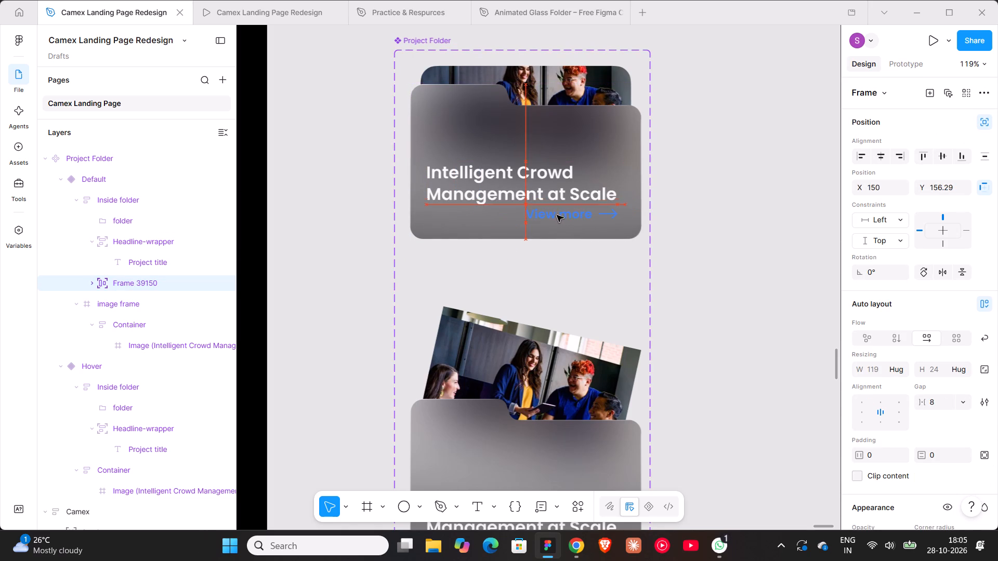
pyautogui.moveTo(557, 215); pyautogui.dragTo(459, 215)
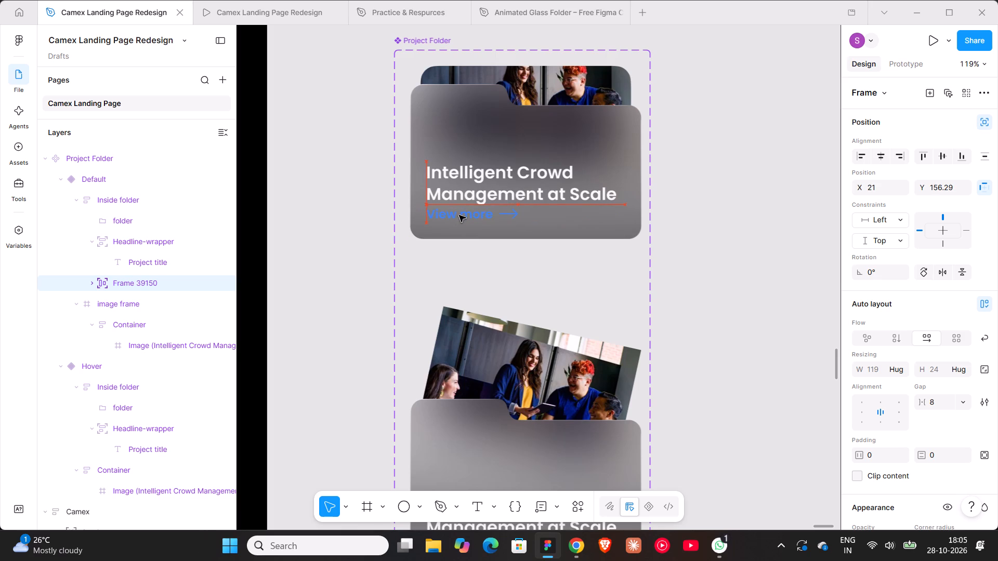
pyautogui.moveTo(459, 215); pyautogui.dragTo(459, 222)
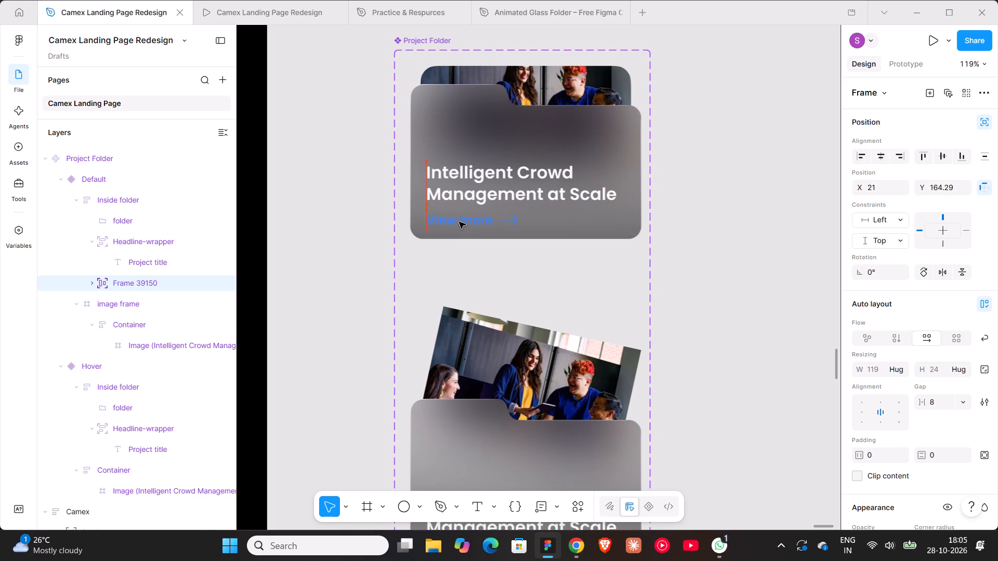
pyautogui.moveTo(459, 222); pyautogui.dragTo(459, 224)
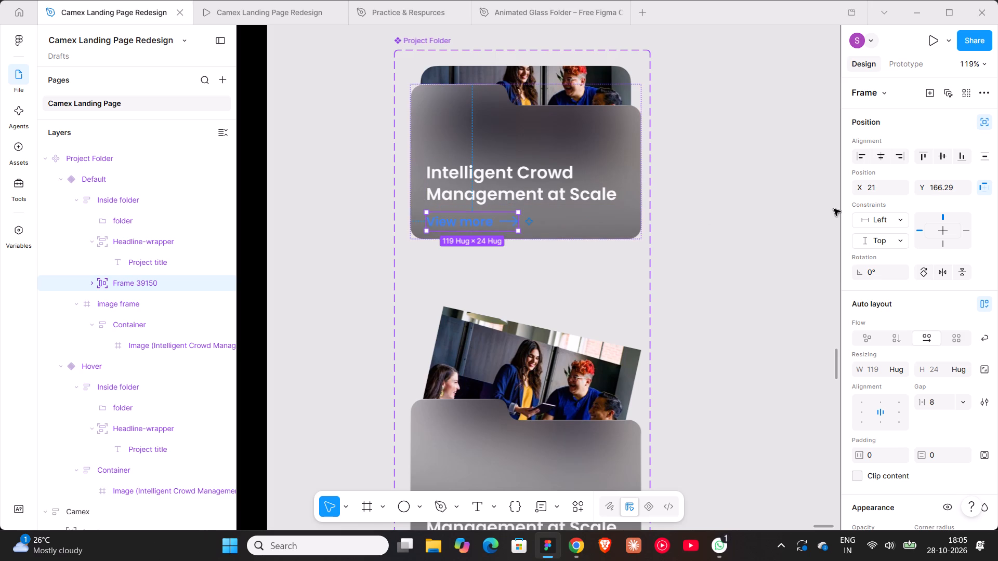
# Set the "View more" text in the Default folder to Poppins Medium weight.
pyautogui.doubleClick(467, 223)
pyautogui.scroll(-3, 835, 370)
pyautogui.click(894, 498)
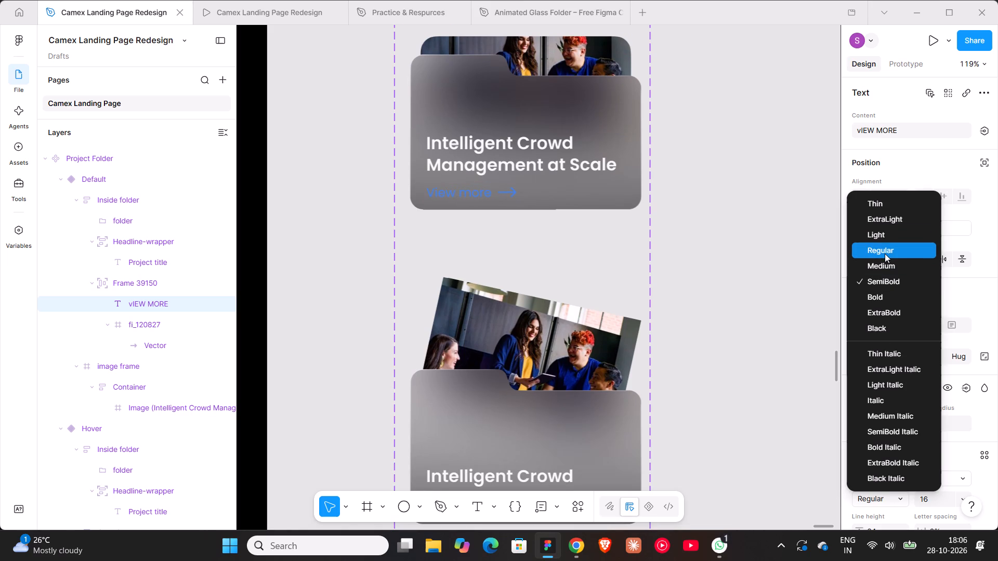
pyautogui.click(885, 266)
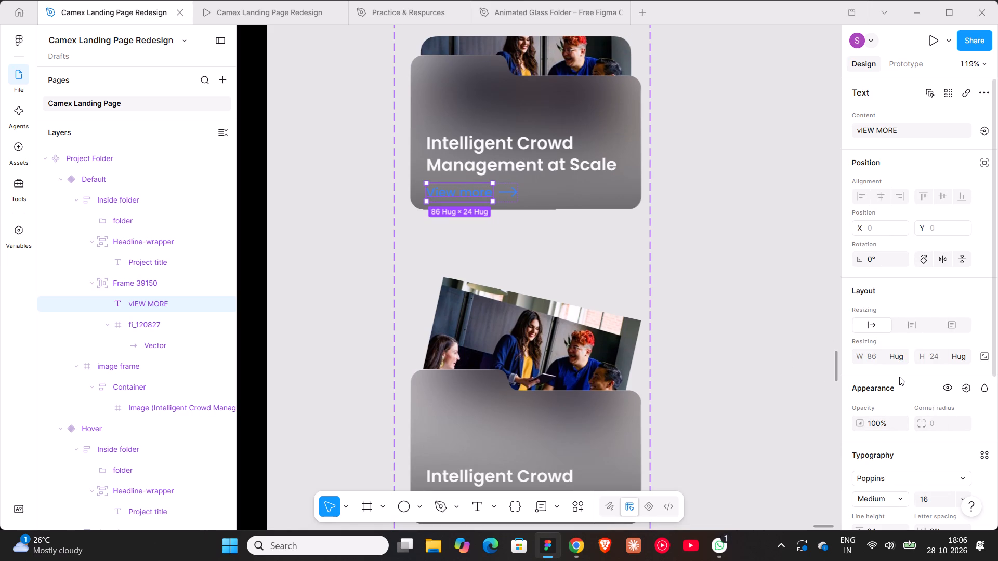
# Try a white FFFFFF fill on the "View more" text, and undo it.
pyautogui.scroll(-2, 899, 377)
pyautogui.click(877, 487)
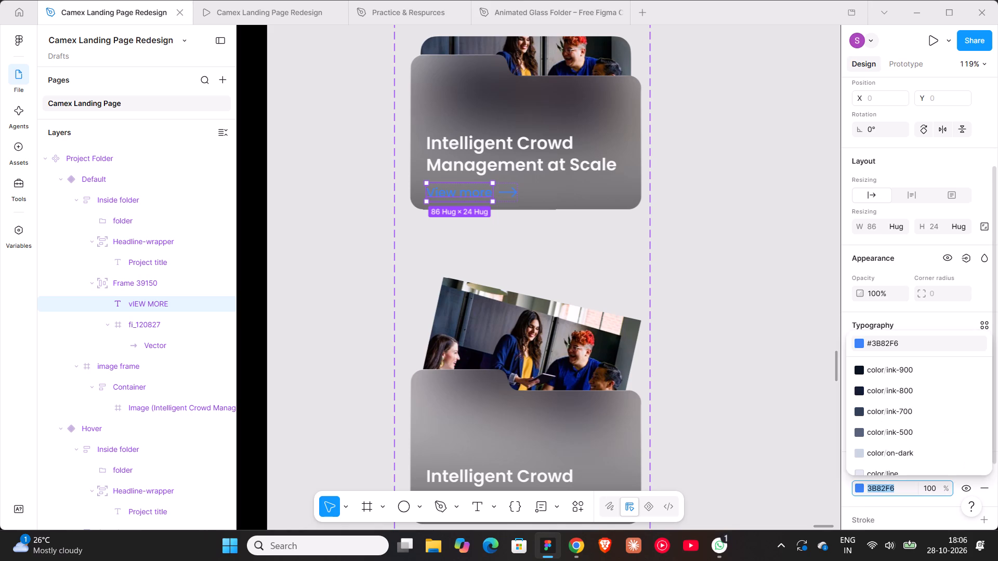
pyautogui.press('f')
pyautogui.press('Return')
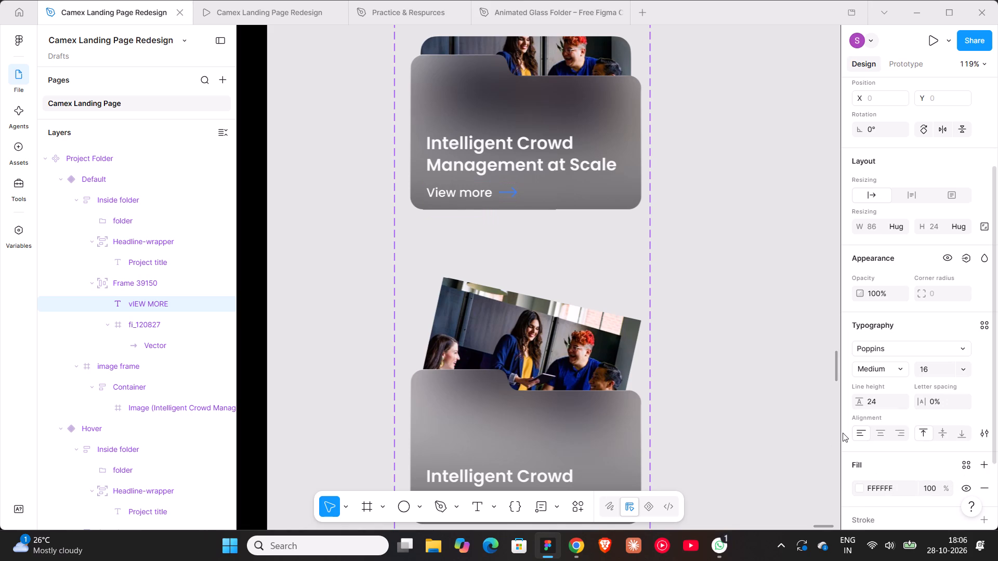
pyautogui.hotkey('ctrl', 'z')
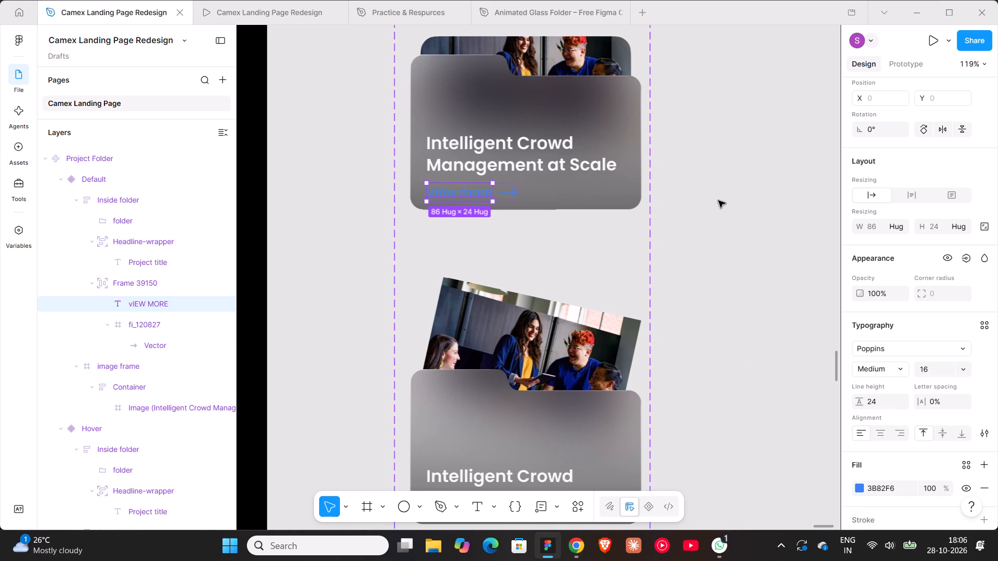
# Recolor the Default folder's "View more" text and arrow together to dark grey 242323.
pyautogui.scroll(-4, 698, 253)
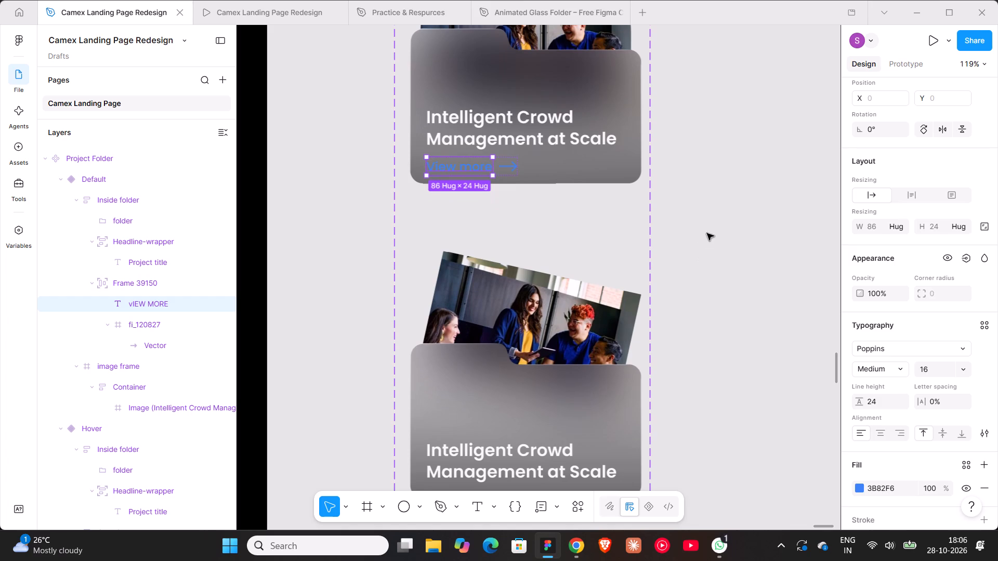
pyautogui.click(708, 231)
pyautogui.doubleClick(508, 164)
pyautogui.doubleClick(508, 164)
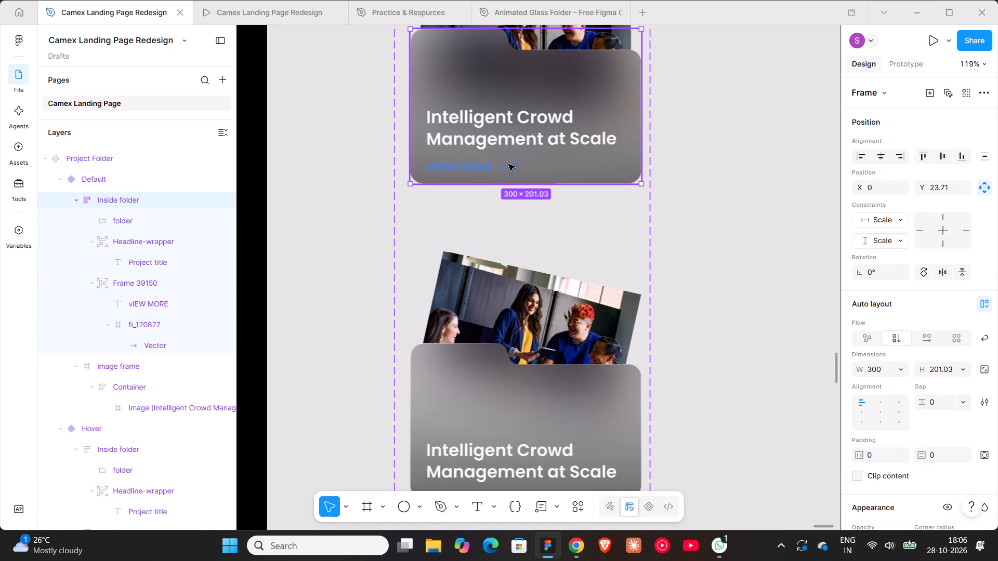
pyautogui.click(508, 164)
pyautogui.scroll(-5, 900, 323)
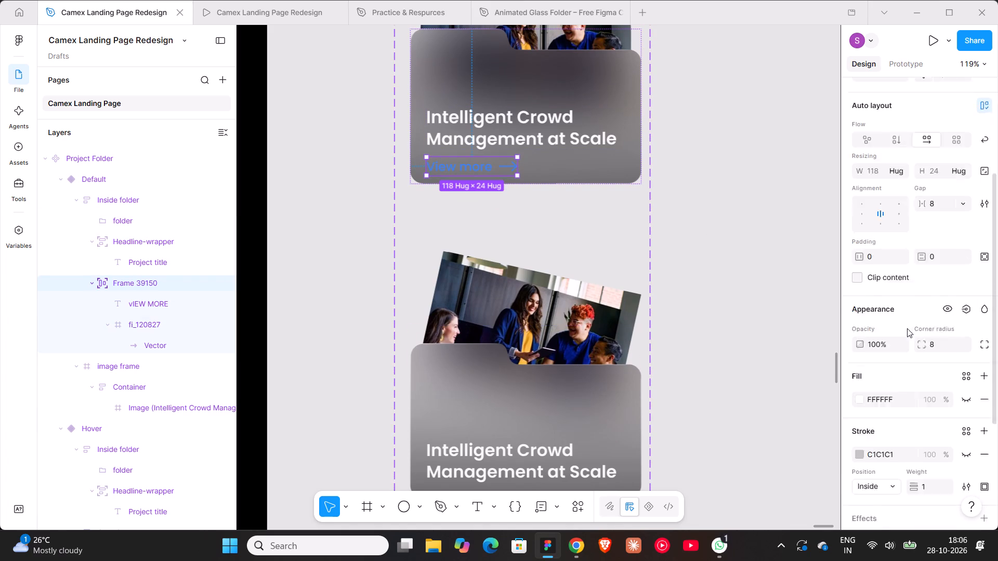
pyautogui.click(859, 440)
pyautogui.click(737, 473)
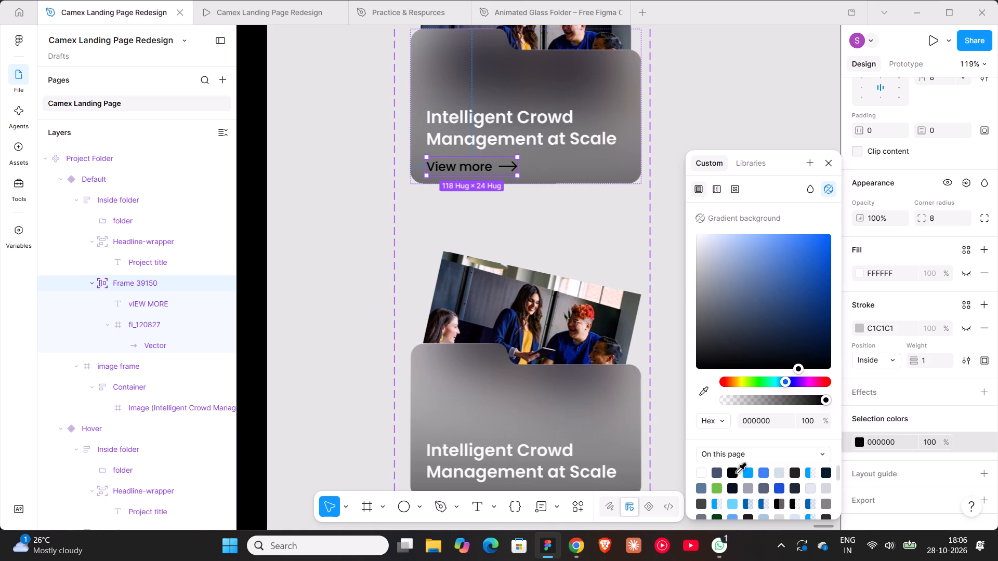
pyautogui.click(795, 473)
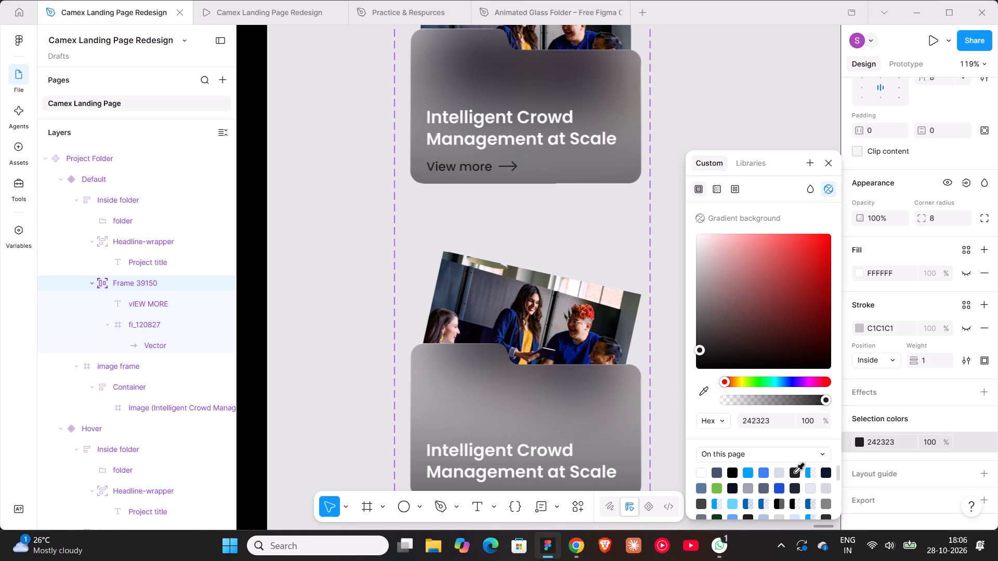
# Nudge the "View more" link up toward the Default folder's title, to about Y 159.
pyautogui.hotkey('shift', 'Up')
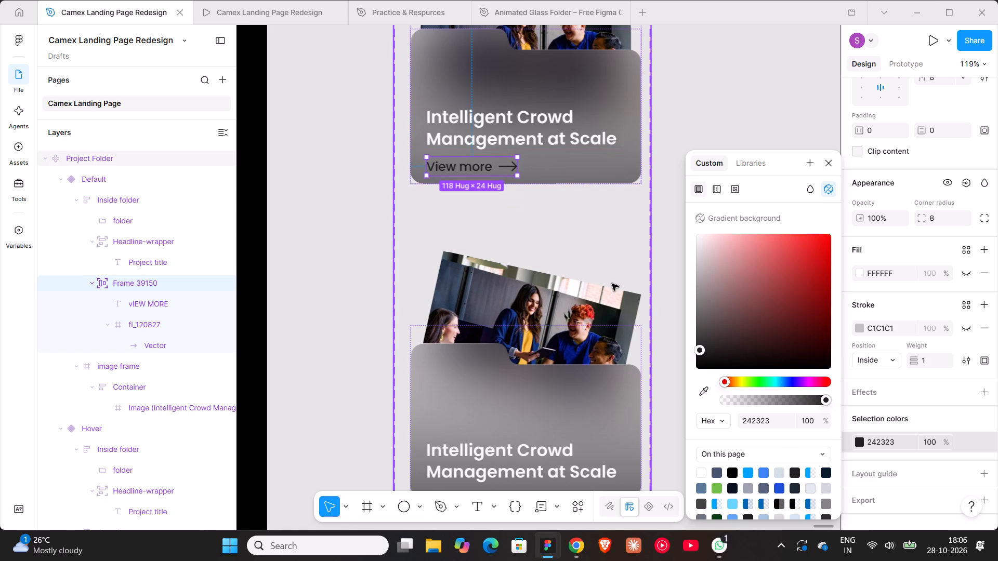
pyautogui.press('Down')
pyautogui.press('Down')
pyautogui.press('Down')
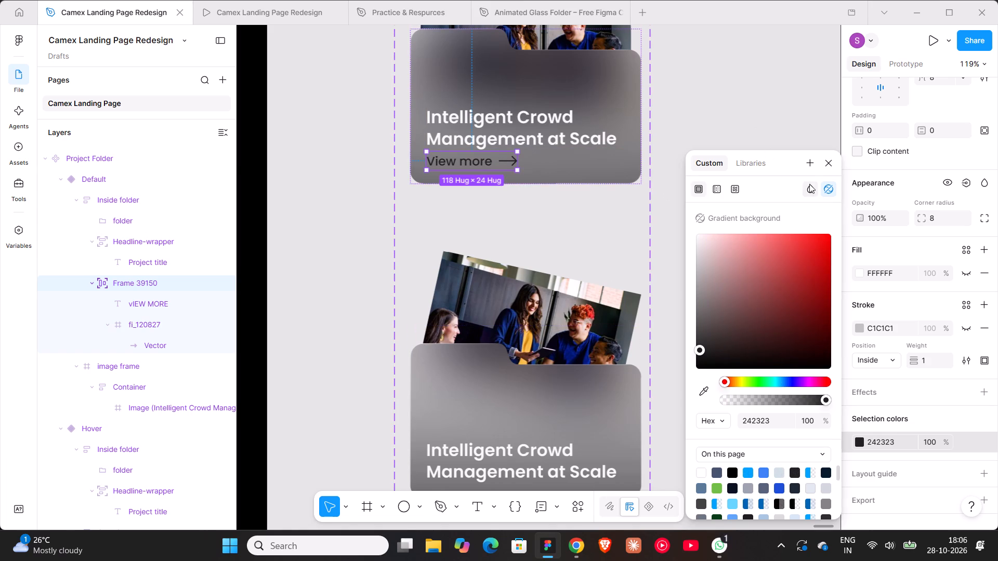
pyautogui.click(832, 171)
pyautogui.click(831, 159)
# Duplicate the Default folder's "View more" link into the Hover variant's Inside folder frame and make it ignore auto layout.
pyautogui.scroll(2, 895, 197)
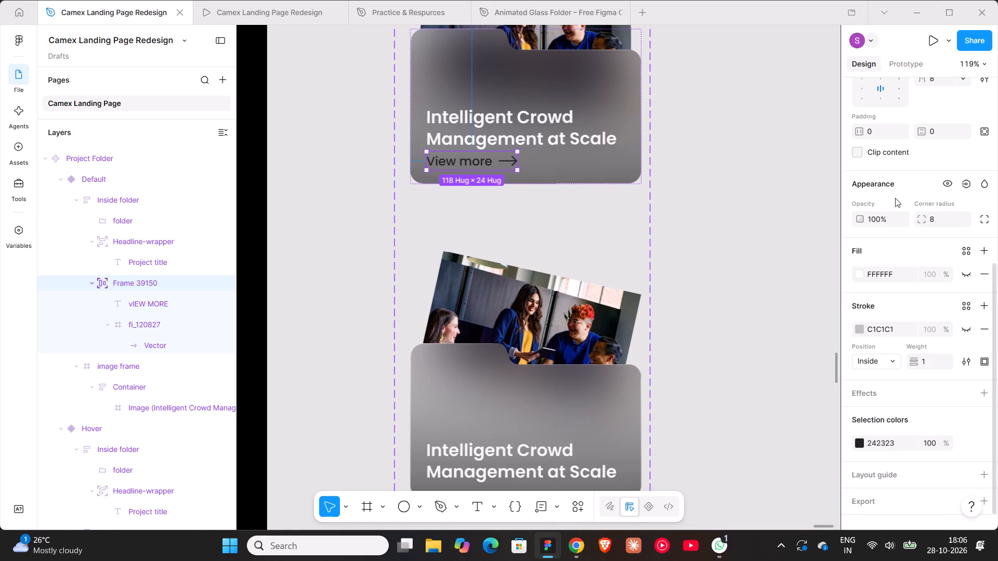
pyautogui.scroll(6, 895, 198)
pyautogui.scroll(-4, 639, 222)
pyautogui.scroll(2, 721, 256)
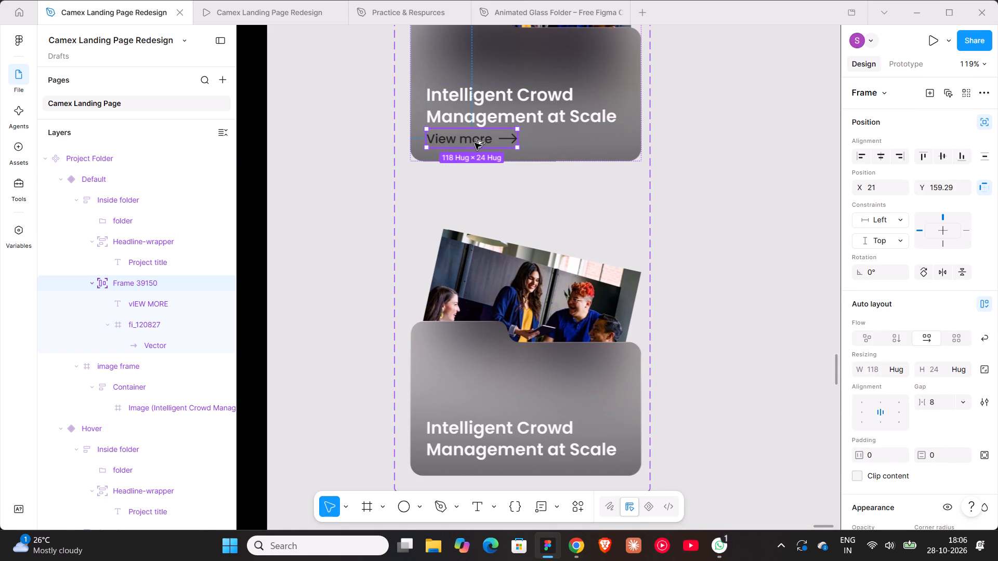
pyautogui.keyDown('alt'); pyautogui.moveTo(475, 143); pyautogui.dragTo(491, 454); pyautogui.keyUp('alt')
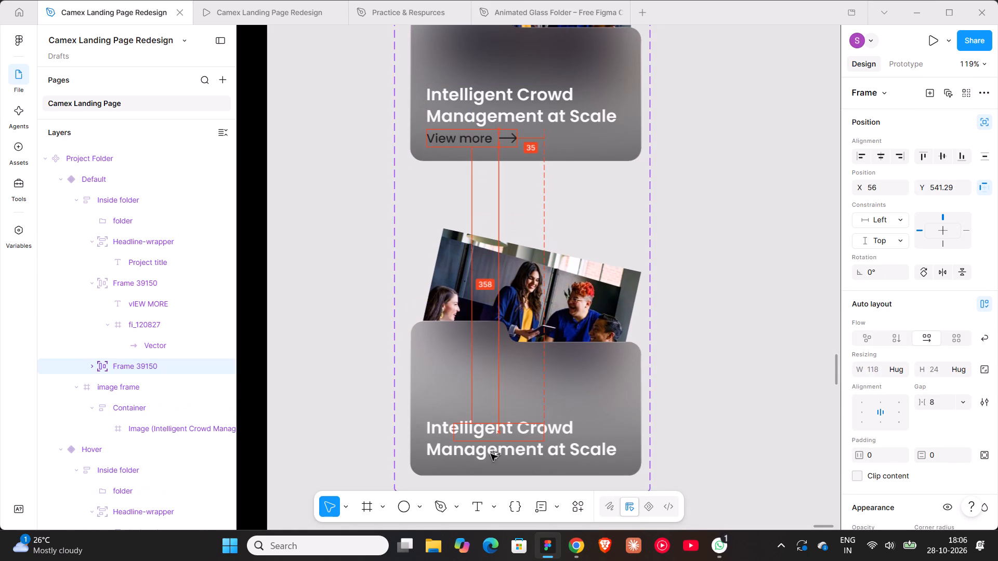
pyautogui.keyDown('alt'); pyautogui.moveTo(491, 454); pyautogui.dragTo(722, 394); pyautogui.keyUp('alt')
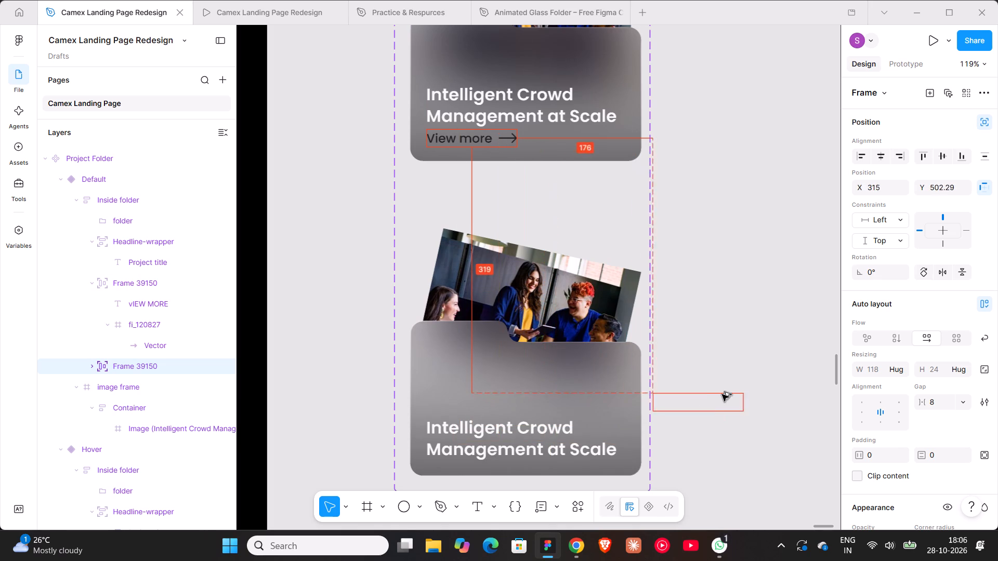
pyautogui.keyDown('alt'); pyautogui.moveTo(722, 394); pyautogui.dragTo(725, 392); pyautogui.keyUp('alt')
pyautogui.scroll(-7, 725, 392)
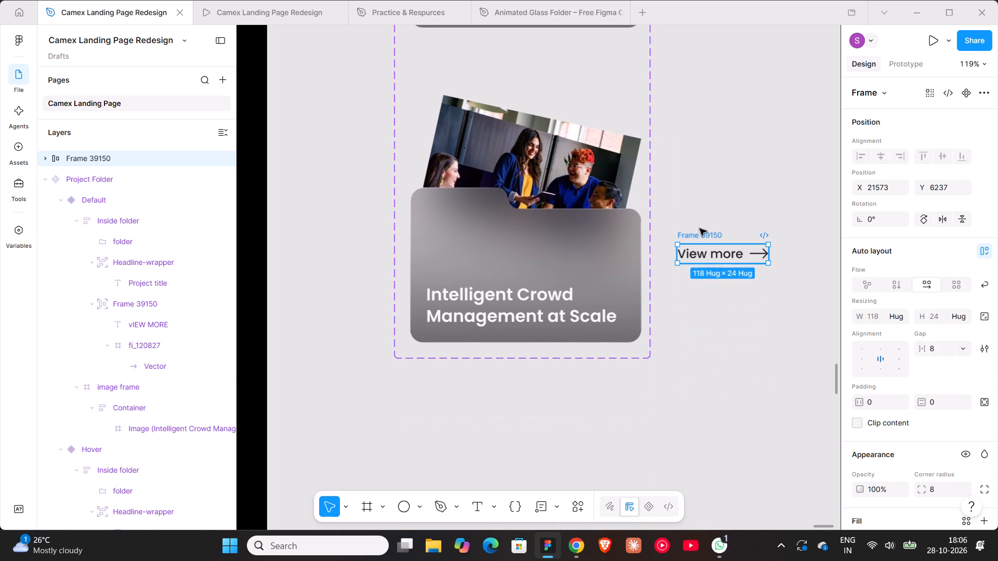
pyautogui.moveTo(700, 232); pyautogui.dragTo(486, 297)
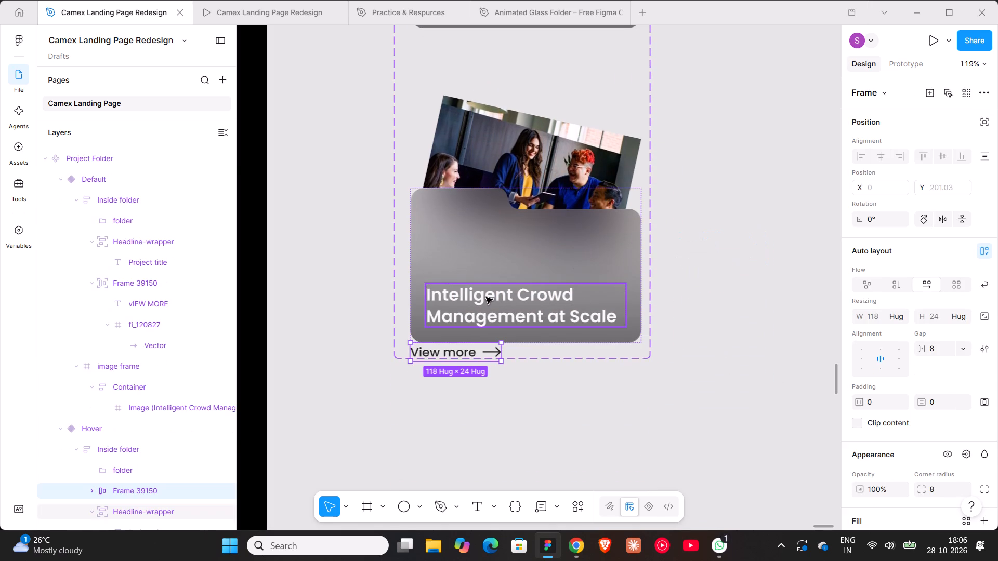
pyautogui.click(982, 128)
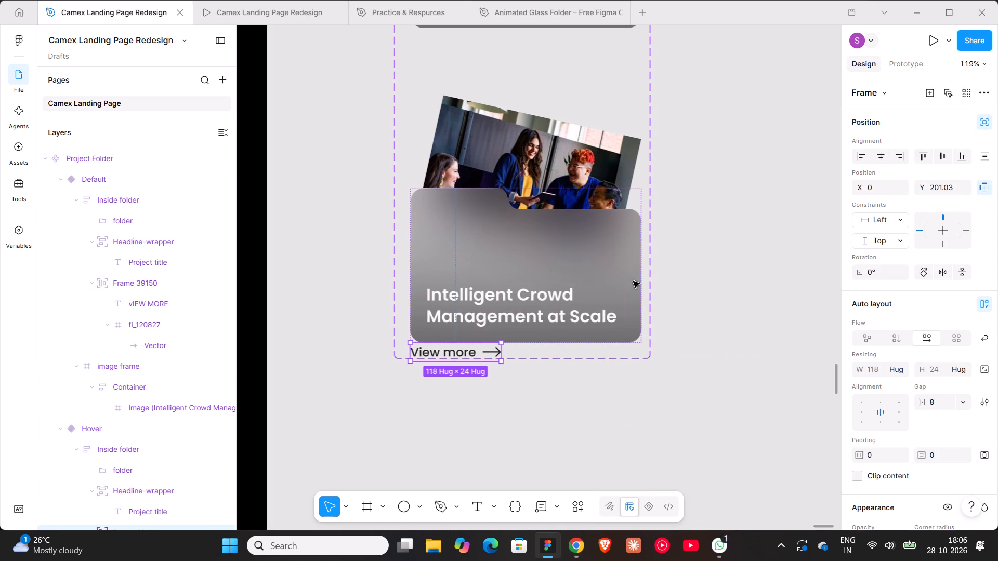
# Set the Y position of the Hover folder's Headline-wrapper to 100.41 to match the Default folder's title.
pyautogui.scroll(5, 498, 295)
pyautogui.doubleClick(487, 194)
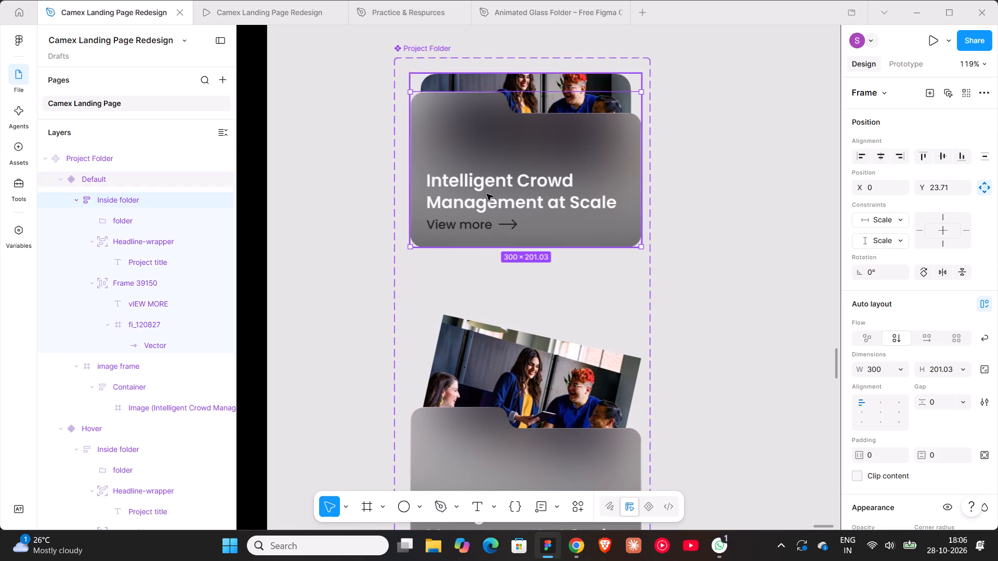
pyautogui.doubleClick(487, 194)
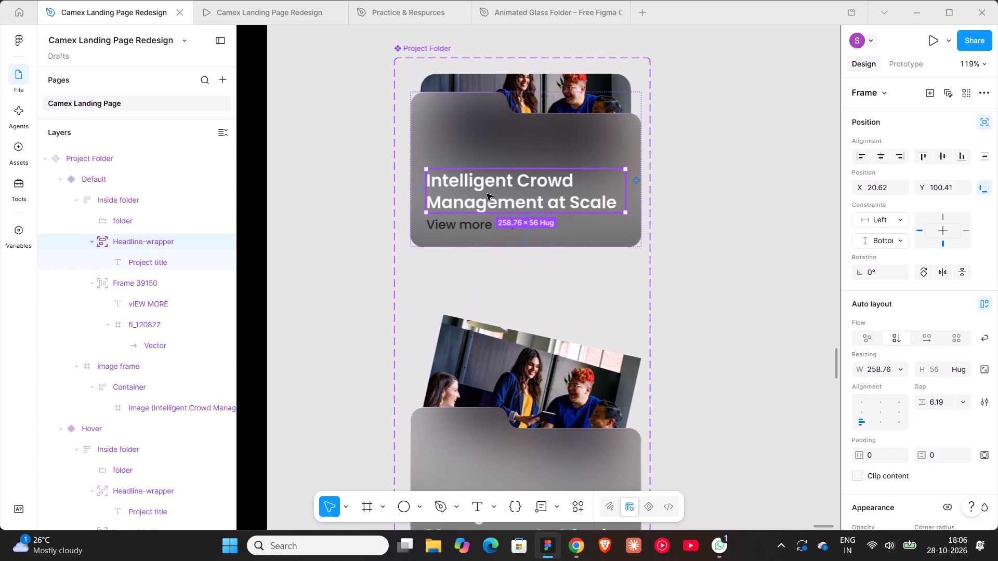
pyautogui.scroll(-6, 487, 194)
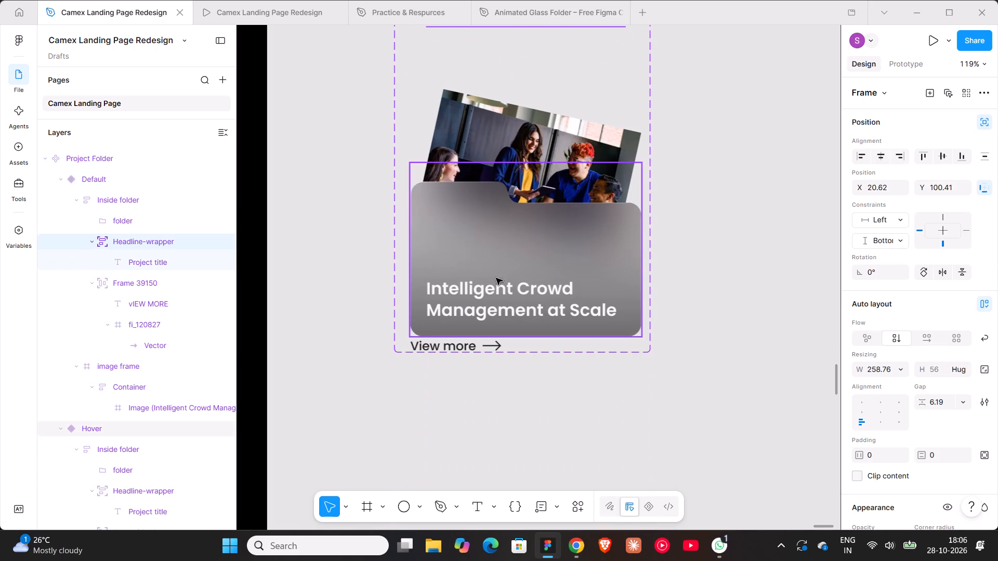
pyautogui.doubleClick(496, 292)
pyautogui.doubleClick(496, 292)
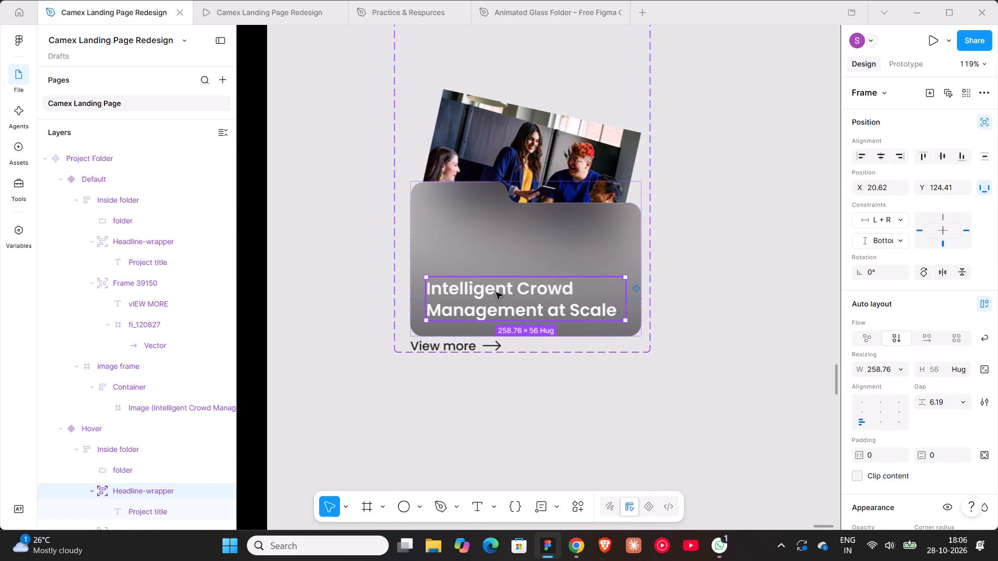
pyautogui.click(944, 186)
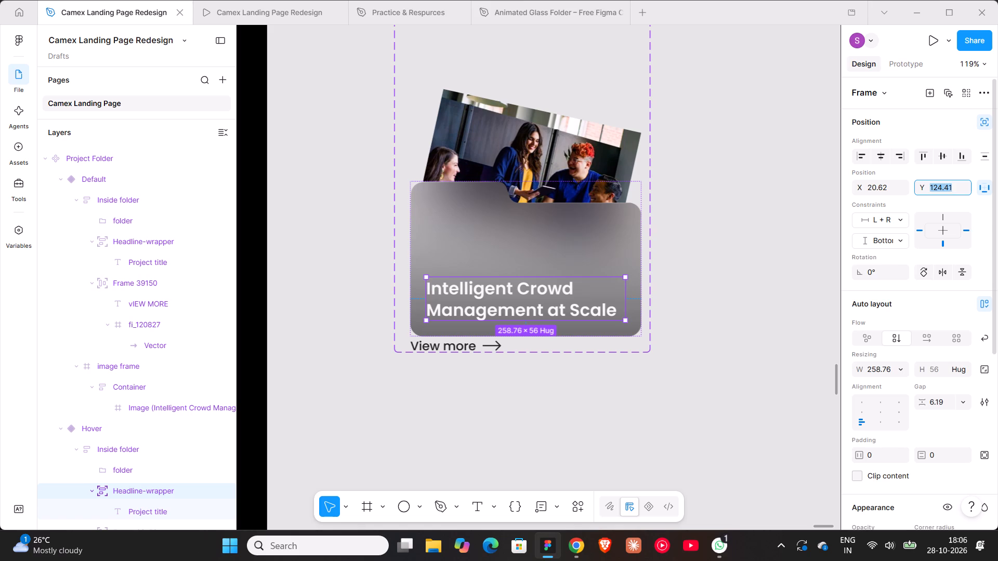
pyautogui.moveTo(943, 185); pyautogui.dragTo(935, 185)
pyautogui.click(947, 188)
pyautogui.moveTo(943, 186); pyautogui.dragTo(925, 185)
pyautogui.write('100')
pyautogui.press('Return')
# Place the Hover folder's "View more" link directly beneath its title, at X 21 and about Y 159.55.
pyautogui.scroll(12, 925, 185)
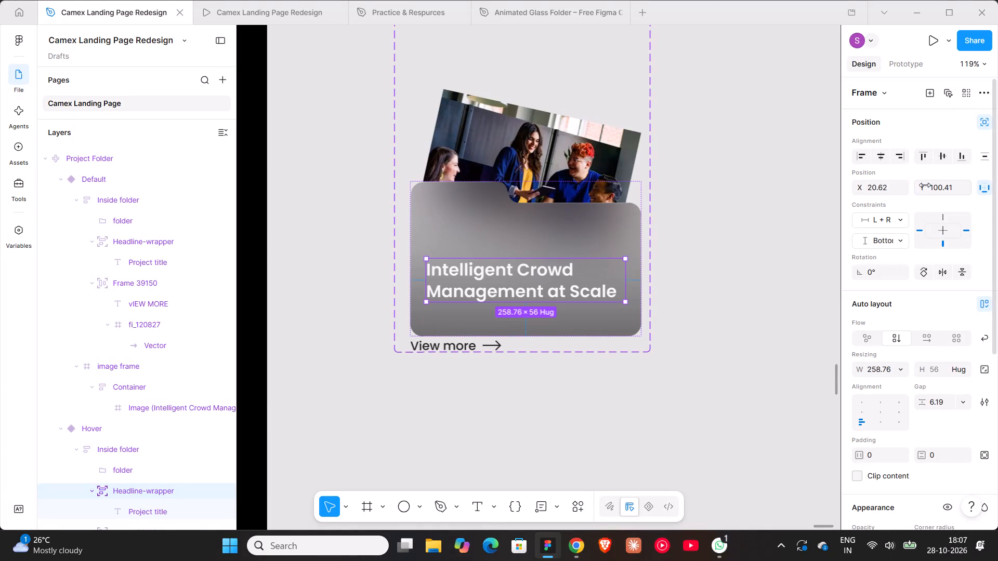
pyautogui.scroll(1, 925, 185)
pyautogui.click(747, 135)
pyautogui.scroll(6, 685, 193)
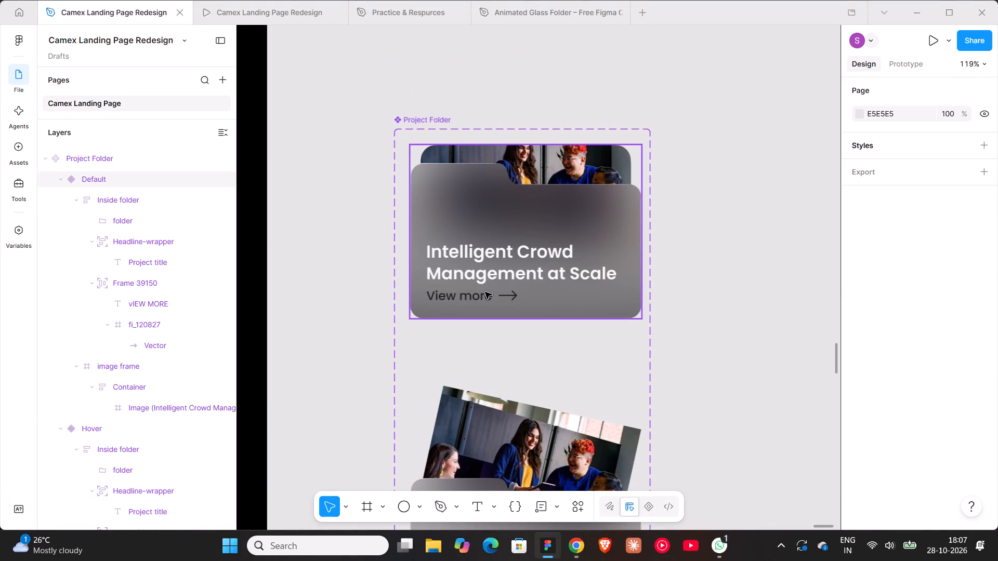
pyautogui.tripleClick(485, 292)
pyautogui.scroll(-4, 485, 292)
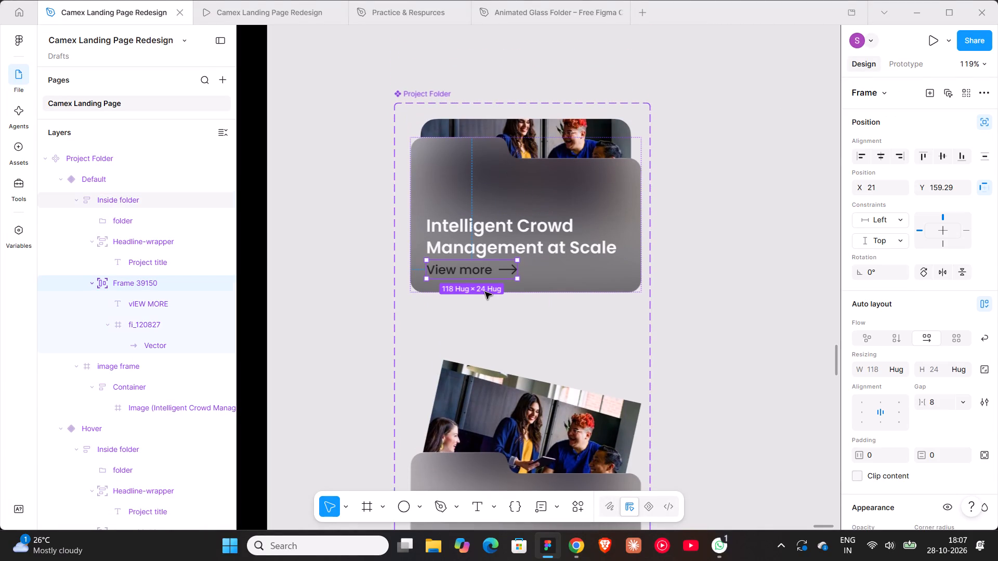
pyautogui.scroll(-9, 485, 292)
pyautogui.click(452, 302)
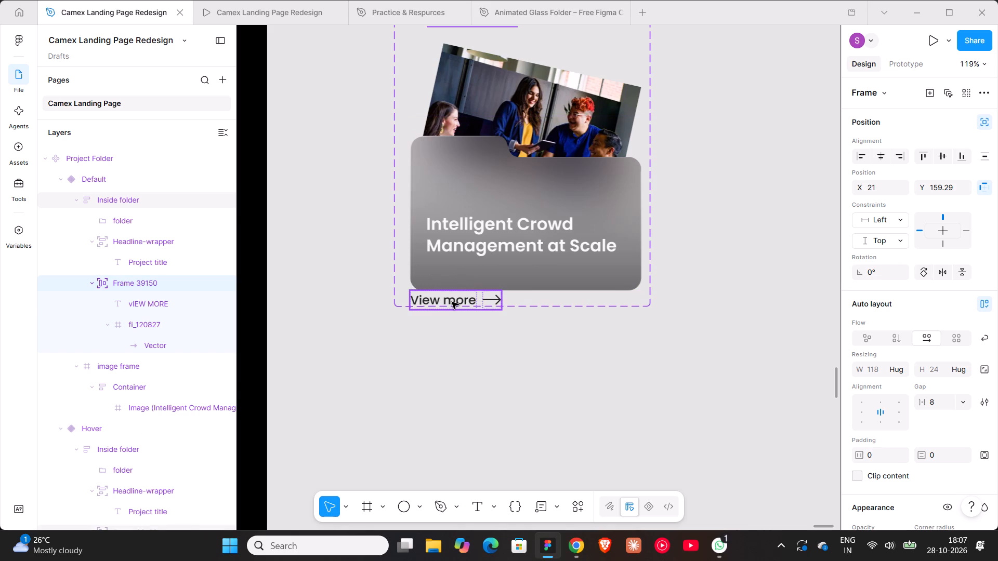
pyautogui.moveTo(441, 300); pyautogui.dragTo(457, 269)
pyautogui.press('Down')
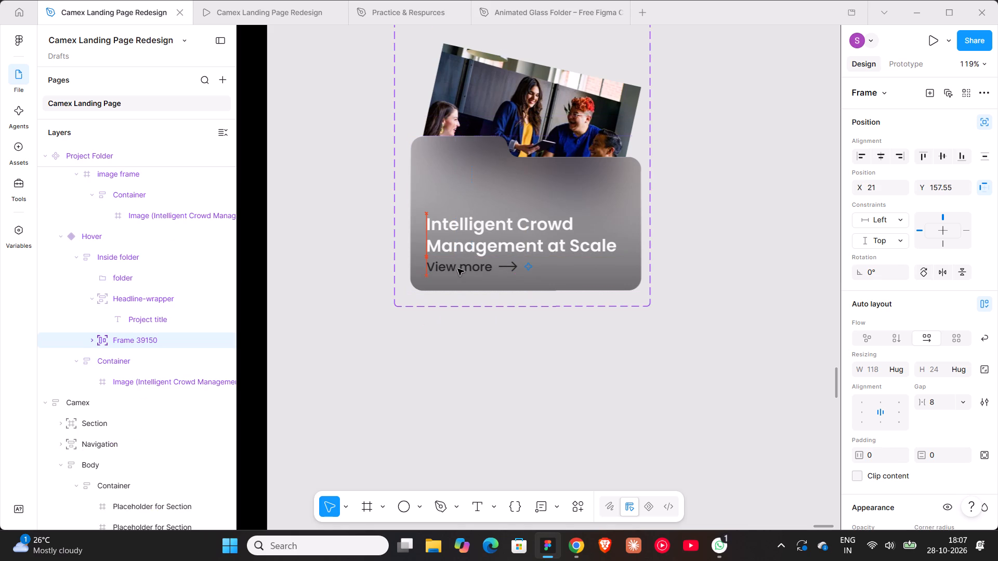
pyautogui.press('Down')
pyautogui.press('Down')
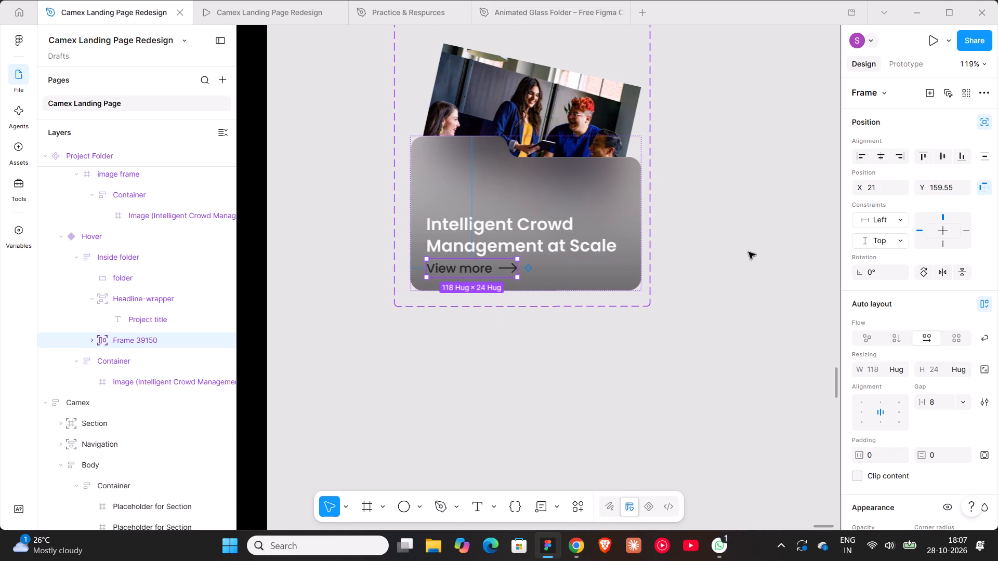
# Align the left edges of the Default folder's title wrapper and "View more" link at X 21.
pyautogui.scroll(6, 683, 236)
pyautogui.tripleClick(481, 247)
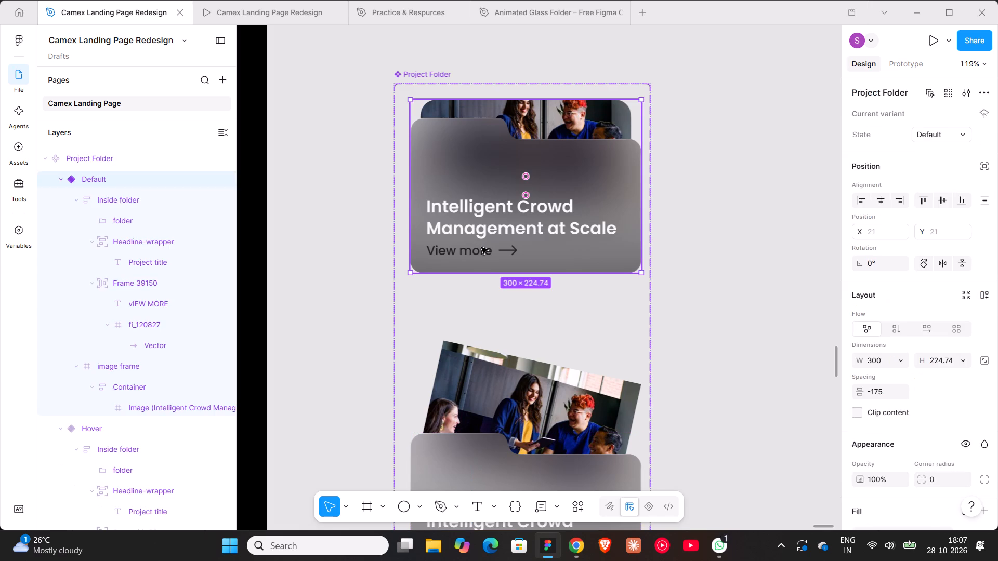
pyautogui.click(459, 250)
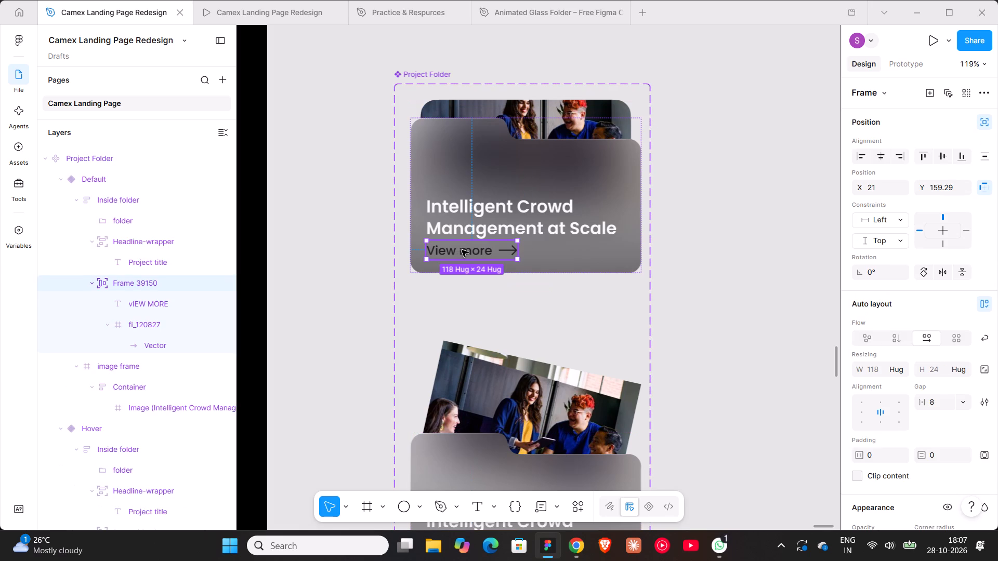
pyautogui.keyDown('shift'); pyautogui.click(442, 218); pyautogui.keyUp('shift')
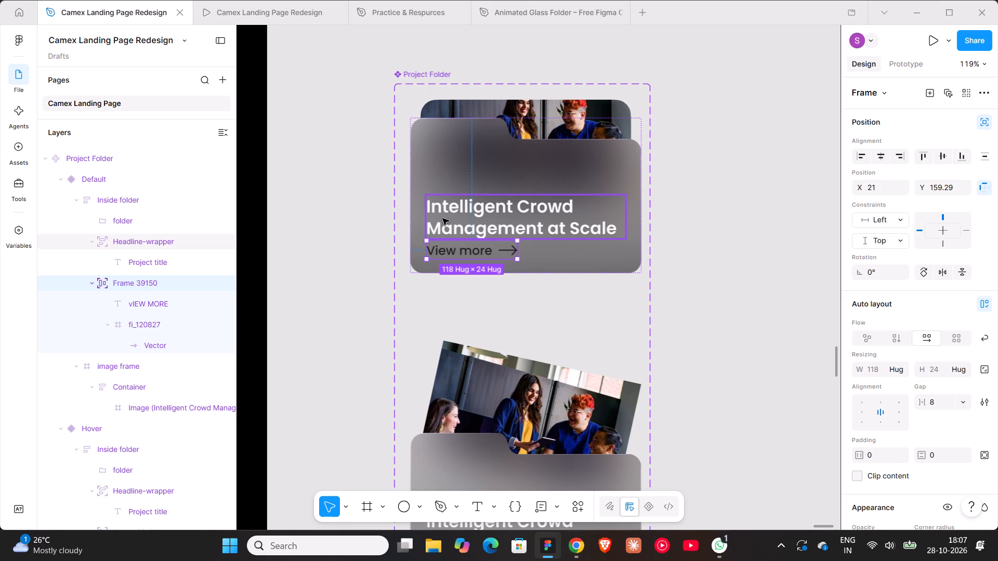
pyautogui.click(863, 159)
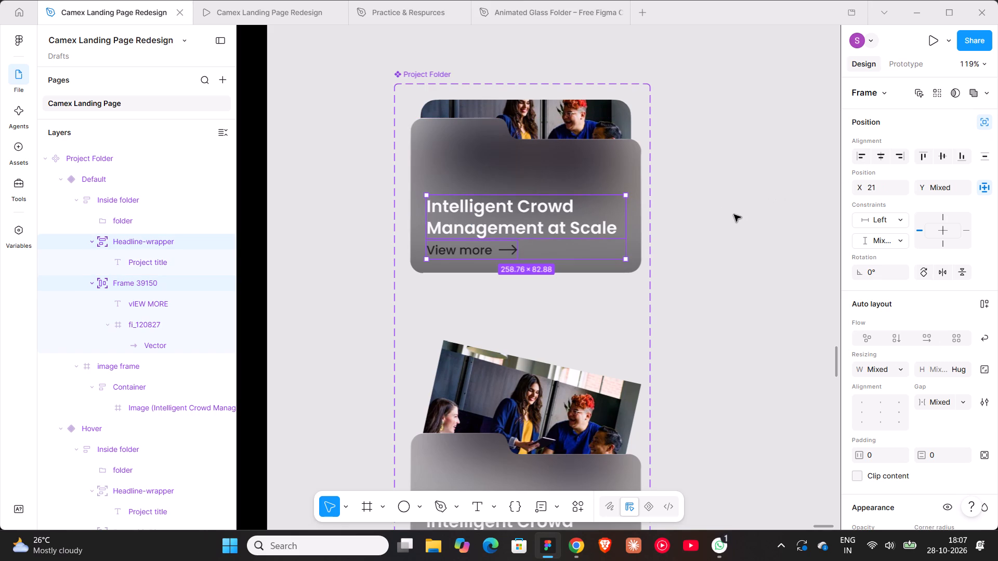
pyautogui.click(712, 215)
# Set the X position of the Hover folder's Headline-wrapper to 21, matching the Default variant.
pyautogui.tripleClick(507, 221)
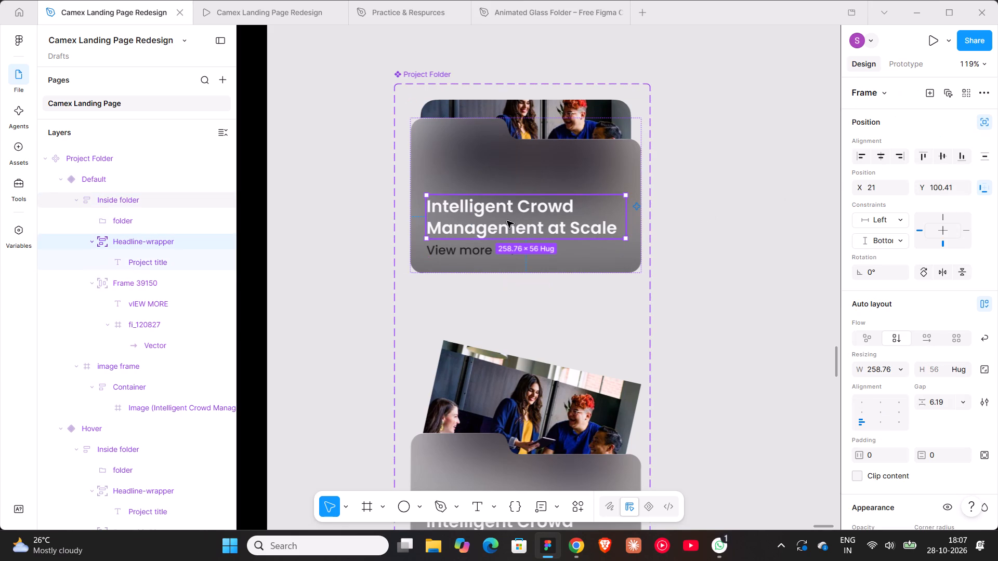
pyautogui.scroll(-6, 507, 221)
pyautogui.tripleClick(466, 236)
pyautogui.click(466, 236)
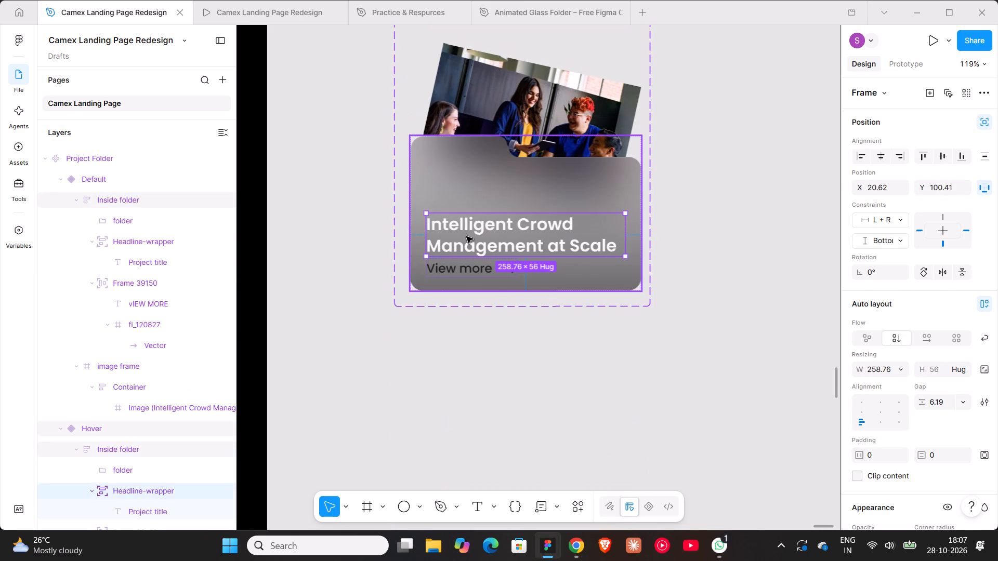
pyautogui.click(717, 207)
pyautogui.doubleClick(559, 229)
pyautogui.doubleClick(559, 229)
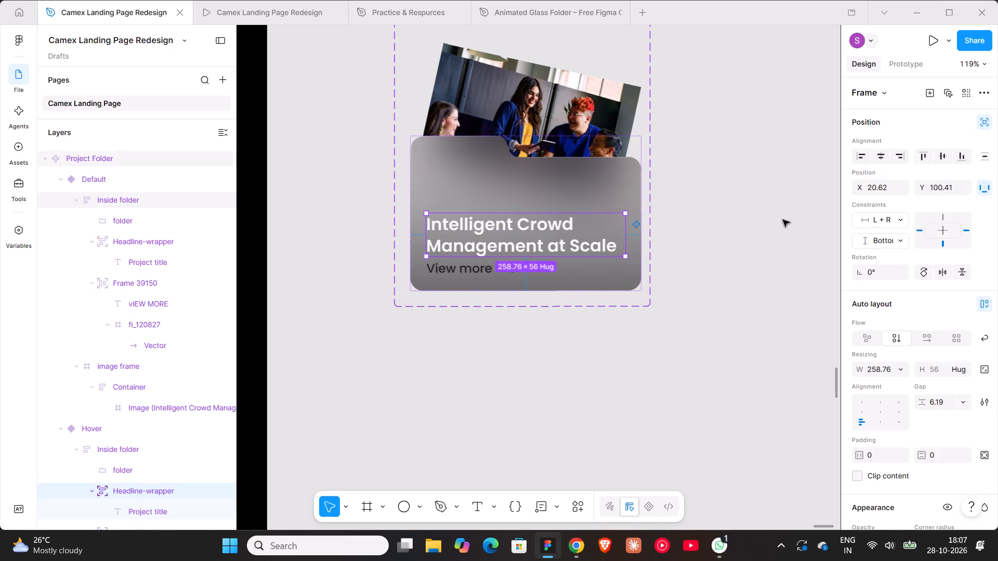
pyautogui.click(880, 186)
pyautogui.write('21')
pyautogui.press('Return')
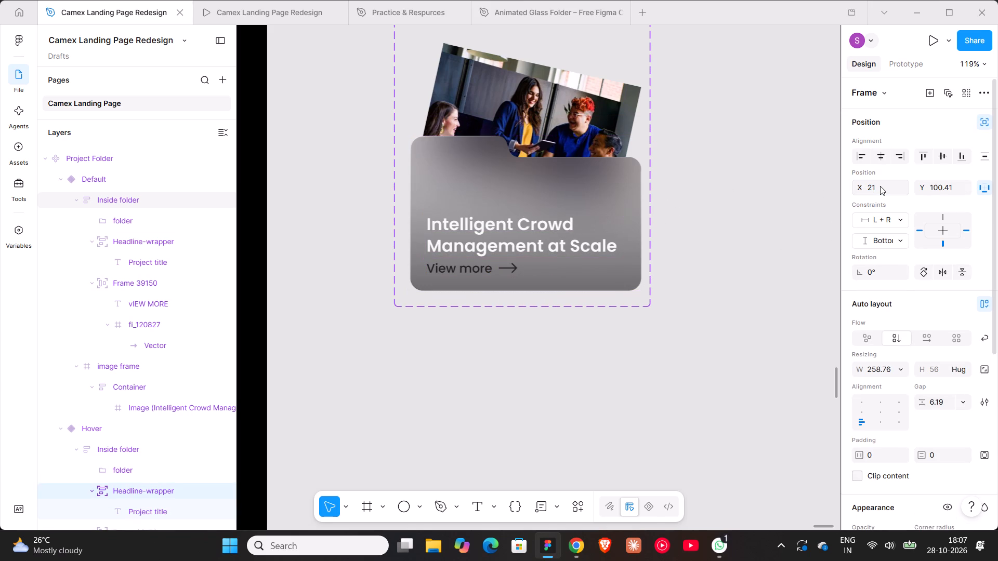
# Set the Y position of the Hover folder's "View more" link to 159.29, matching the Default variant's link.
pyautogui.click(476, 270)
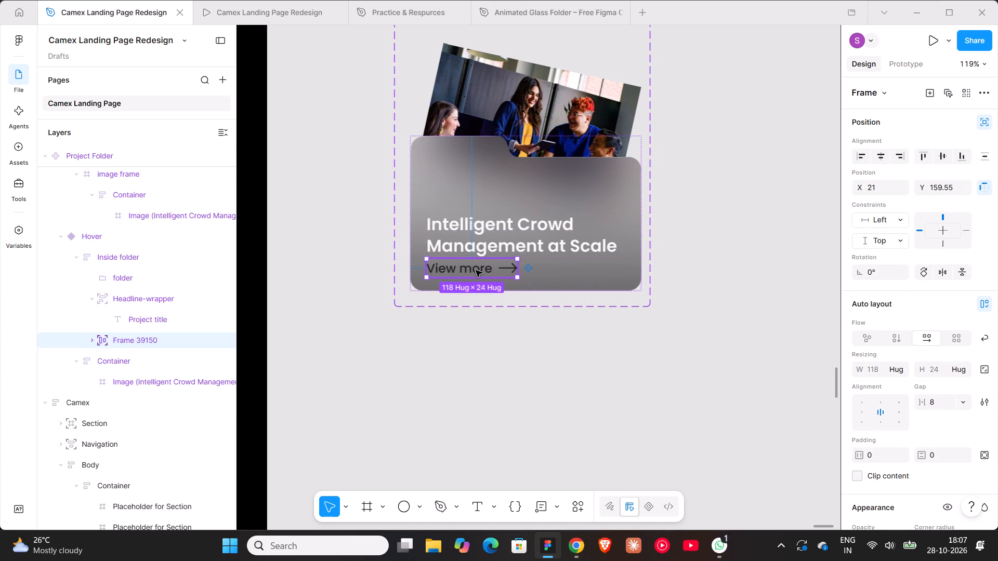
pyautogui.scroll(6, 476, 270)
pyautogui.tripleClick(469, 250)
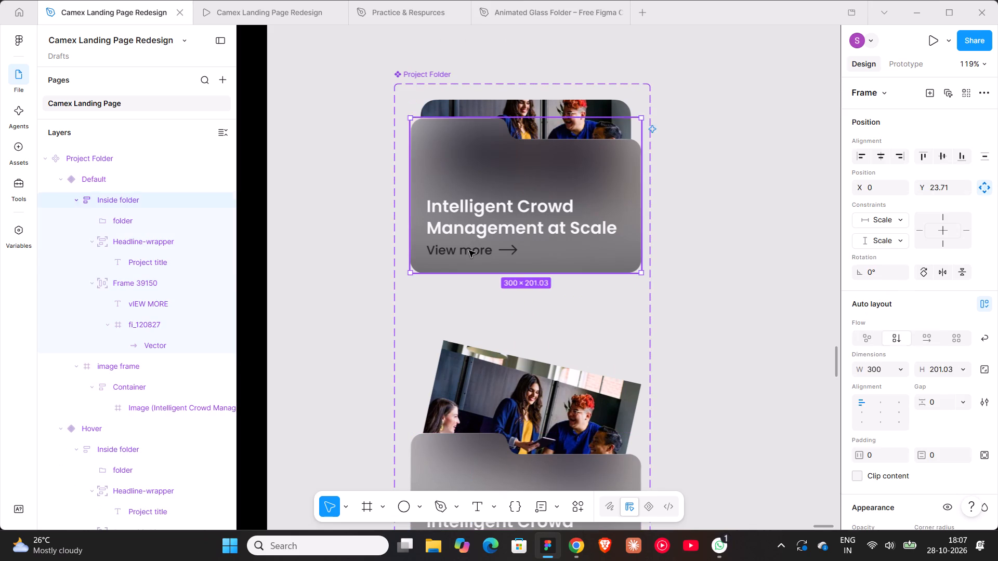
pyautogui.scroll(-6, 469, 250)
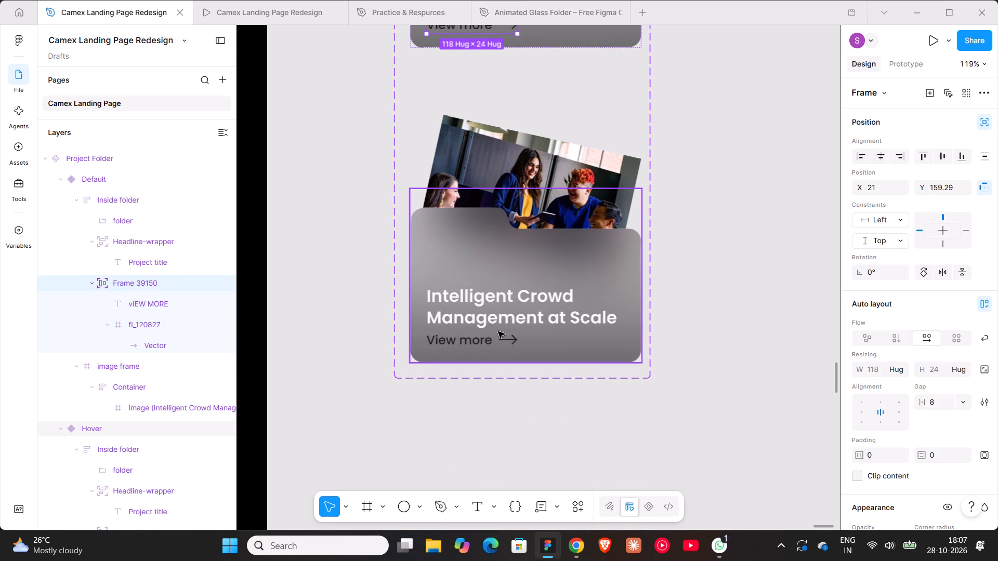
pyautogui.tripleClick(493, 336)
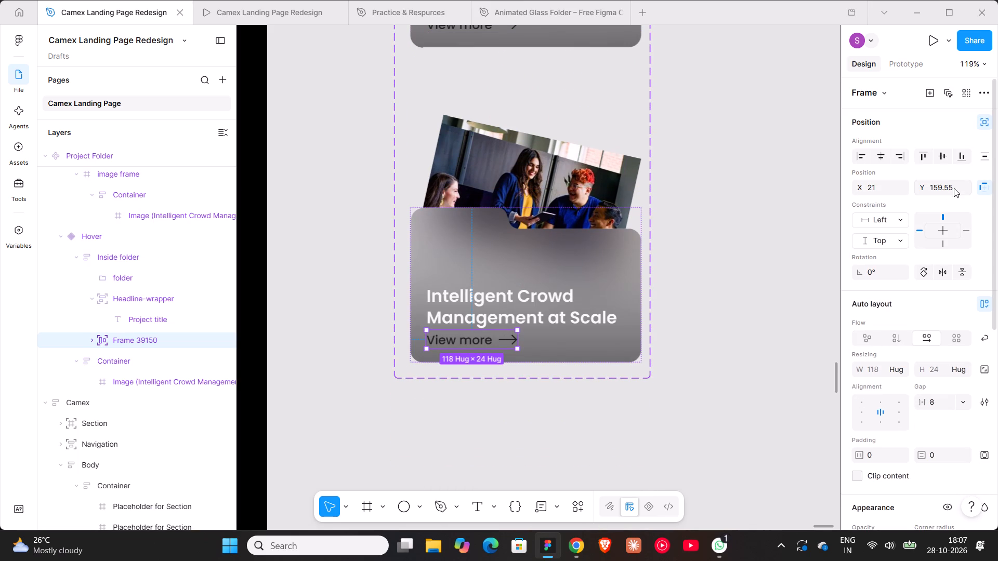
pyautogui.click(954, 188)
pyautogui.click(954, 188)
pyautogui.press('BackSpace')
pyautogui.press('BackSpace')
pyautogui.write('29')
pyautogui.press('Return')
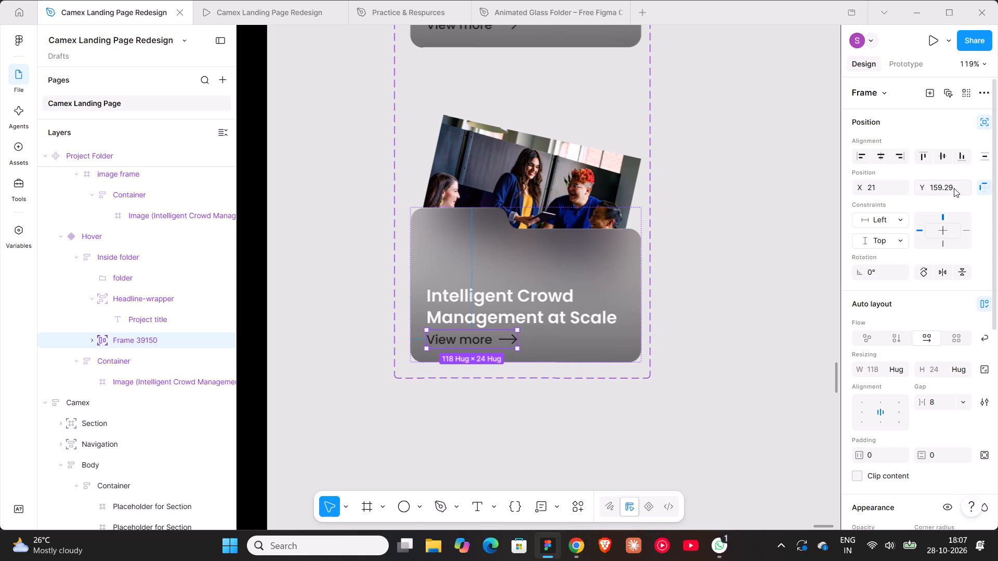
pyautogui.click(721, 149)
# Check the folder card in the prototype preview, then return to the design file.
pyautogui.keyDown('ctrl'); pyautogui.scroll(-10, 721, 149); pyautogui.keyUp('ctrl')
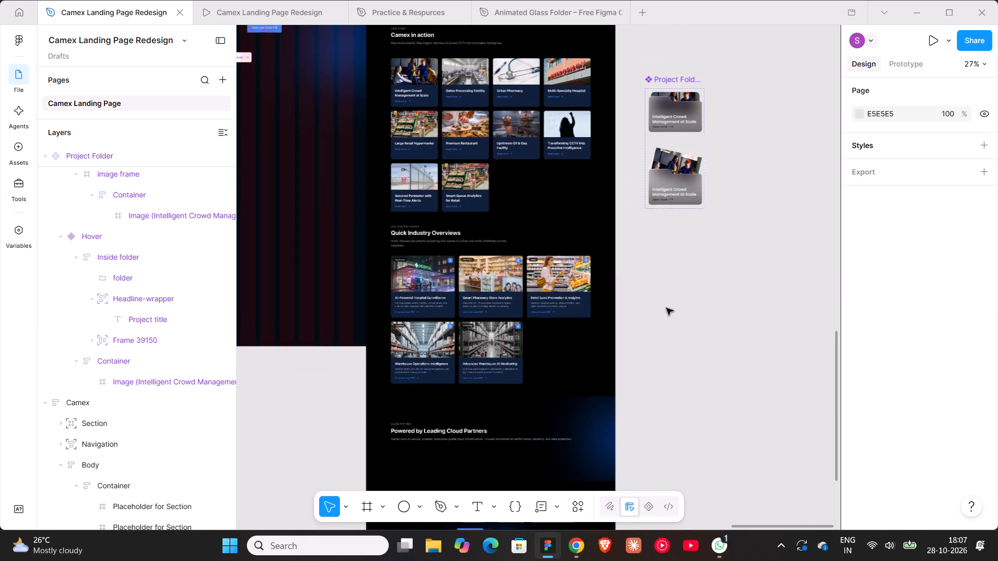
pyautogui.keyDown('shift'); pyautogui.scroll(7, 712, 285); pyautogui.keyUp('shift')
pyautogui.scroll(4, 571, 229)
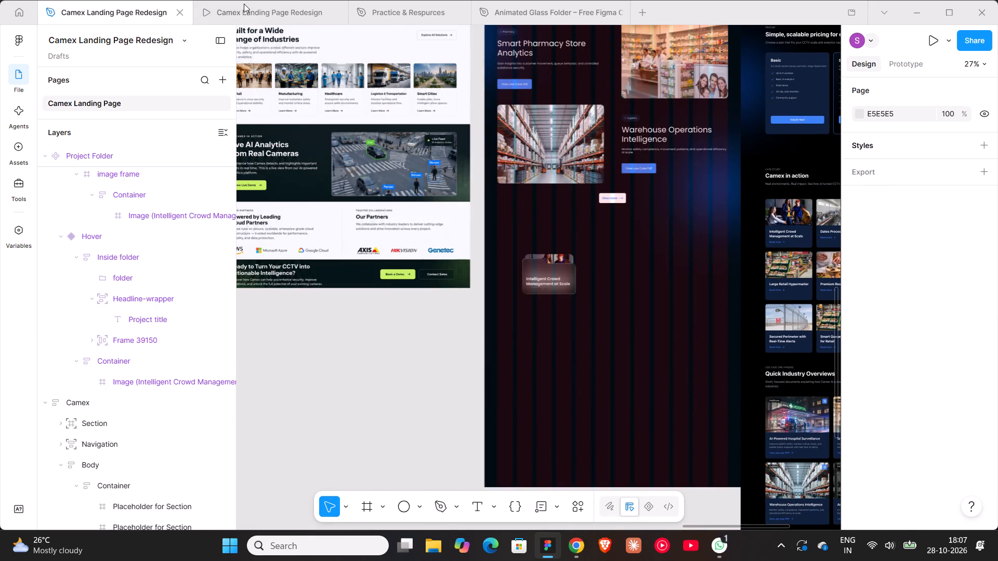
pyautogui.click(247, 13)
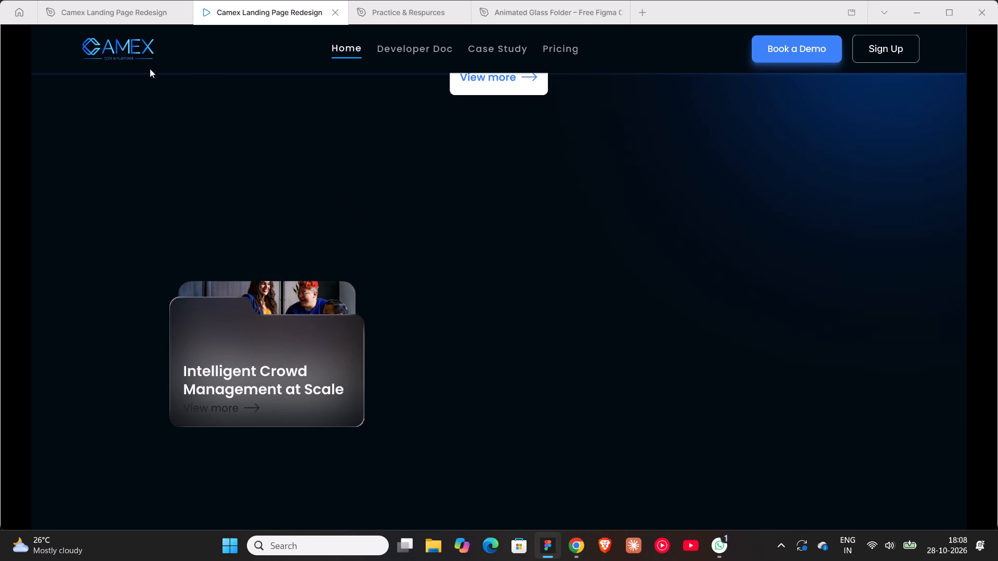
pyautogui.click(103, 18)
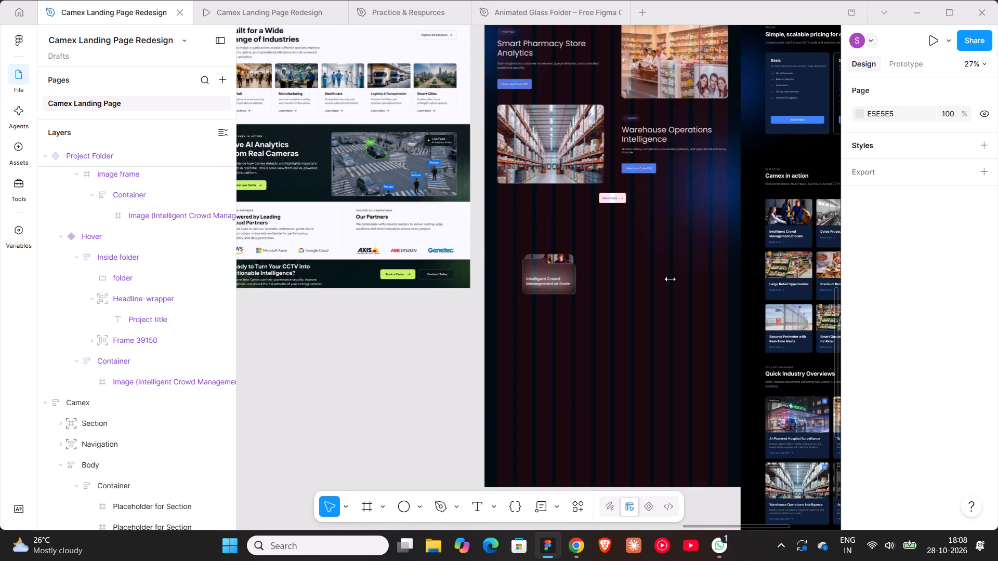
# Detach the colour style from the Hover folder's Project title and set its fill to 3B82F6.
pyautogui.keyDown('shift'); pyautogui.scroll(-14, 670, 279); pyautogui.keyUp('shift')
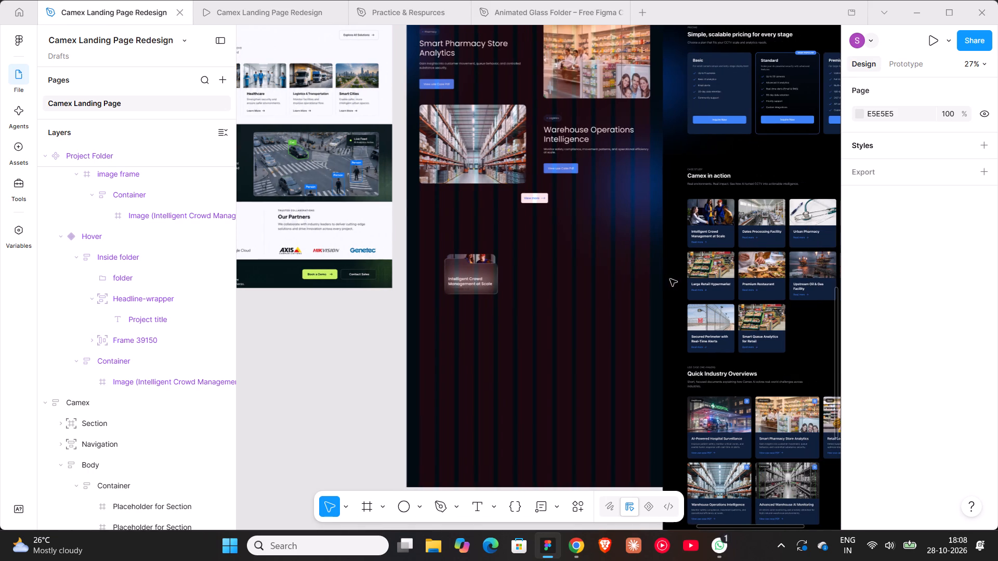
pyautogui.keyDown('shift'); pyautogui.scroll(-9, 670, 279); pyautogui.keyUp('shift')
pyautogui.keyDown('ctrl'); pyautogui.scroll(9, 444, 342); pyautogui.keyUp('ctrl')
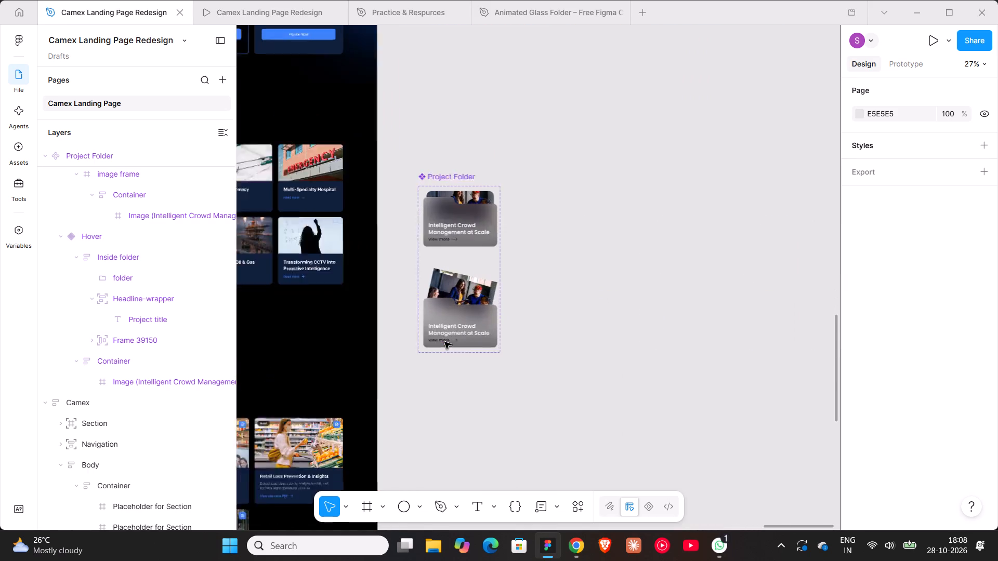
pyautogui.keyDown('ctrl'); pyautogui.scroll(12, 444, 342); pyautogui.keyUp('ctrl')
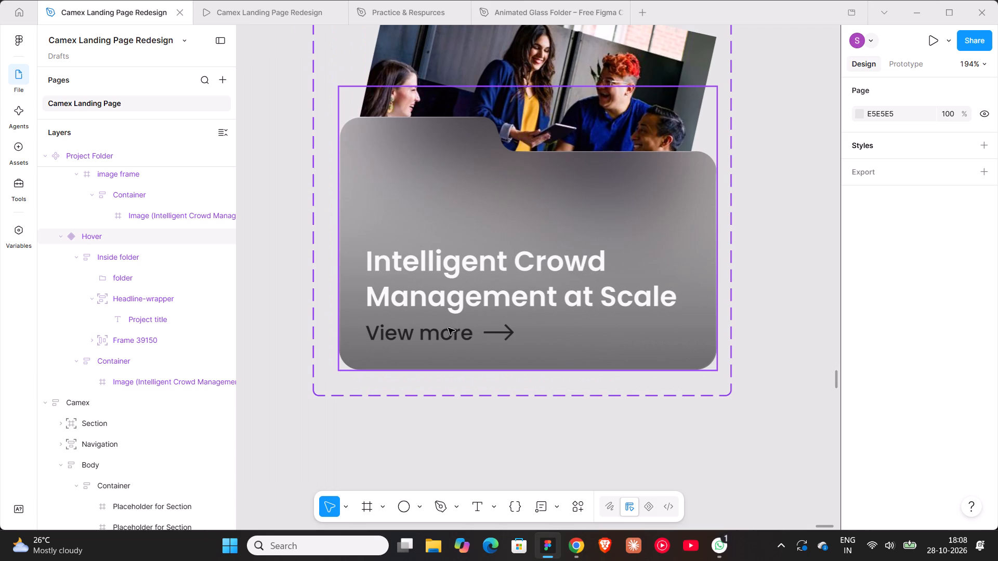
pyautogui.tripleClick(474, 272)
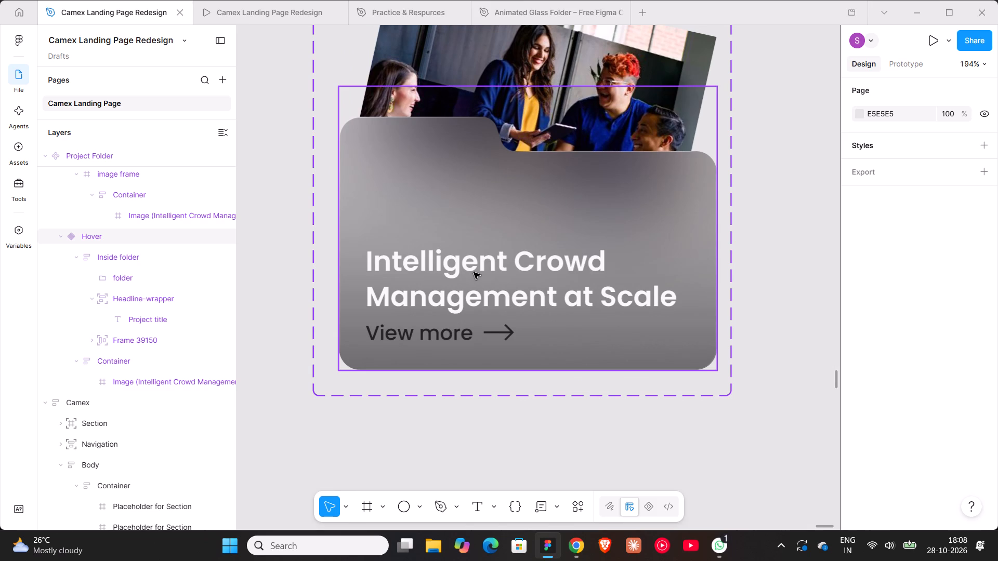
pyautogui.tripleClick(474, 272)
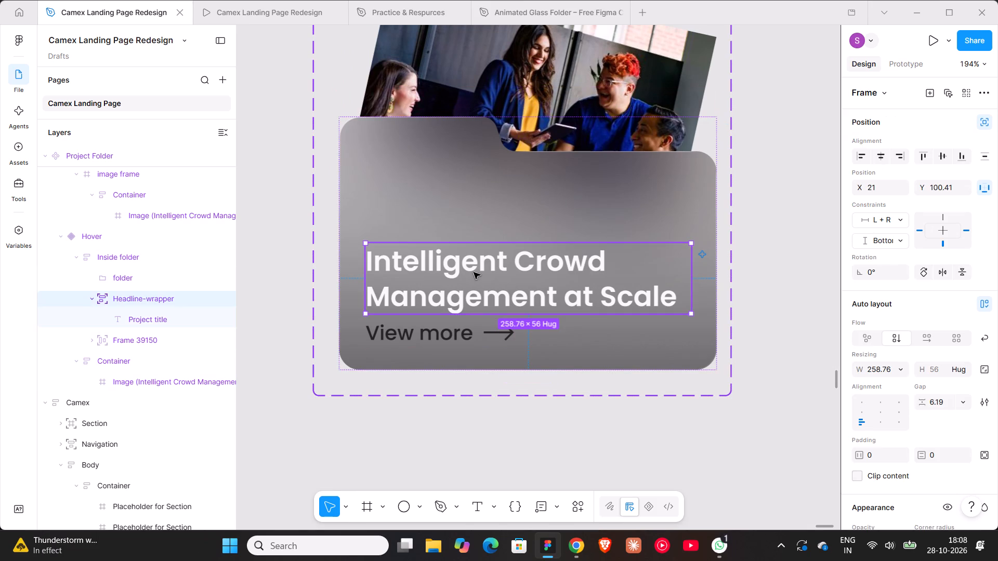
pyautogui.doubleClick(390, 288)
pyautogui.scroll(-4, 921, 367)
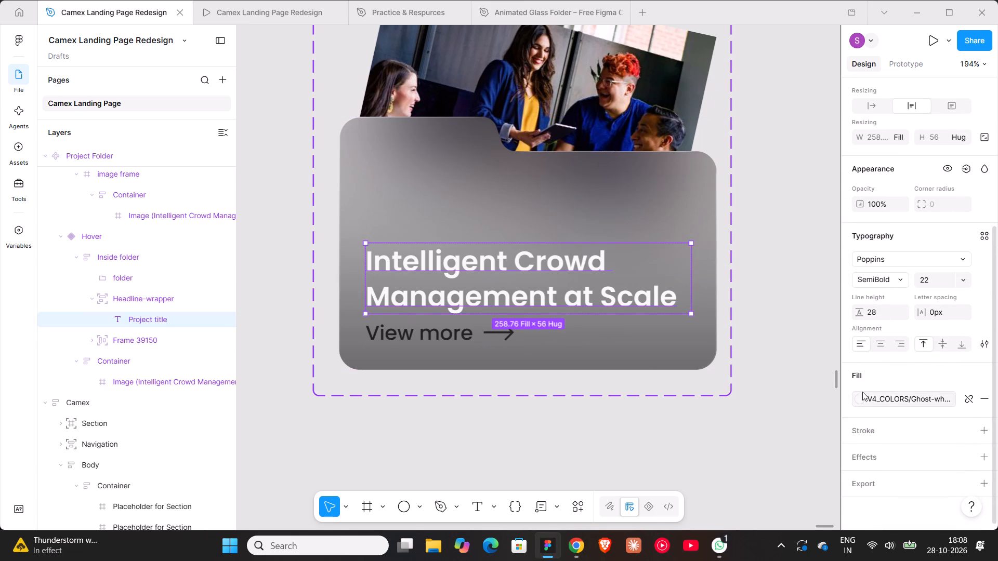
pyautogui.click(963, 396)
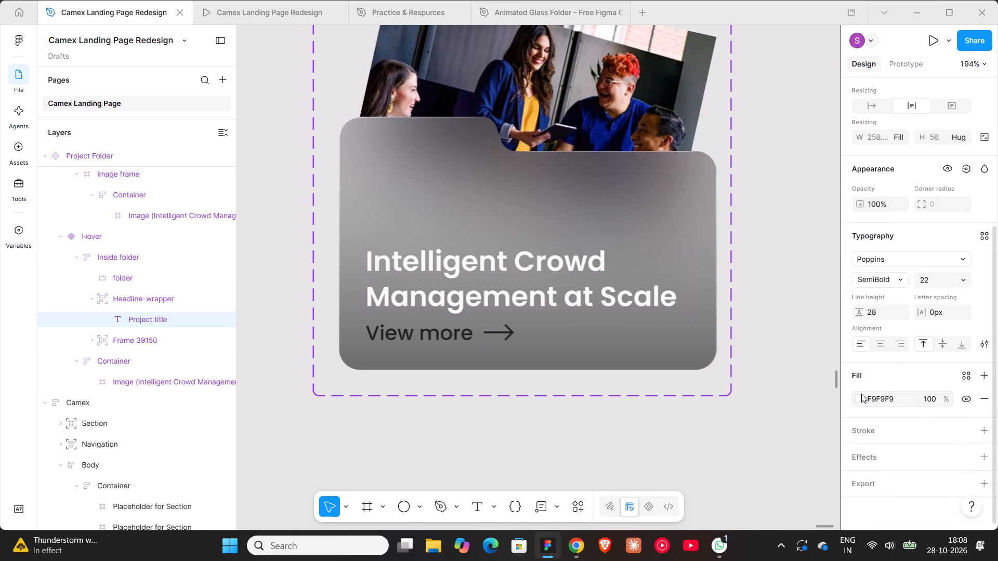
pyautogui.click(861, 394)
pyautogui.click(764, 472)
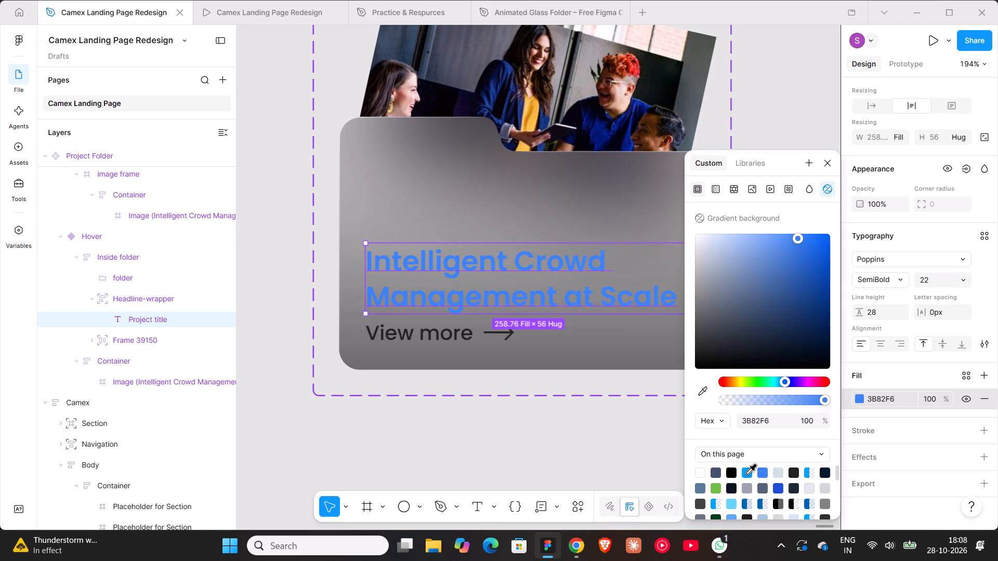
pyautogui.click(747, 474)
pyautogui.click(761, 471)
# Sample the blue 3B82F6 from the button under "Warehouse Operations Intelligence" as the Hover title's fill.
pyautogui.click(706, 391)
pyautogui.keyDown('ctrl'); pyautogui.scroll(-17, 573, 282); pyautogui.keyUp('ctrl')
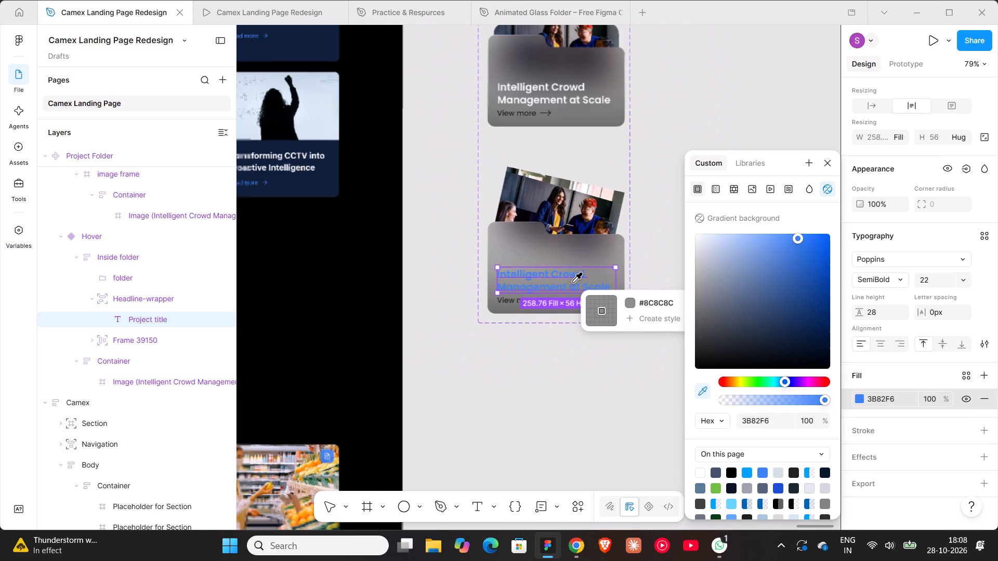
pyautogui.keyDown('shift'); pyautogui.scroll(20, 573, 282); pyautogui.keyUp('shift')
pyautogui.keyDown('shift'); pyautogui.scroll(18, 573, 282); pyautogui.keyUp('shift')
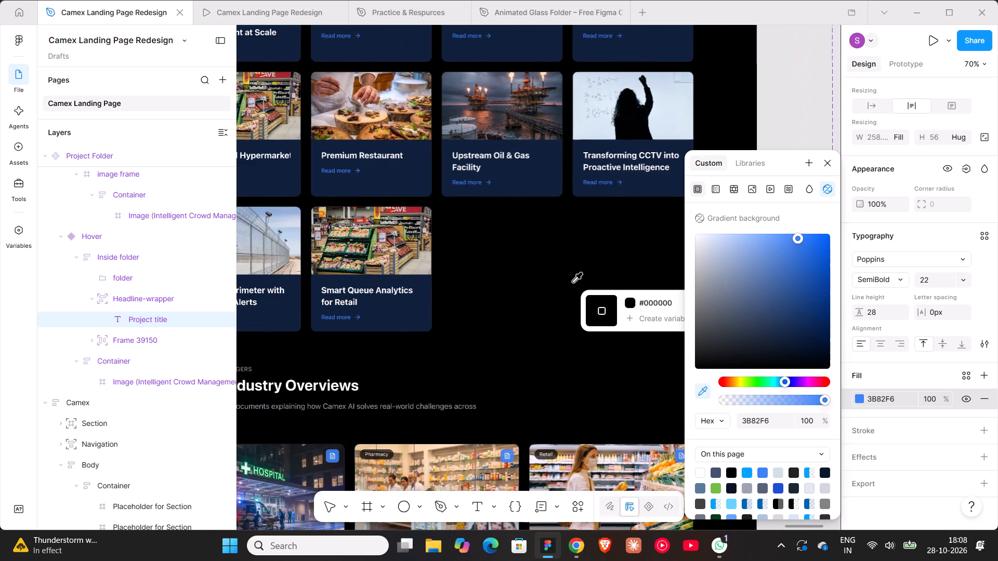
pyautogui.keyDown('shift'); pyautogui.scroll(13, 573, 282); pyautogui.keyUp('shift')
pyautogui.keyDown('ctrl'); pyautogui.scroll(-19, 573, 282); pyautogui.keyUp('ctrl')
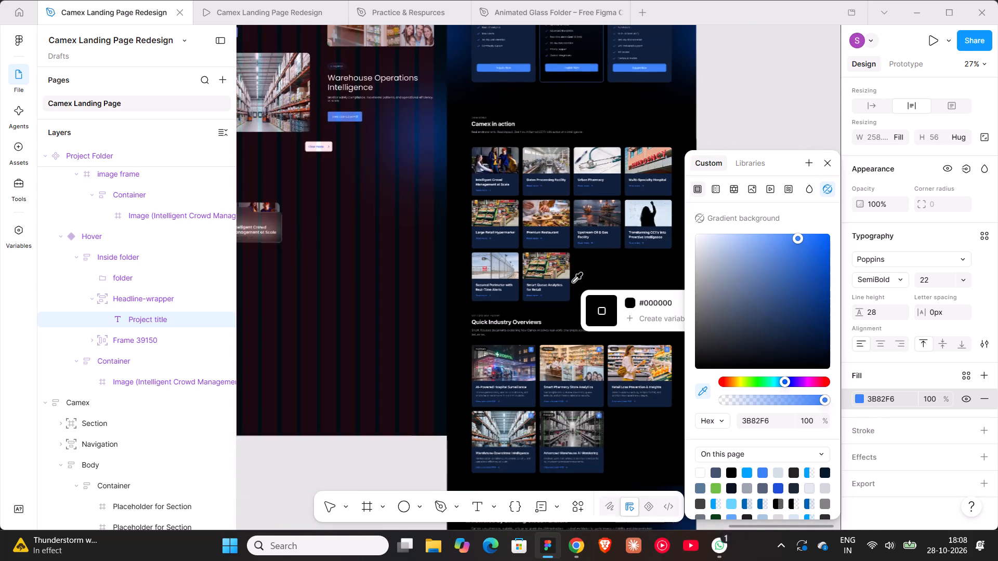
pyautogui.click(346, 112)
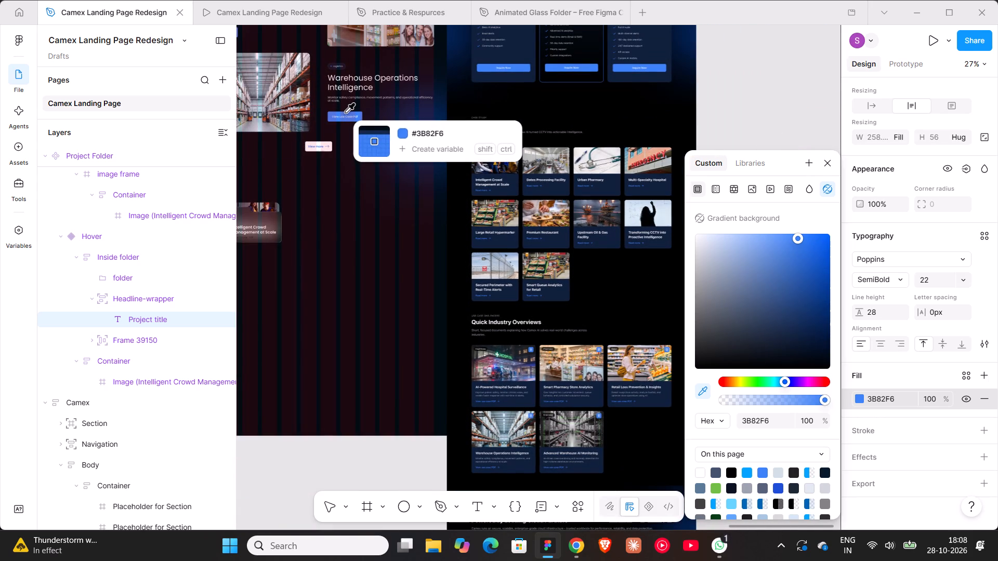
# Set the colour of the Hover folder's "View more" text and arrow to white, FFFFFF.
pyautogui.keyDown('shift'); pyautogui.scroll(-8, 448, 224); pyautogui.keyUp('shift')
pyautogui.keyDown('ctrl'); pyautogui.scroll(4, 361, 289); pyautogui.keyUp('ctrl')
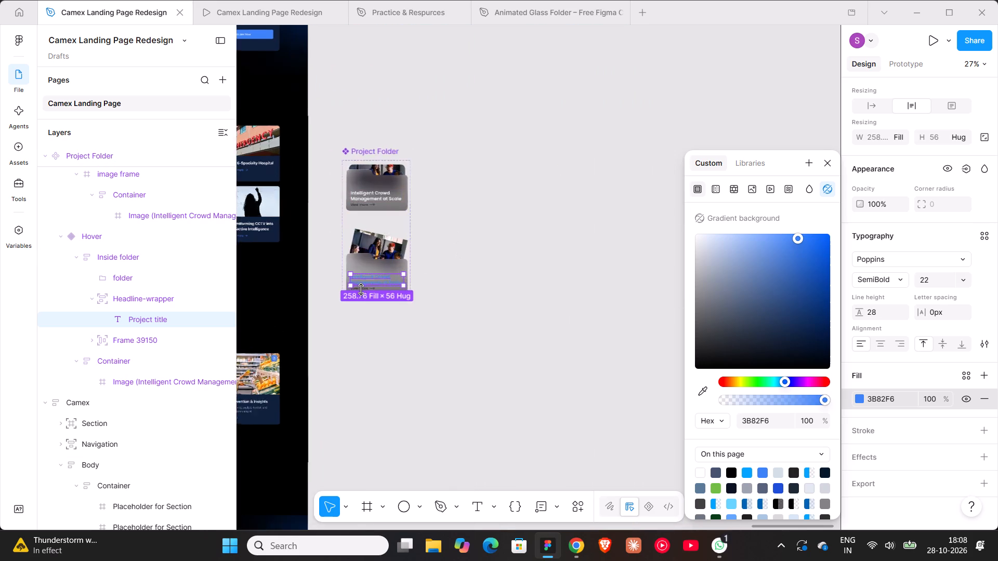
pyautogui.keyDown('ctrl'); pyautogui.scroll(17, 361, 289); pyautogui.keyUp('ctrl')
pyautogui.click(391, 280)
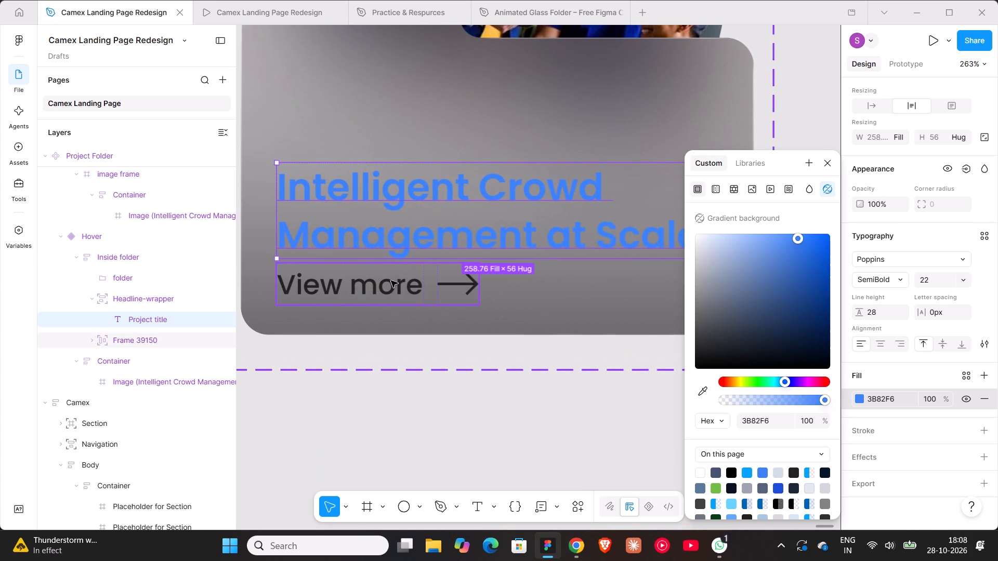
pyautogui.scroll(-3, 982, 405)
pyautogui.click(879, 424)
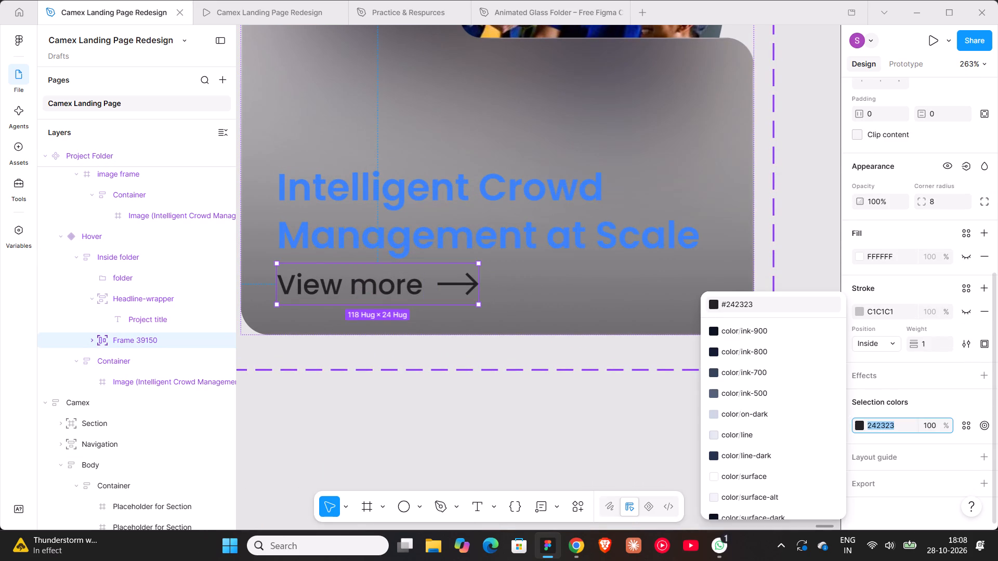
pyautogui.press('f')
pyautogui.press('Return')
pyautogui.keyDown('ctrl'); pyautogui.scroll(-8, 652, 296); pyautogui.keyUp('ctrl')
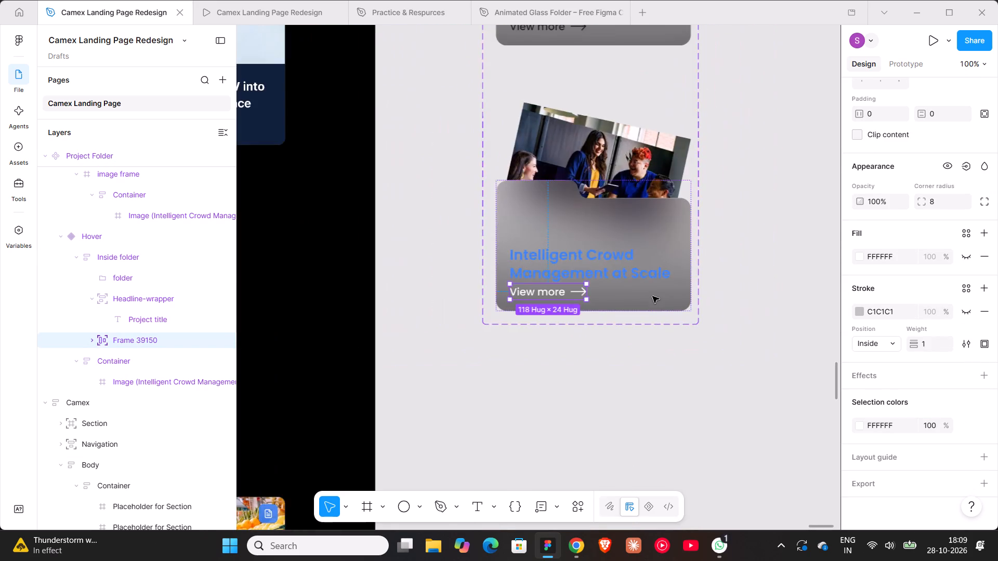
pyautogui.keyDown('ctrl'); pyautogui.scroll(-6, 652, 296); pyautogui.keyUp('ctrl')
pyautogui.click(649, 346)
# Check the updated folder card in the prototype preview, then return to the design file.
pyautogui.keyDown('shift'); pyautogui.scroll(5, 395, 177); pyautogui.keyUp('shift')
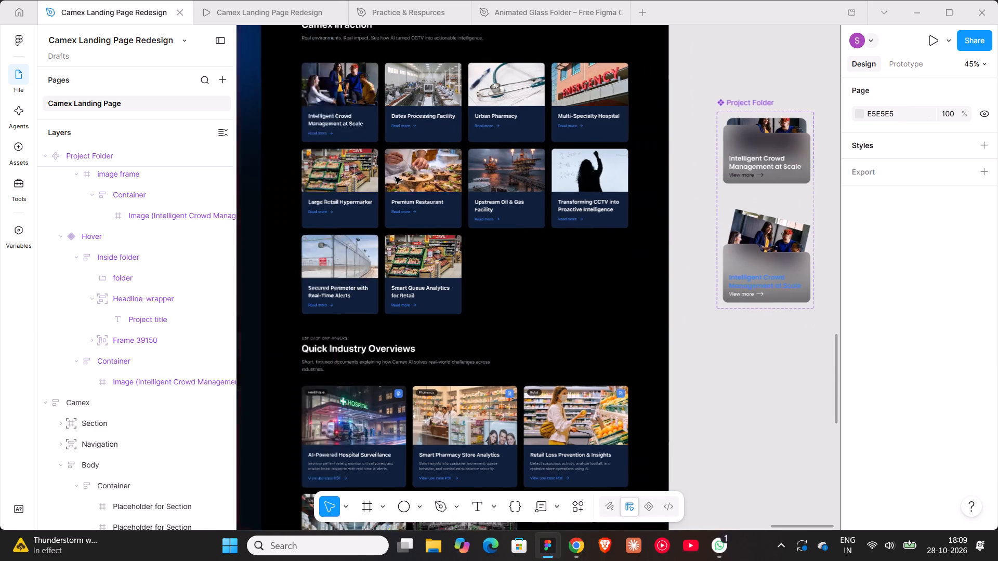
pyautogui.keyDown('shift'); pyautogui.scroll(10, 395, 177); pyautogui.keyUp('shift')
pyautogui.click(258, 7)
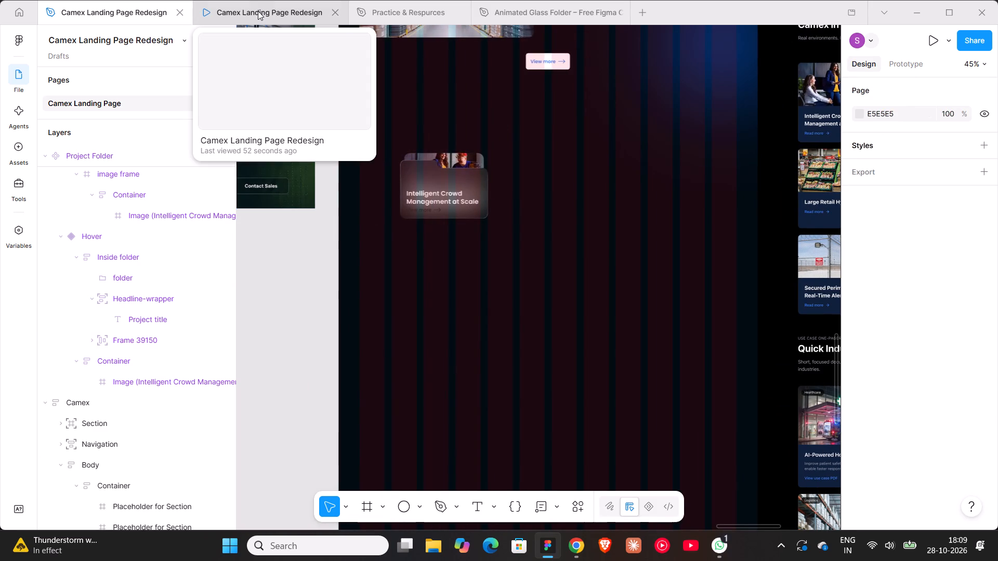
pyautogui.click(258, 11)
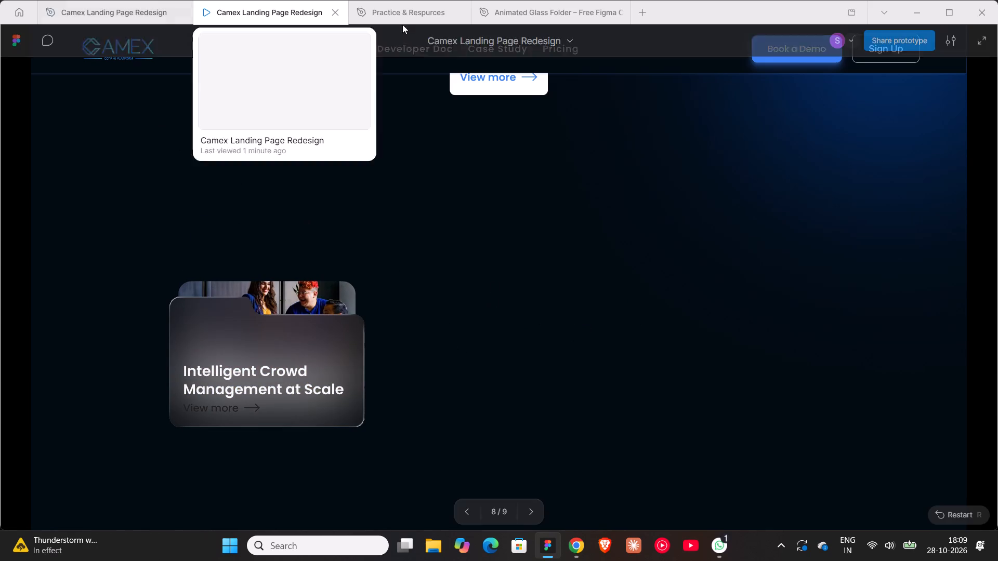
pyautogui.click(93, 19)
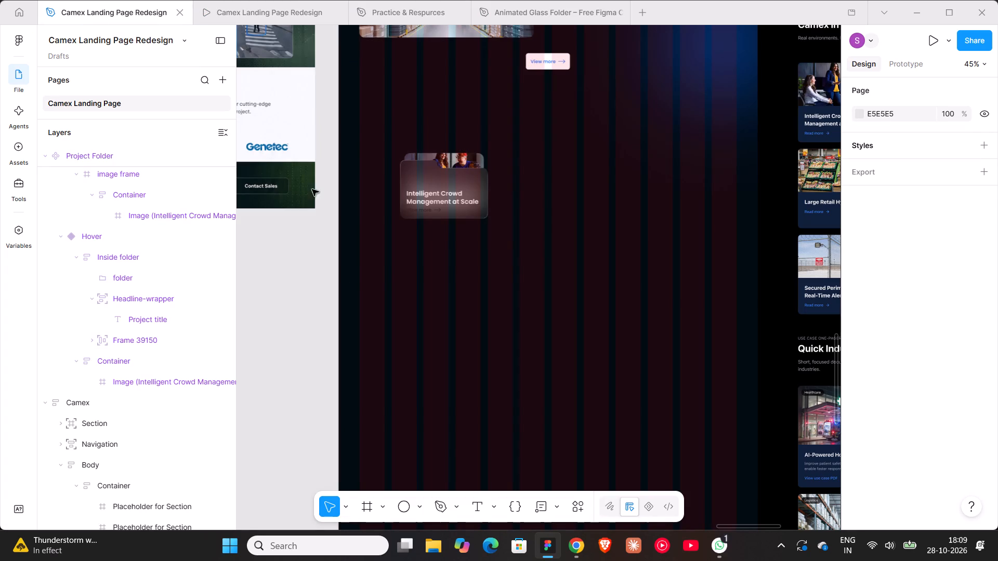
# Open the Camex_Landing_Page_Redesign_Task PDF from File Explorer, read the brief through to its deliverables, and return to Figma.
pyautogui.click(428, 551)
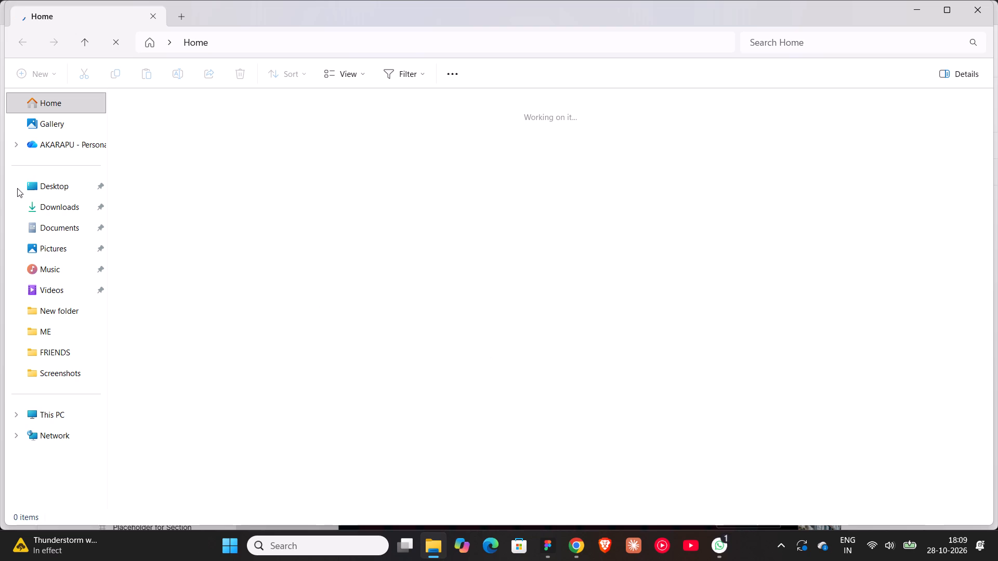
pyautogui.doubleClick(261, 320)
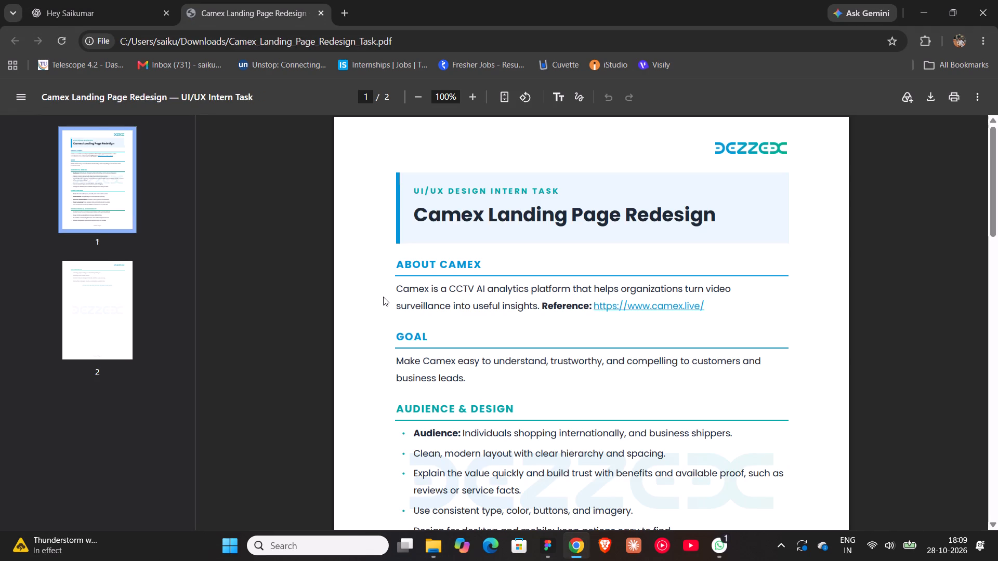
pyautogui.scroll(-2, 501, 322)
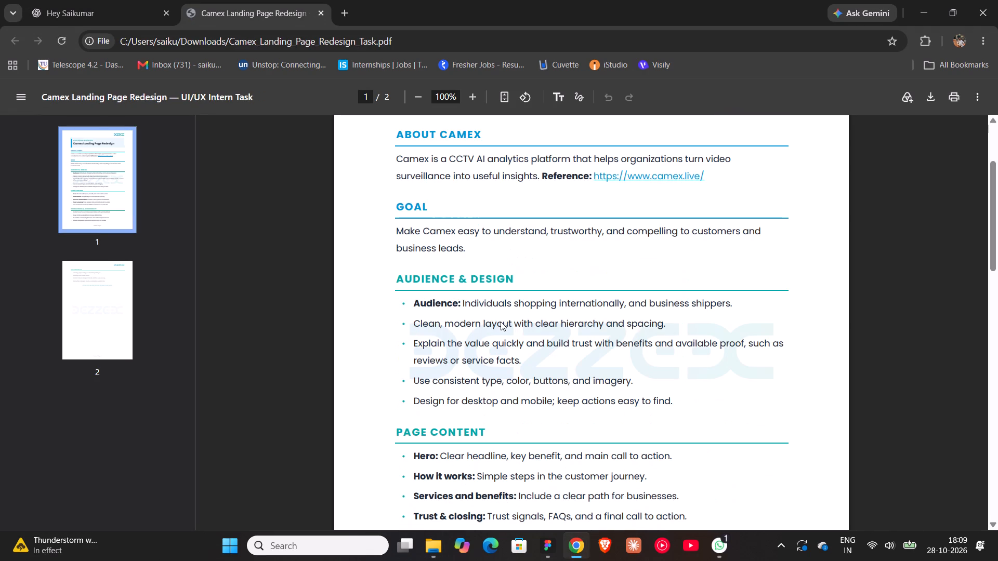
pyautogui.scroll(-6, 495, 319)
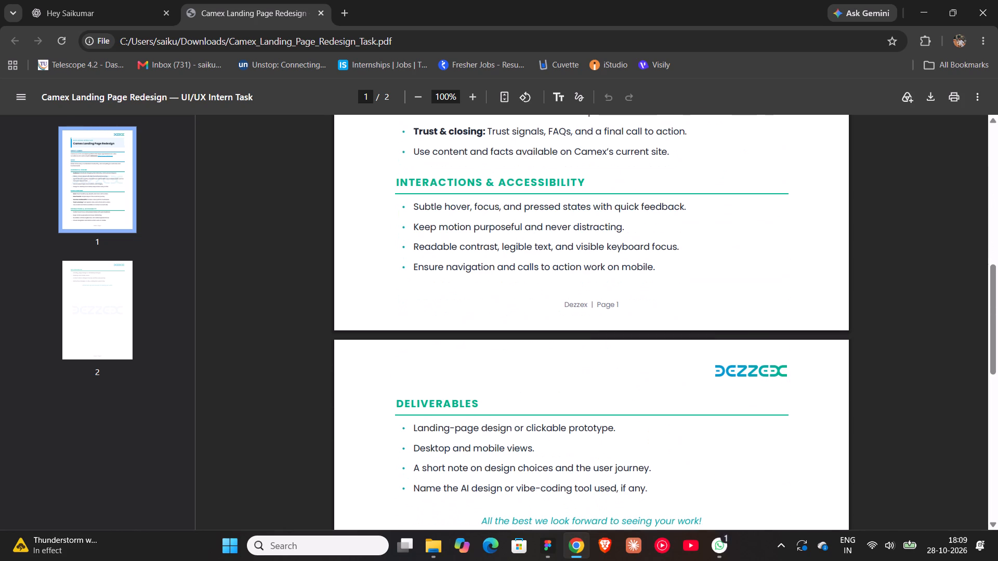
pyautogui.scroll(-2, 495, 319)
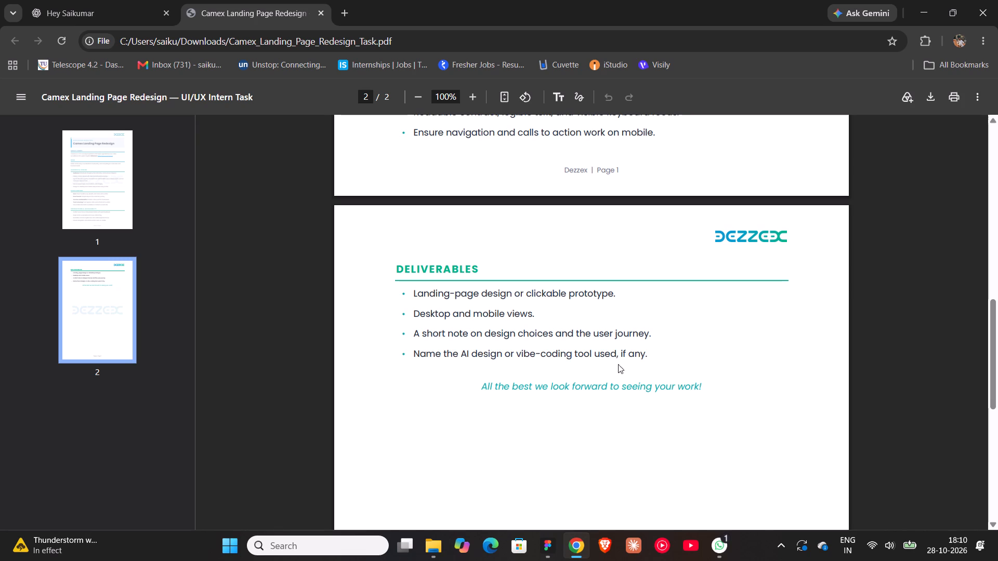
pyautogui.click(547, 547)
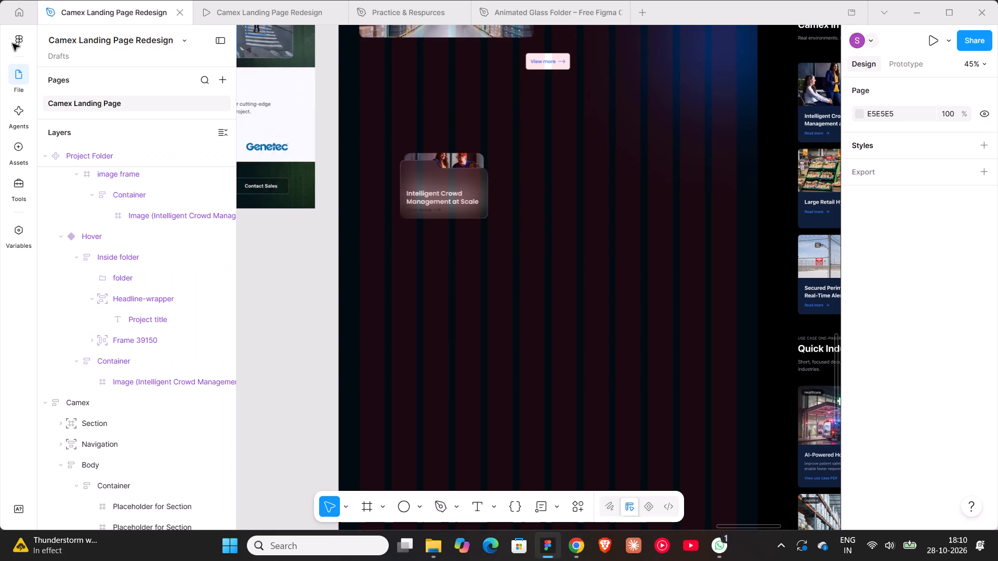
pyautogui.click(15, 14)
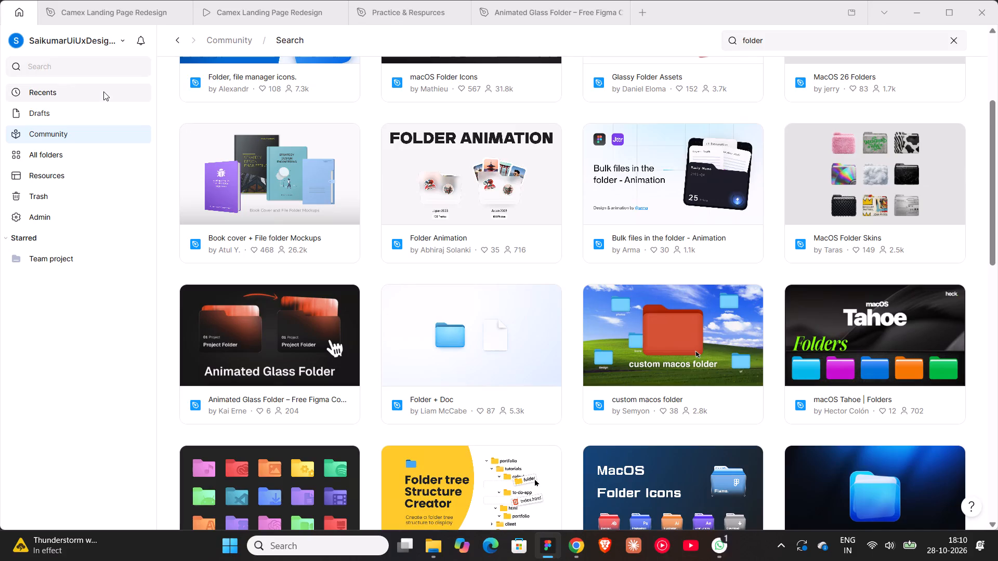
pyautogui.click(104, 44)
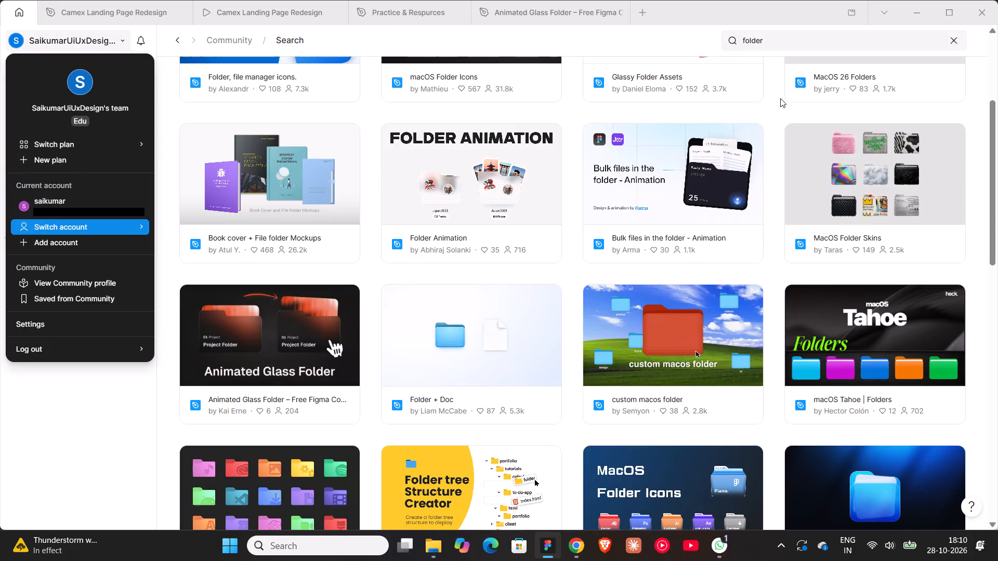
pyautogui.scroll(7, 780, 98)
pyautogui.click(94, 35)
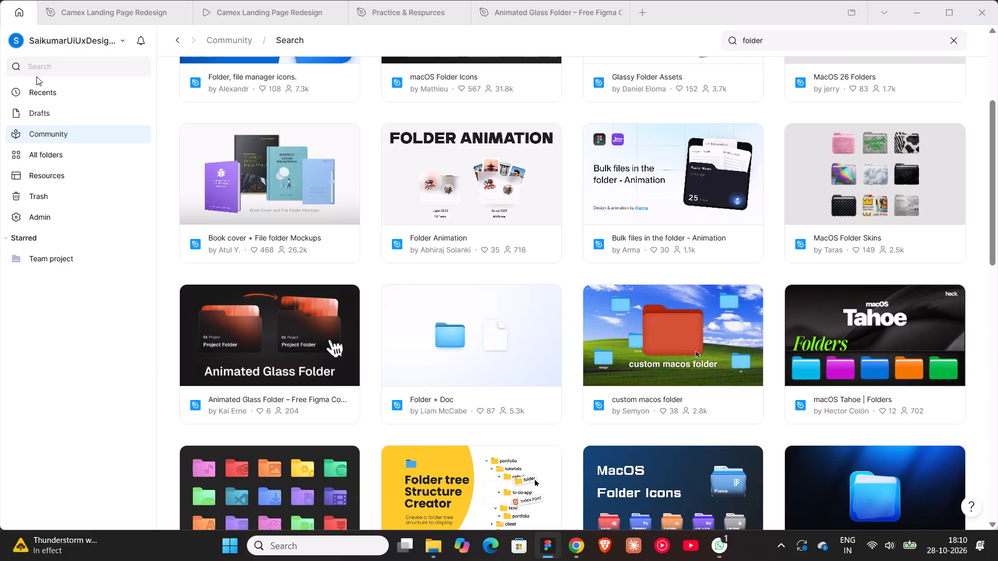
# Look through the recent files and the account profile, and switch the file browser to another account.
pyautogui.click(29, 88)
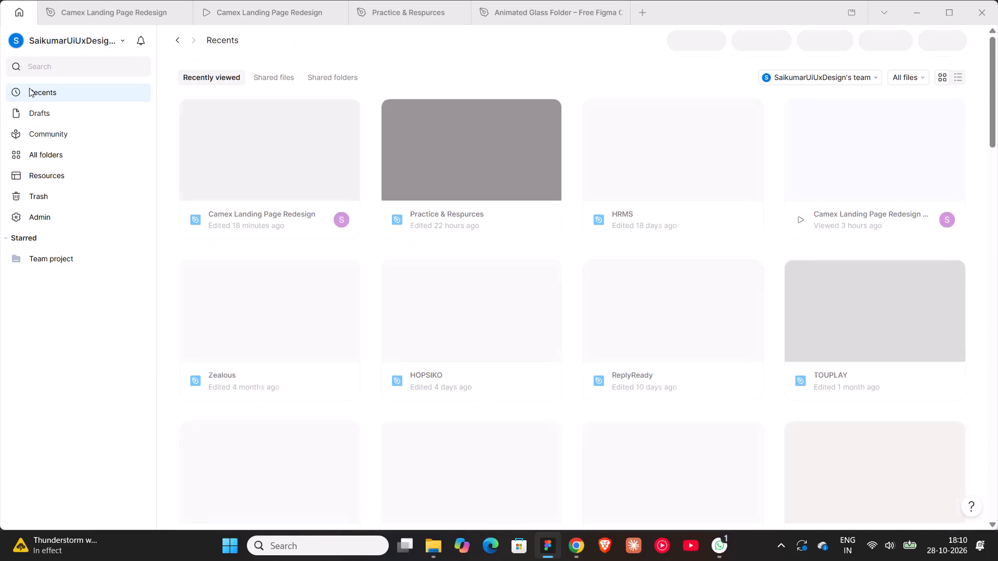
pyautogui.click(819, 75)
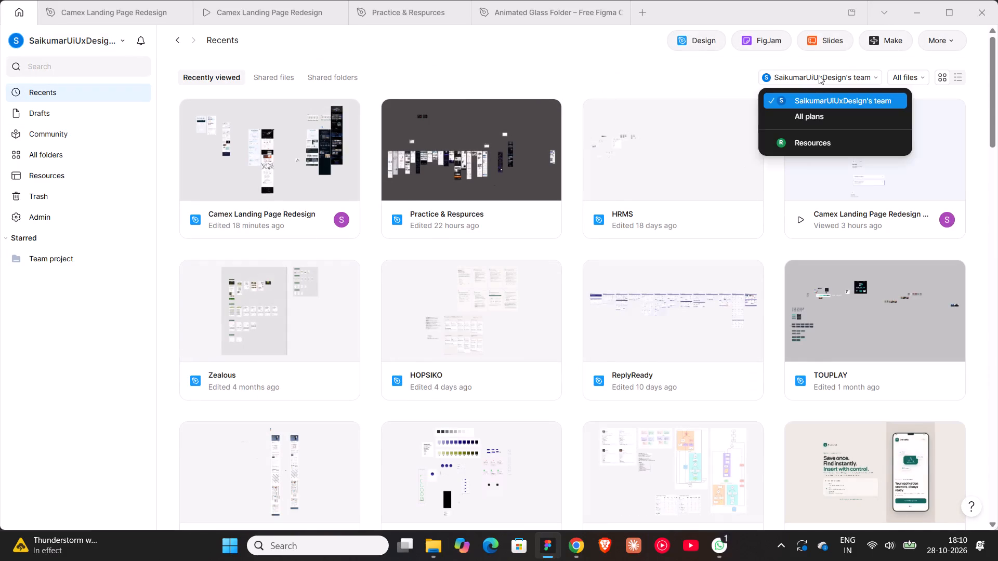
pyautogui.click(819, 75)
pyautogui.click(87, 35)
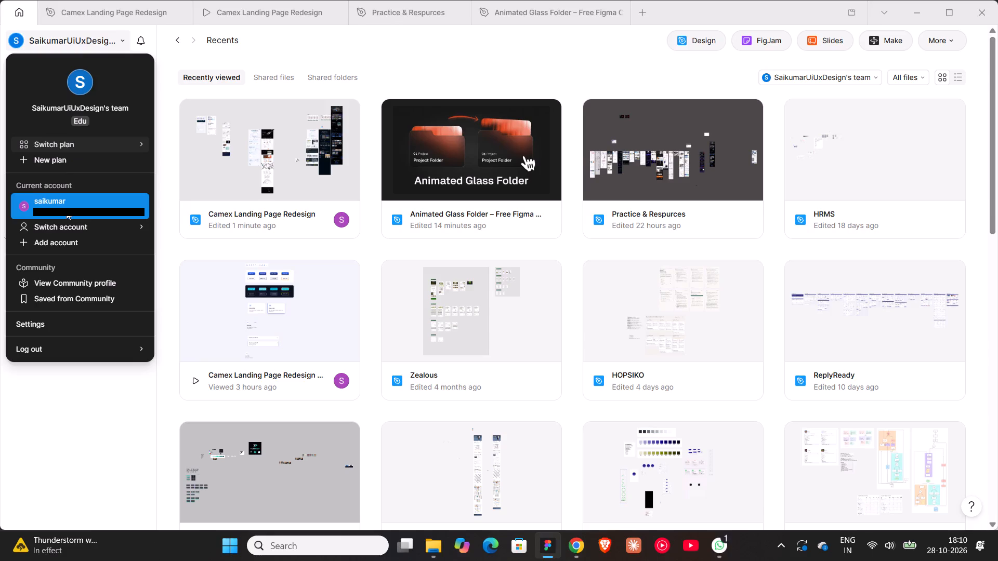
pyautogui.click(66, 210)
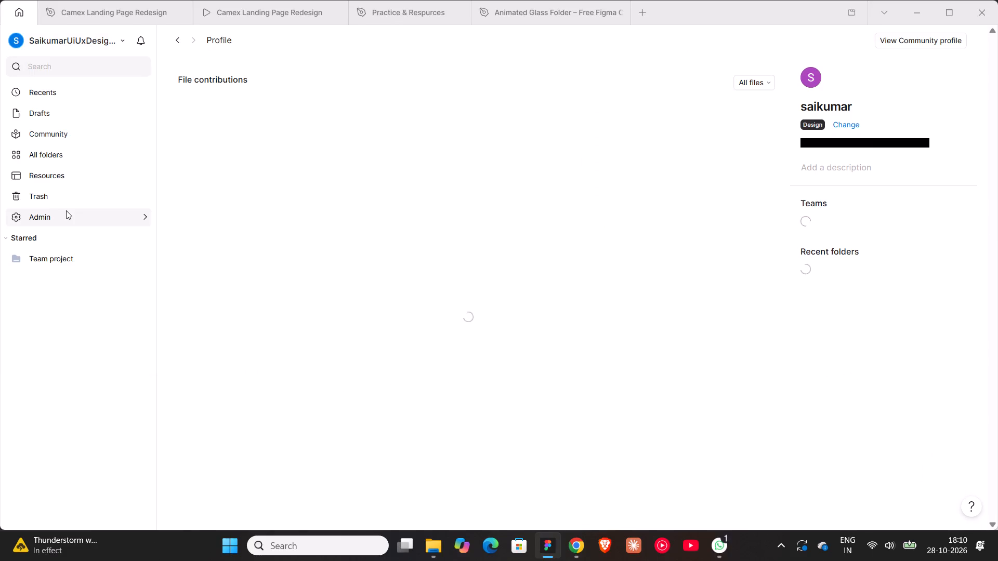
pyautogui.click(36, 44)
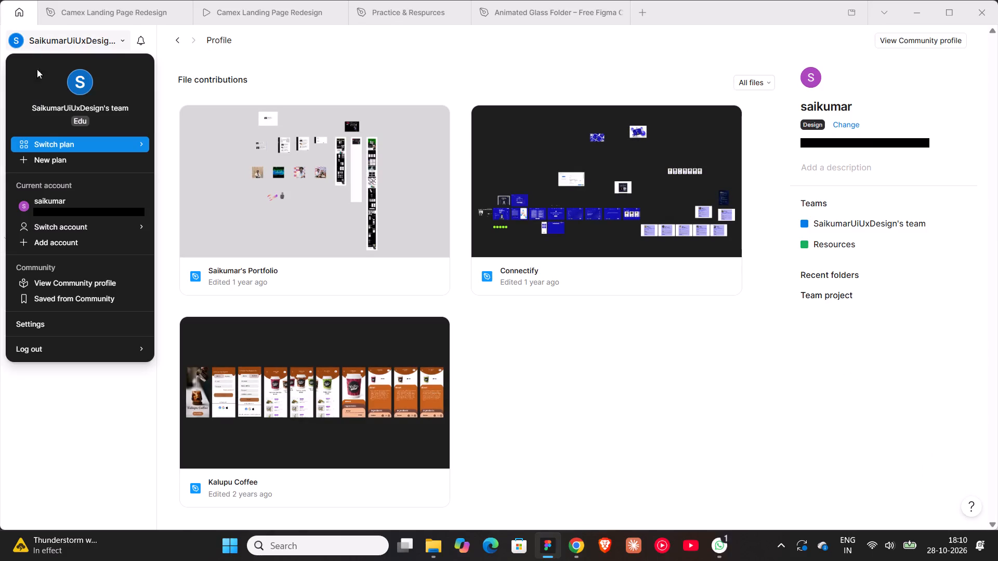
pyautogui.click(228, 226)
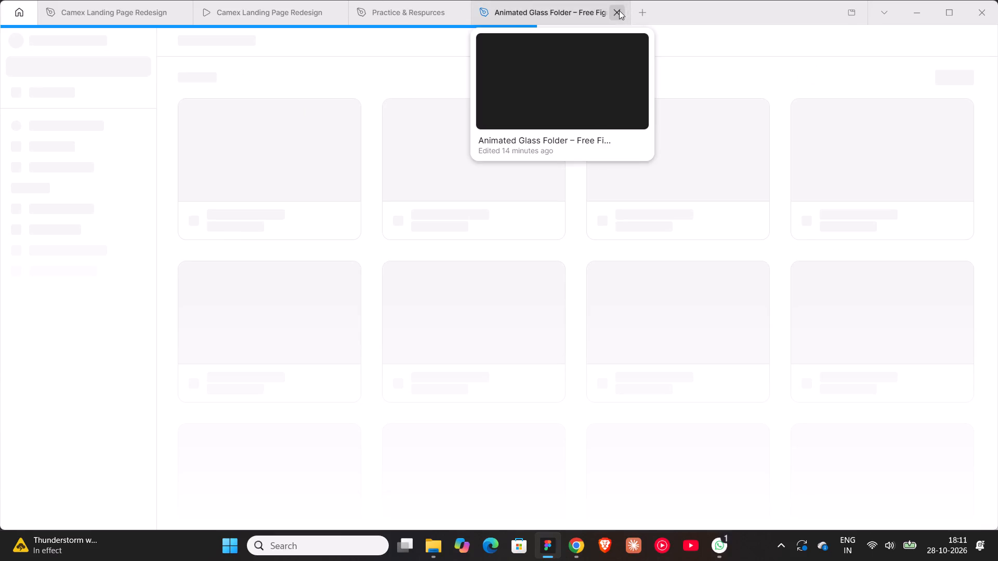
# Close the open Animated Glass Folder community file.
pyautogui.click(619, 10)
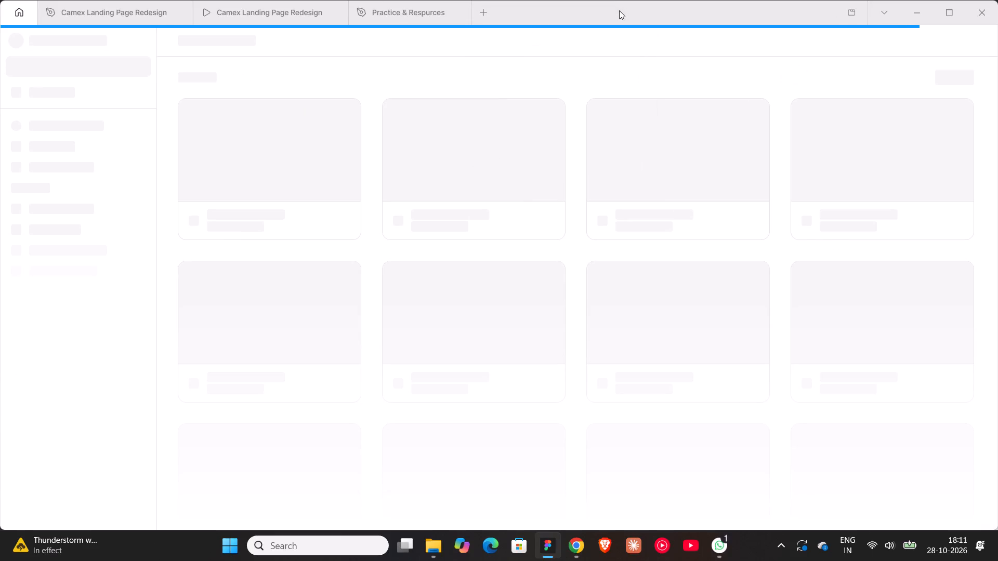